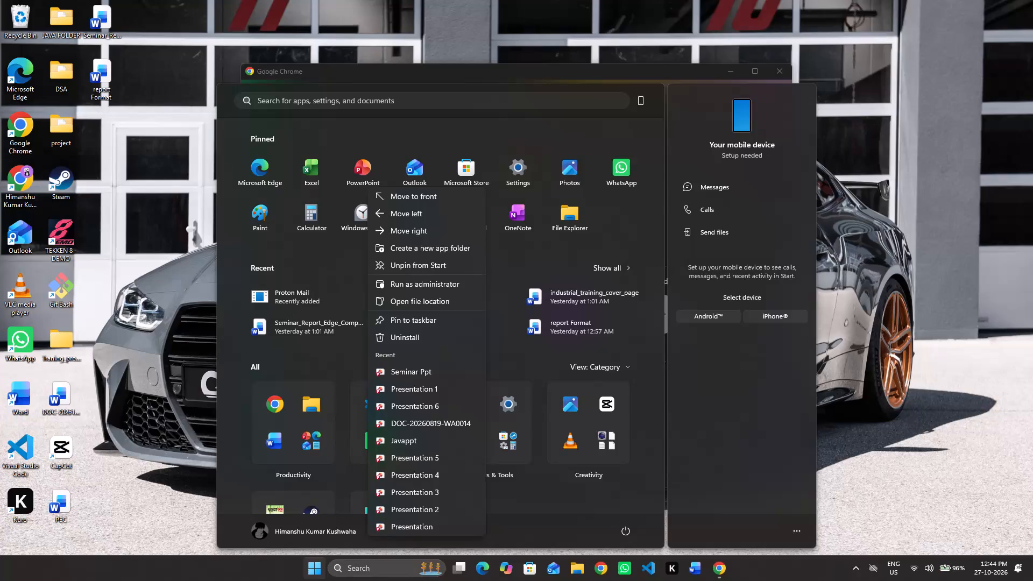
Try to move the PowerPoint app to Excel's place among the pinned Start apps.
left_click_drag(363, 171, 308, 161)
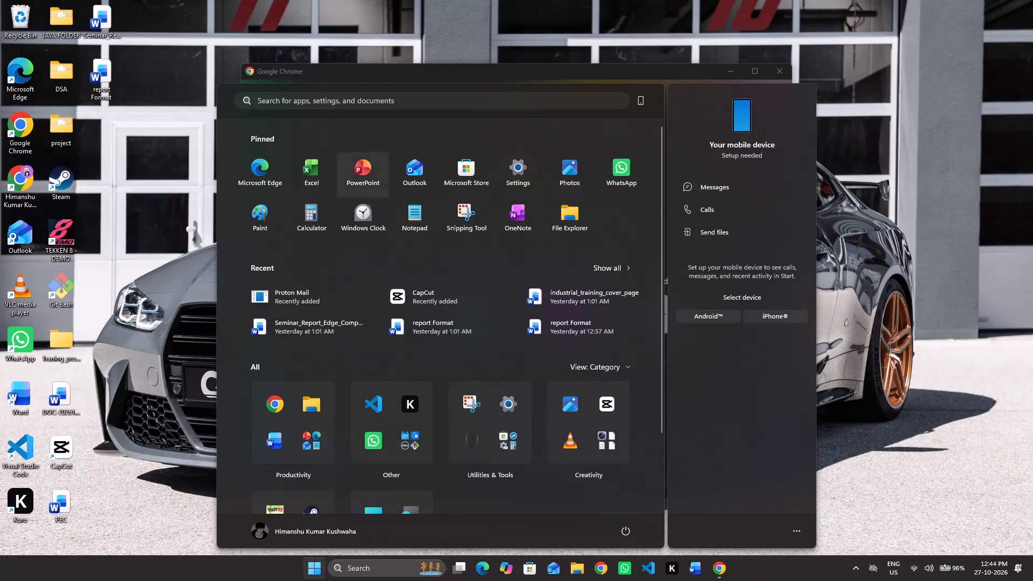
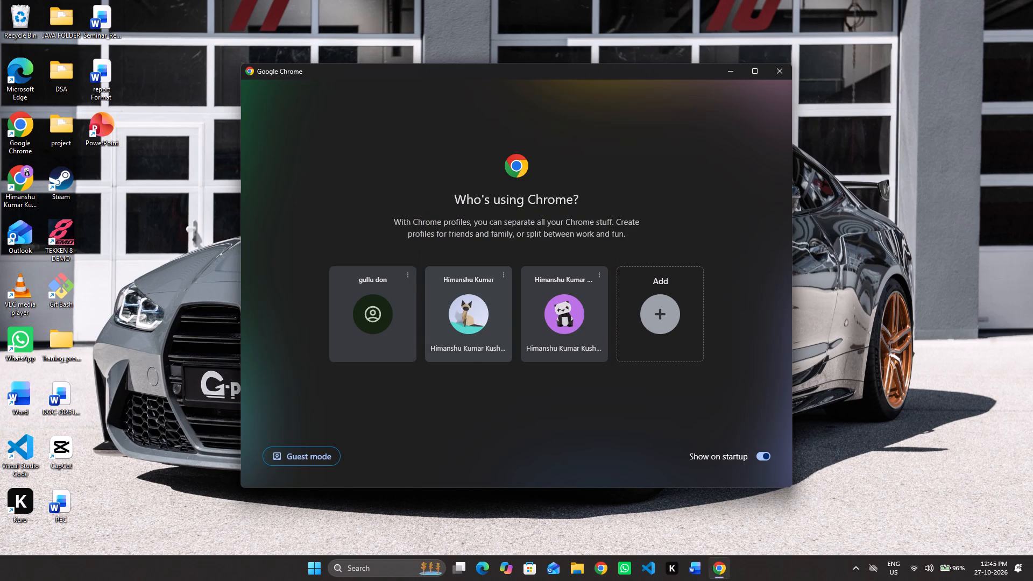
Launch PowerPoint from its desktop shortcut.
left_click(109, 130)
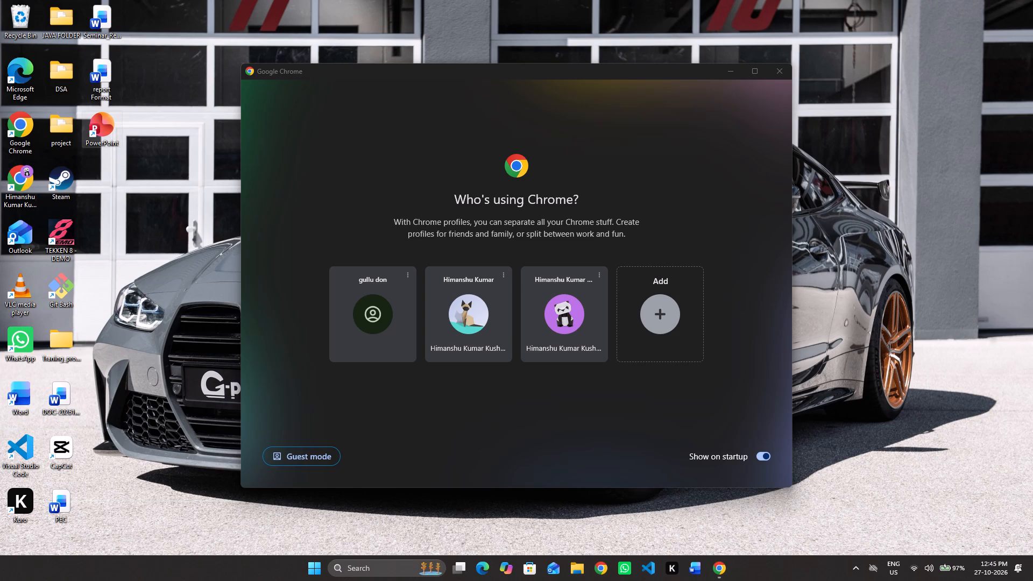
left_click(107, 121)
Close the Chrome profile chooser window without picking a profile.
left_click(780, 72)
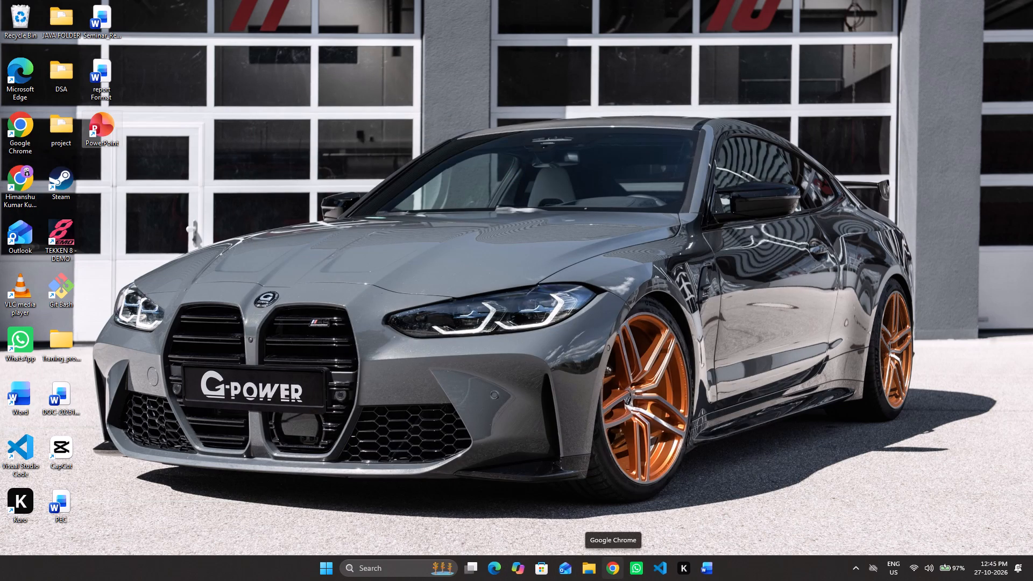
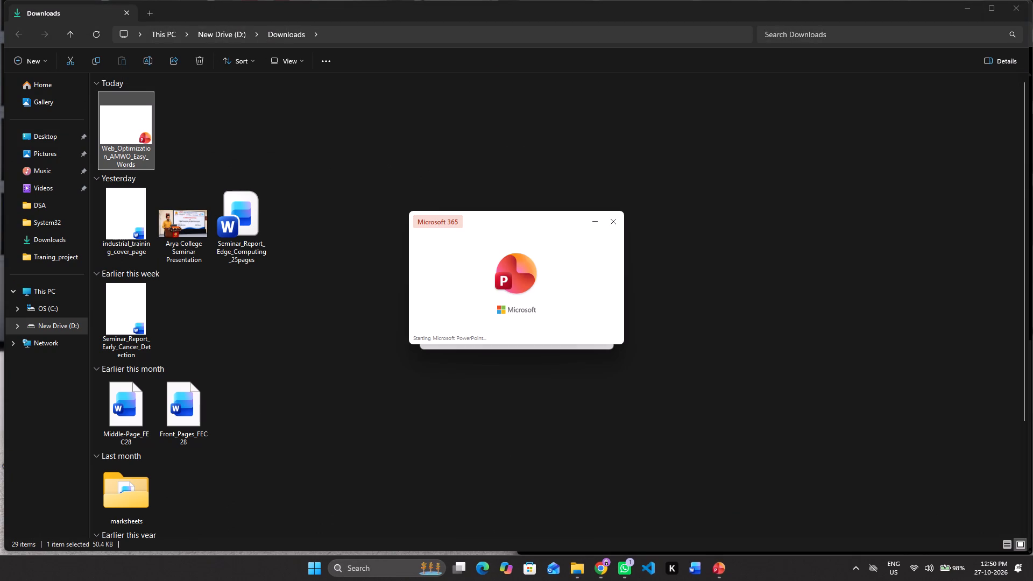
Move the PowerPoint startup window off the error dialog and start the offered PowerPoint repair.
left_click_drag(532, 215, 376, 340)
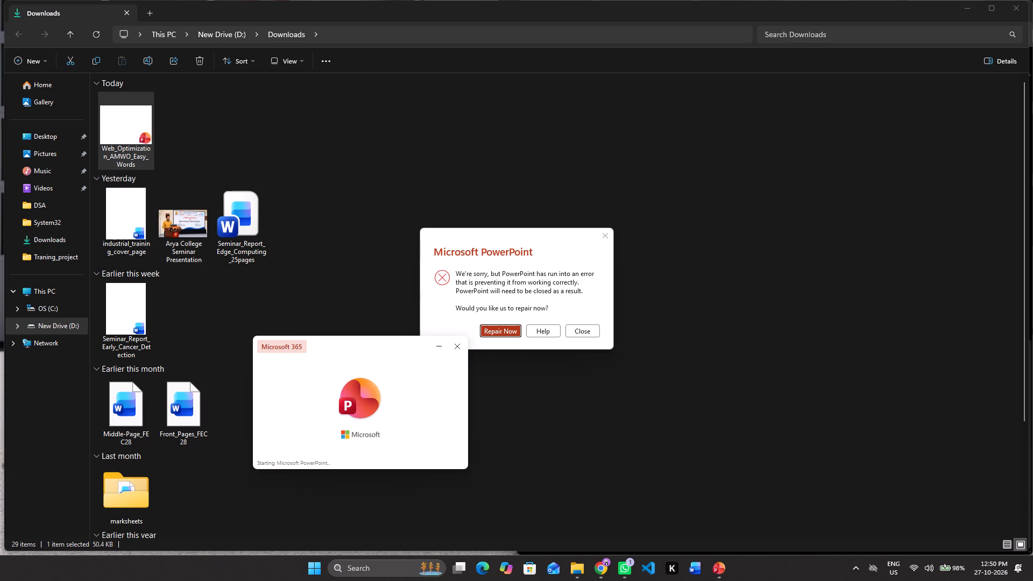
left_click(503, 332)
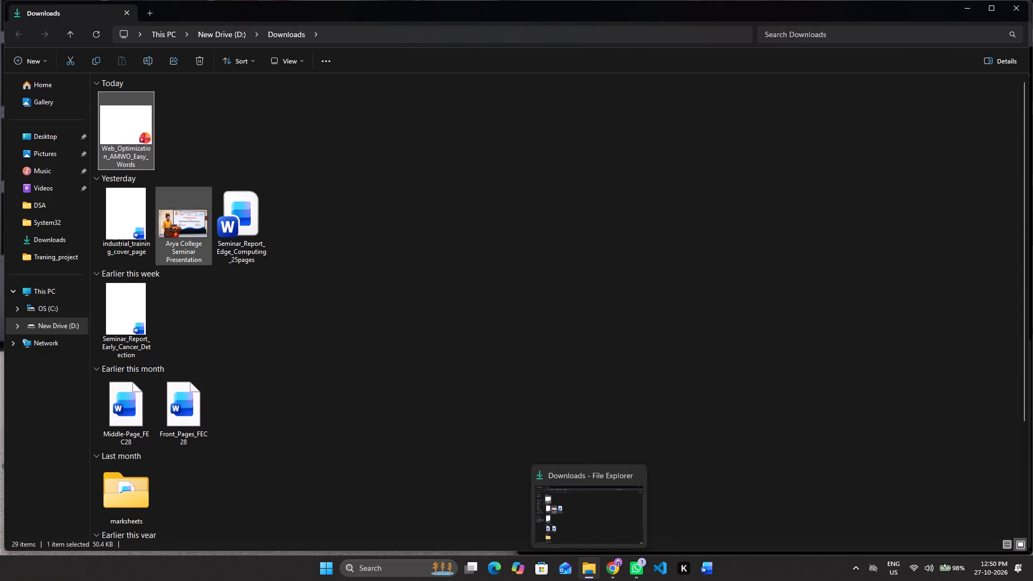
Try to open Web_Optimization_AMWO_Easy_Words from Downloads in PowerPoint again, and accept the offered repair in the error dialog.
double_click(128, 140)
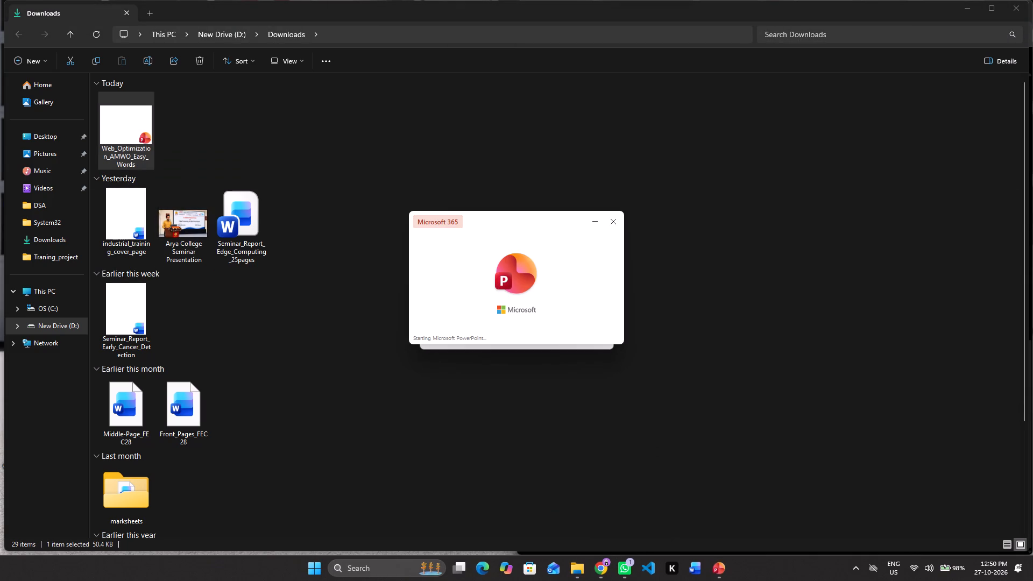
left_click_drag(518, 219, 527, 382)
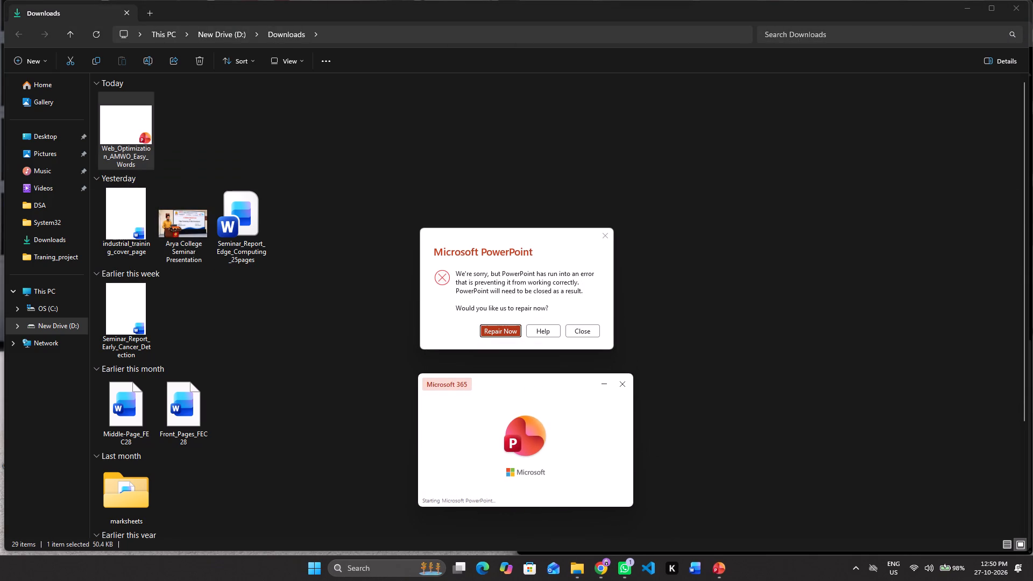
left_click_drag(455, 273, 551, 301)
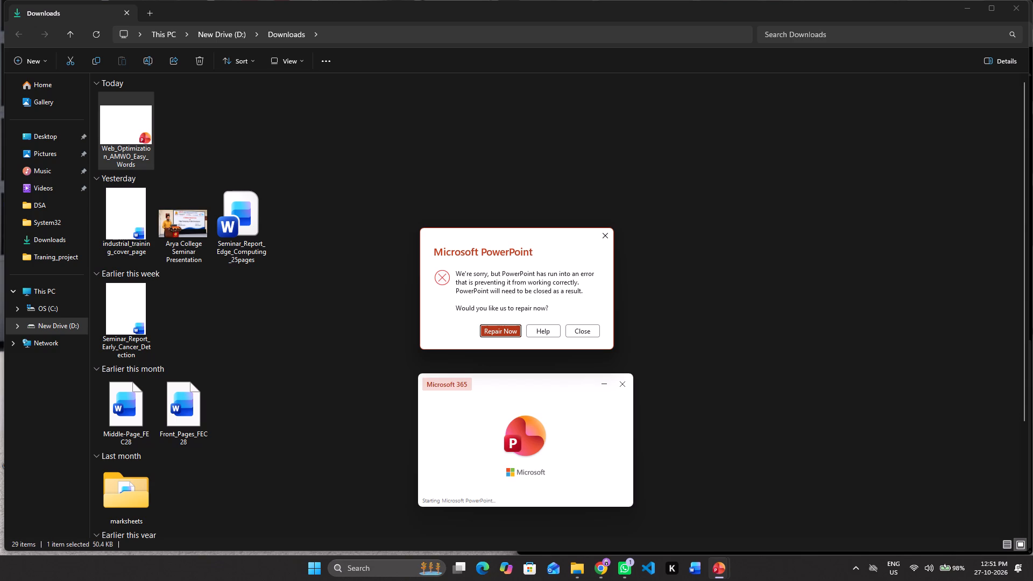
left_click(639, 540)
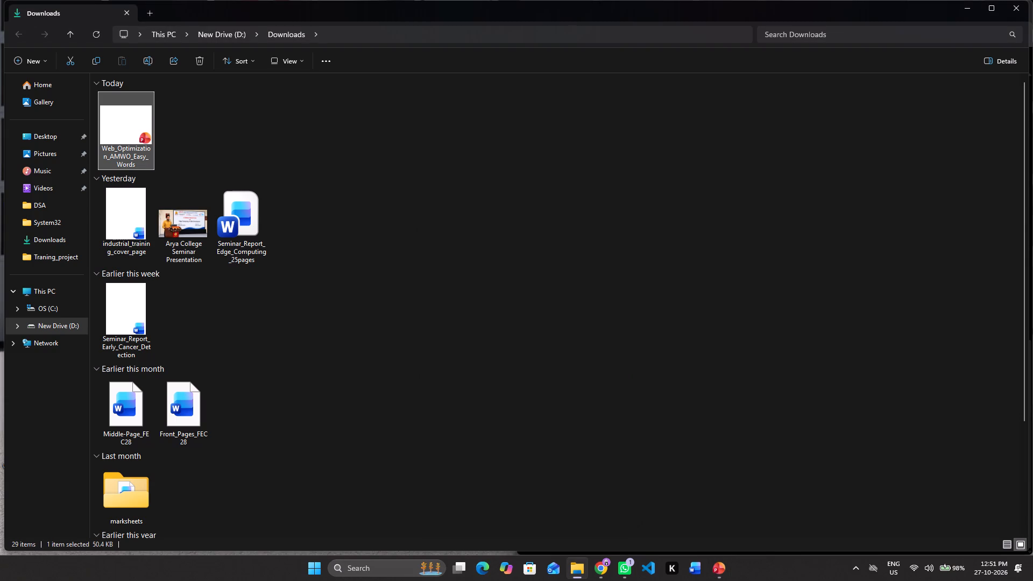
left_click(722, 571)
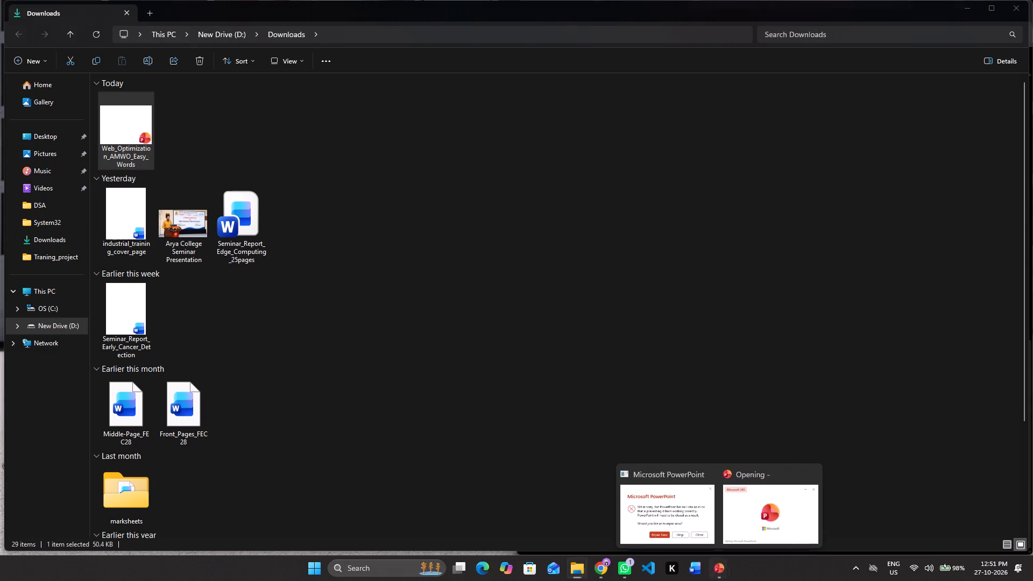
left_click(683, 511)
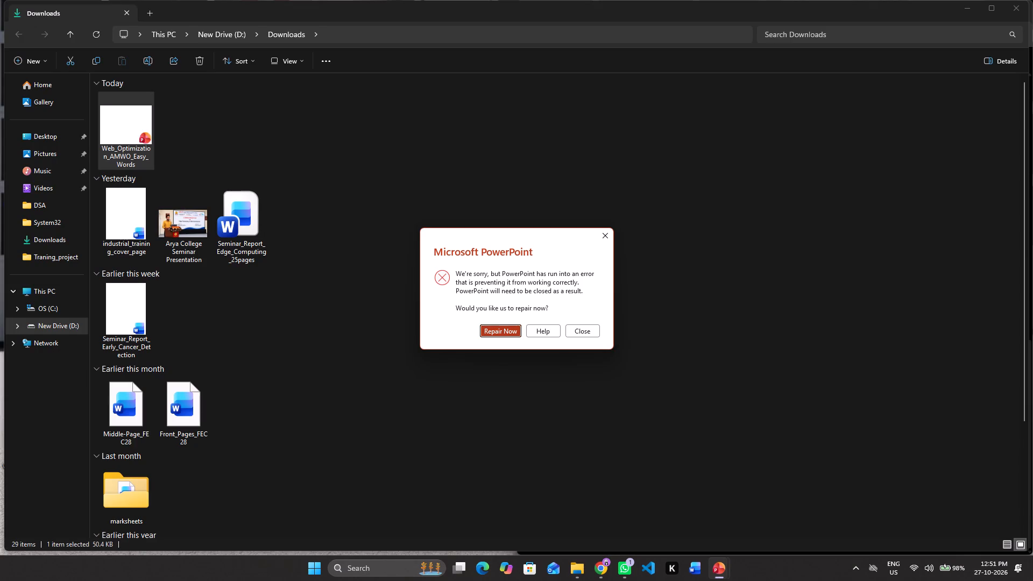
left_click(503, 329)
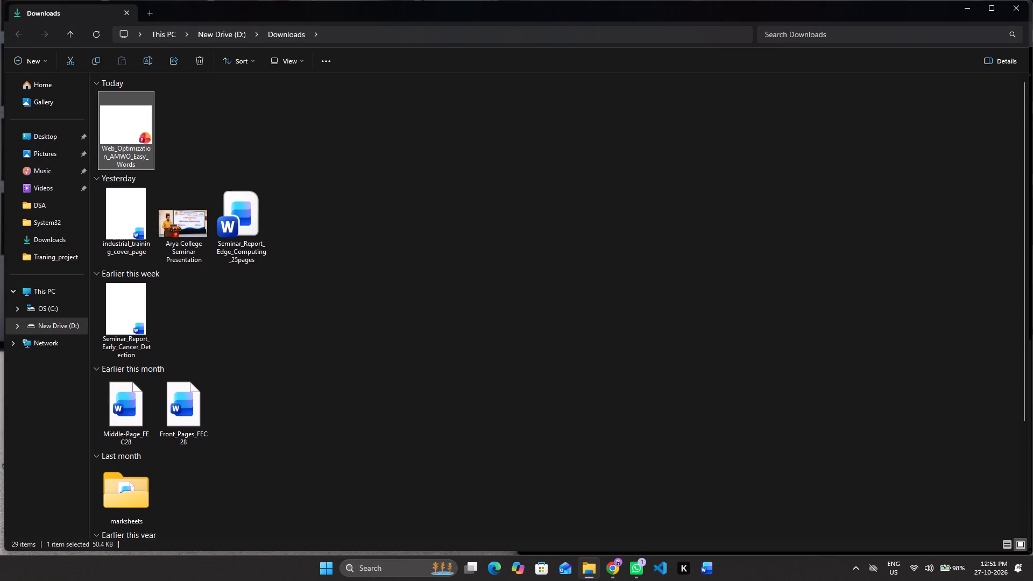
Close the Downloads window and open PowerPoint for the Web (powerpoint.cloud.microsoft) in a new tab of the maximized browser.
key("alt+F4")
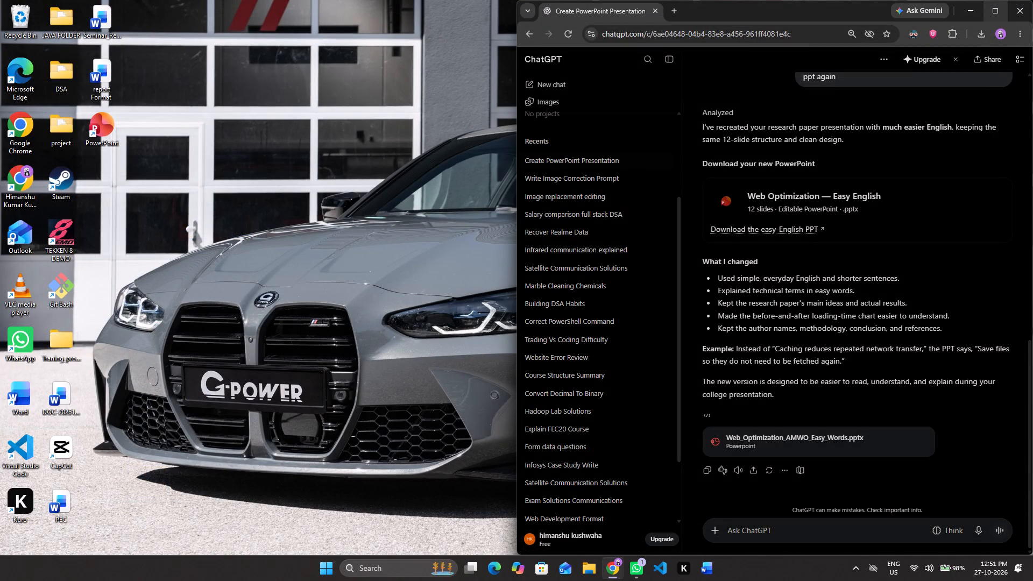
left_click(990, 4)
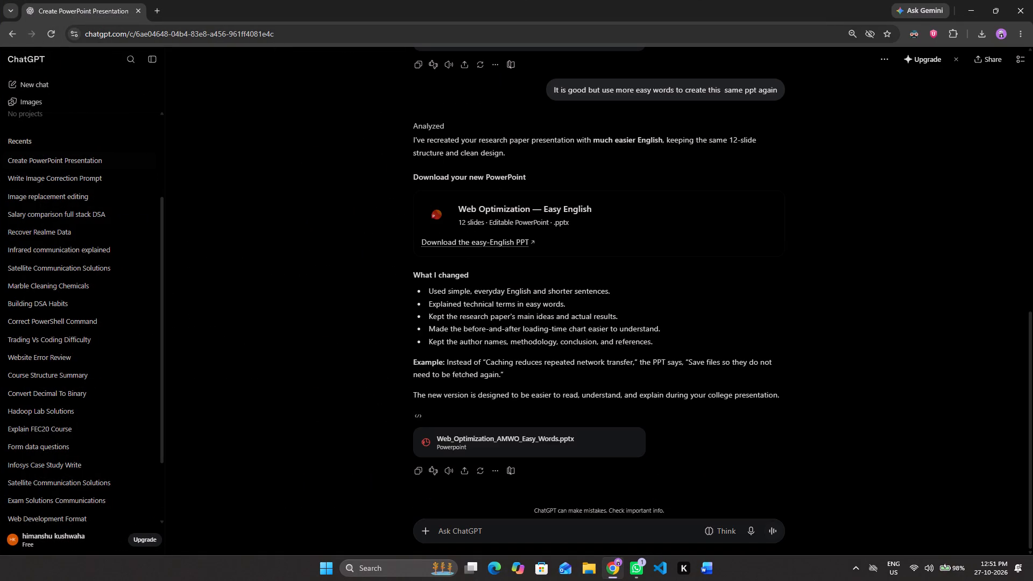
left_click(154, 10)
left_click(152, 29)
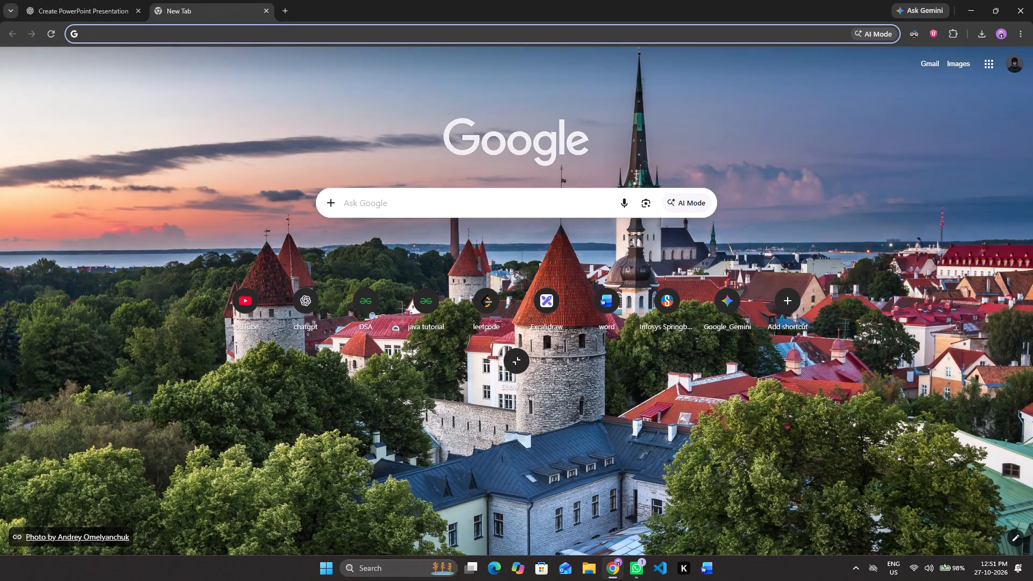
type("power")
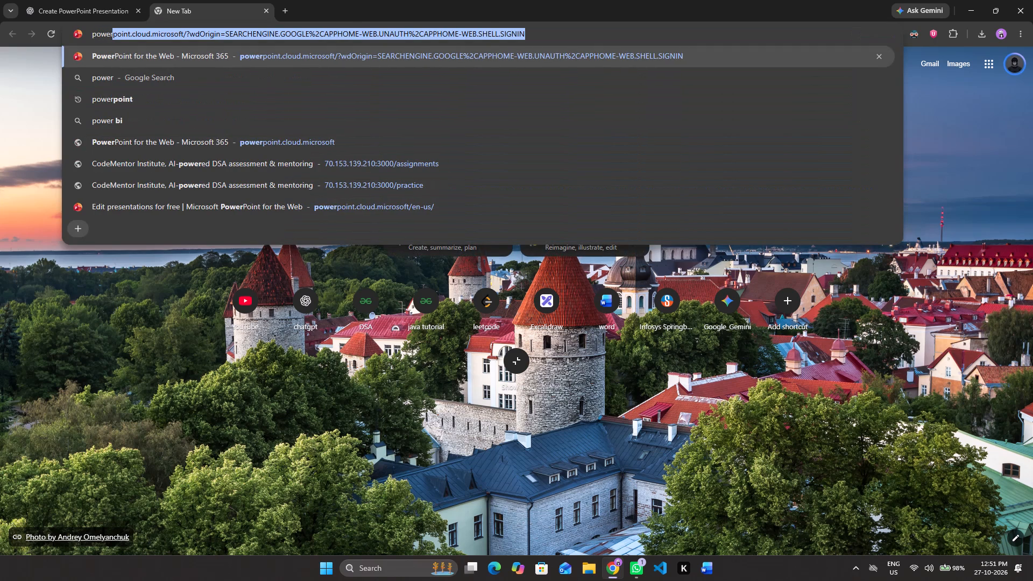
key("Return")
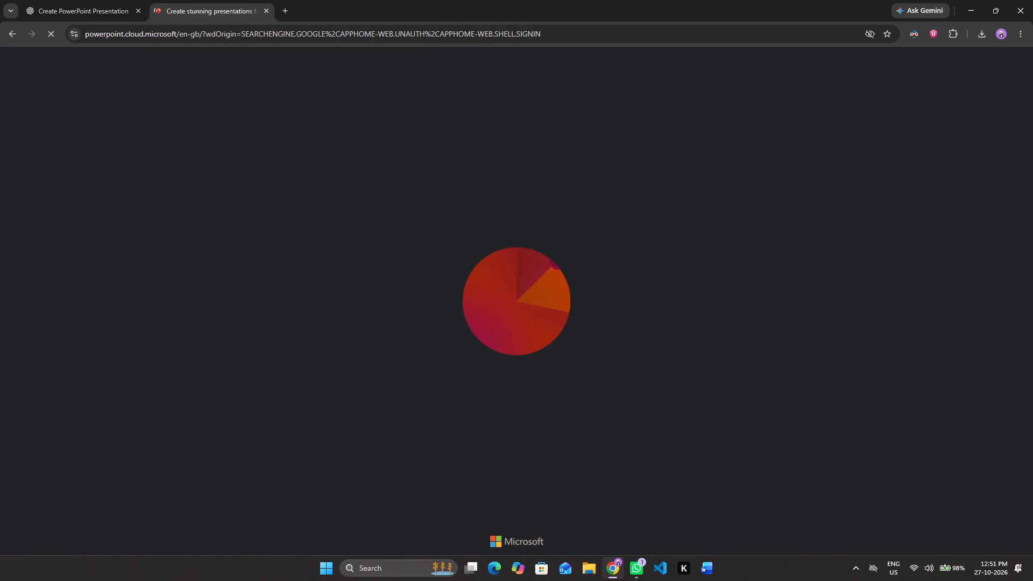
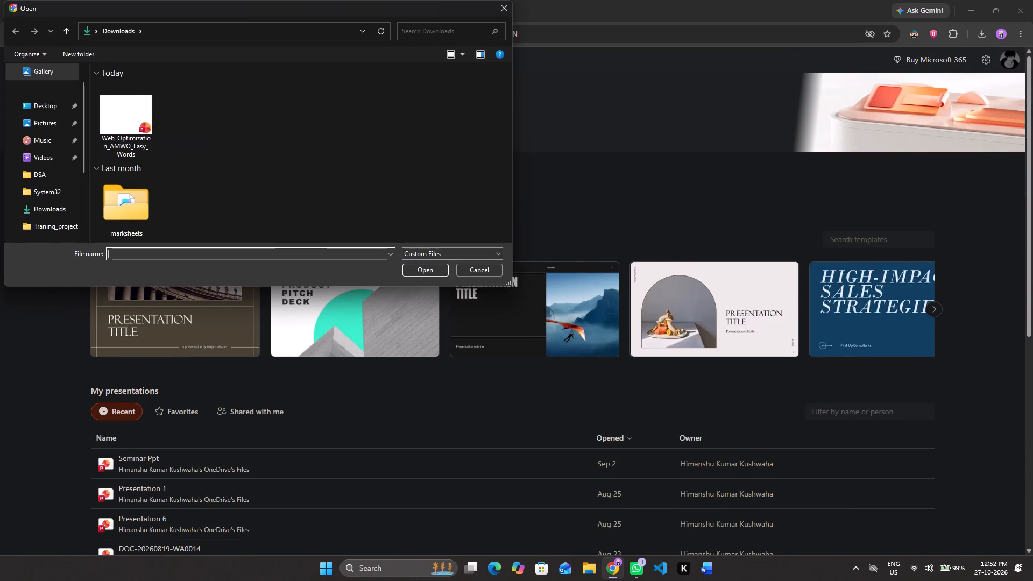
Upload Web_Optimization_AMWO_Easy_Words from Downloads to open it in PowerPoint for the Web.
left_click(120, 118)
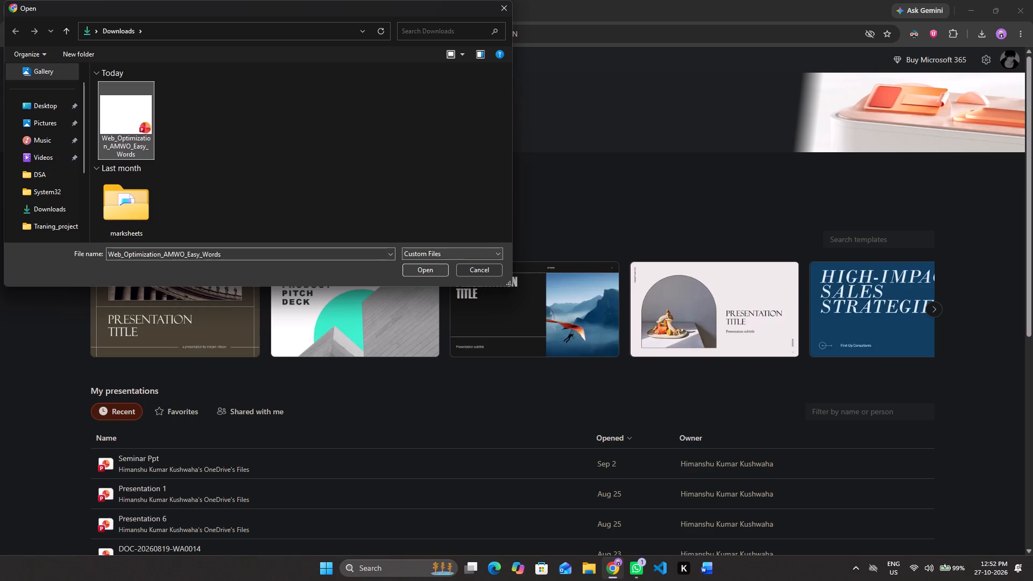
left_click(429, 274)
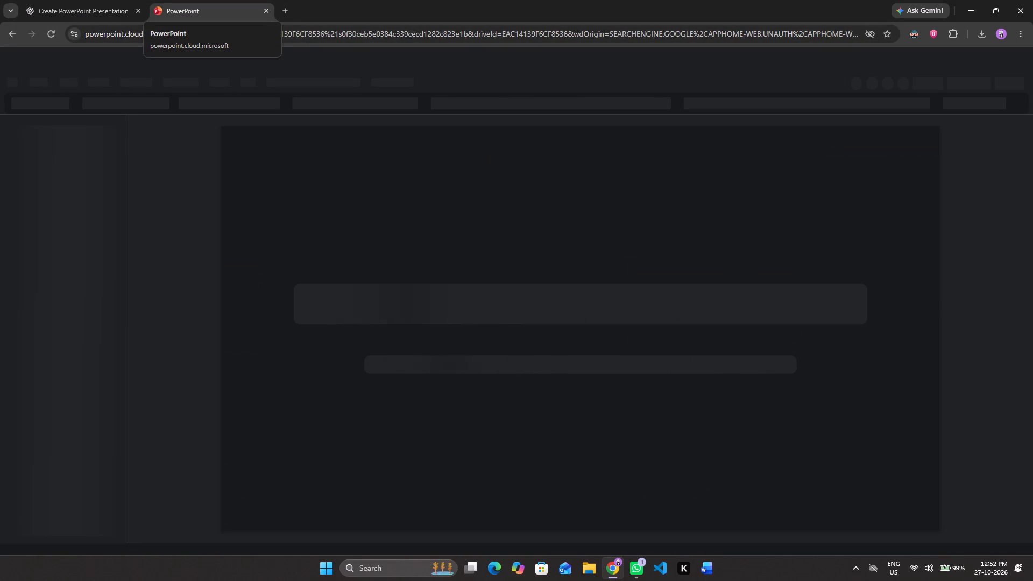
Duplicate the Web_Optimization tab, go back to the PowerPoint start page in the copy, and open Seminar Ppt there.
right_click(236, 9)
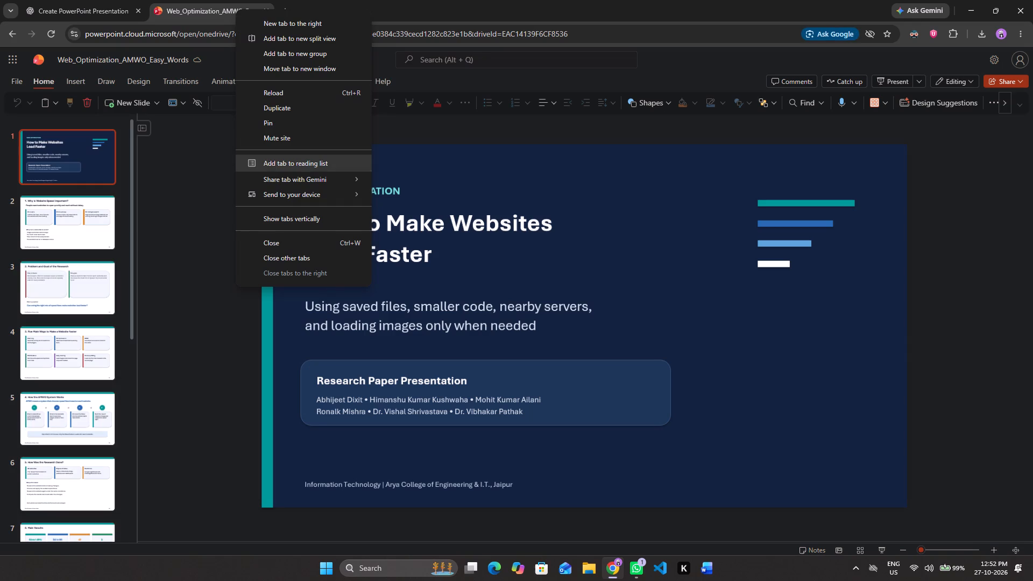
left_click(301, 113)
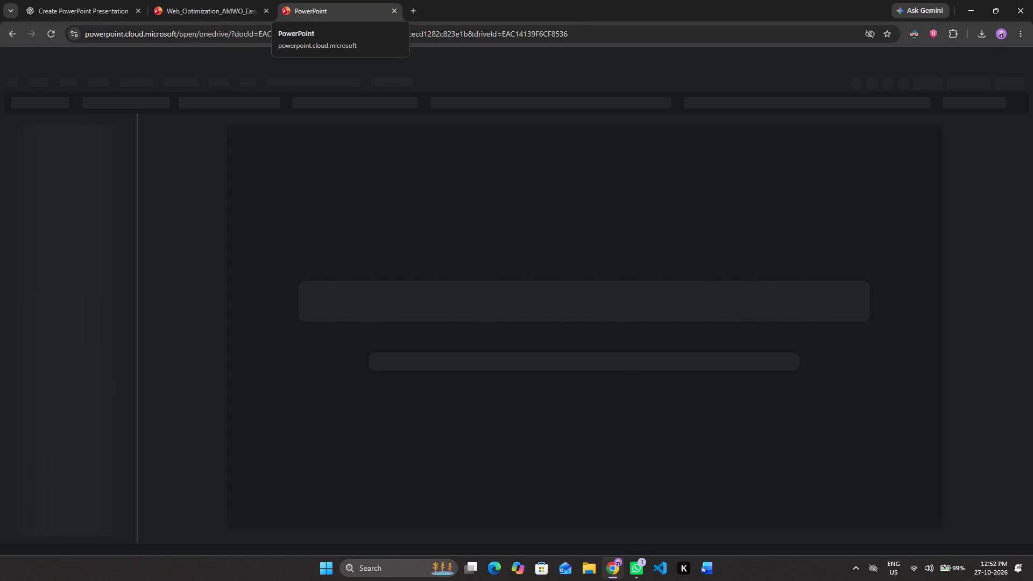
left_click(223, 3)
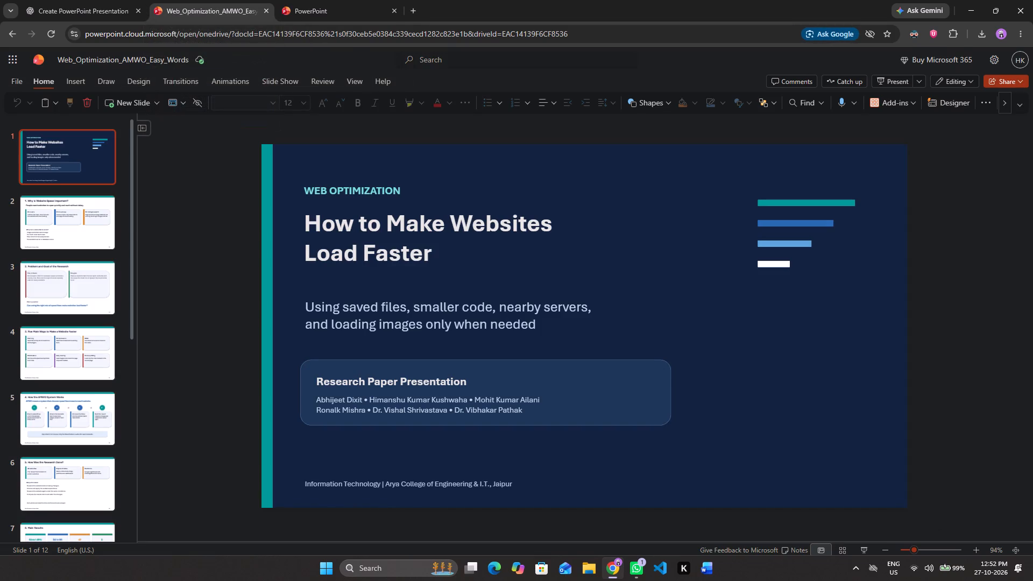
left_click(324, 15)
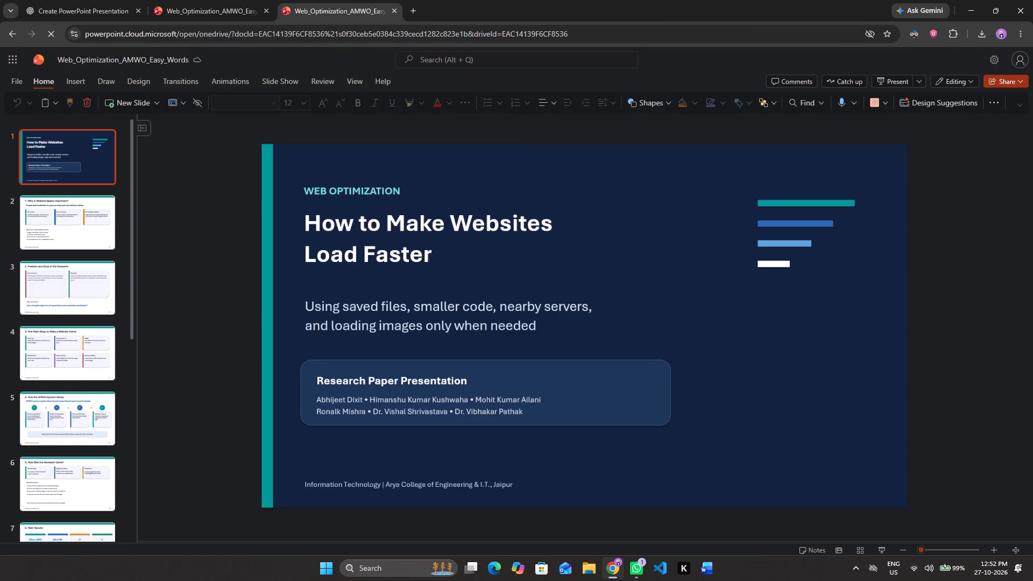
left_click(10, 32)
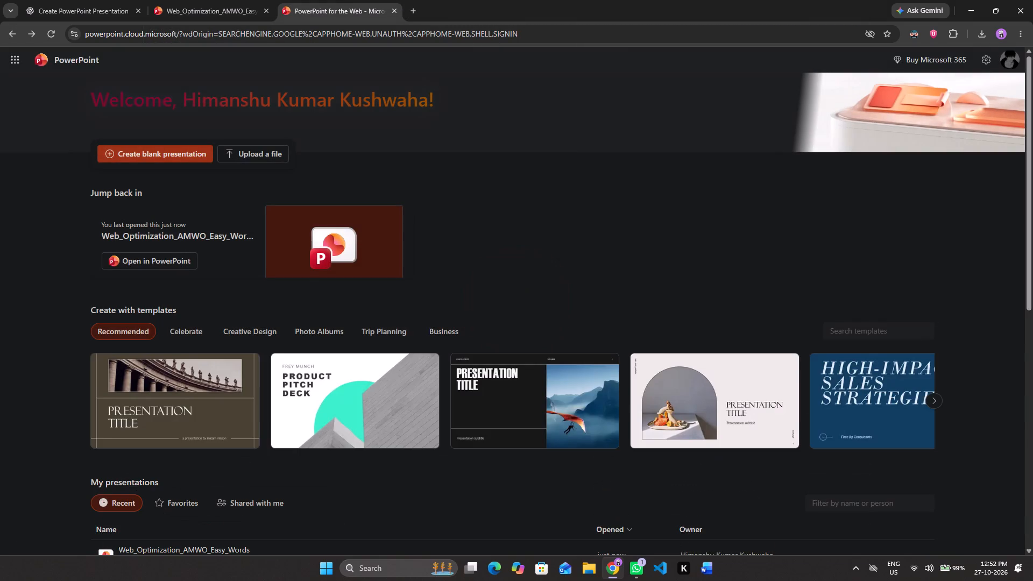
scroll(195, 360, "down", 4)
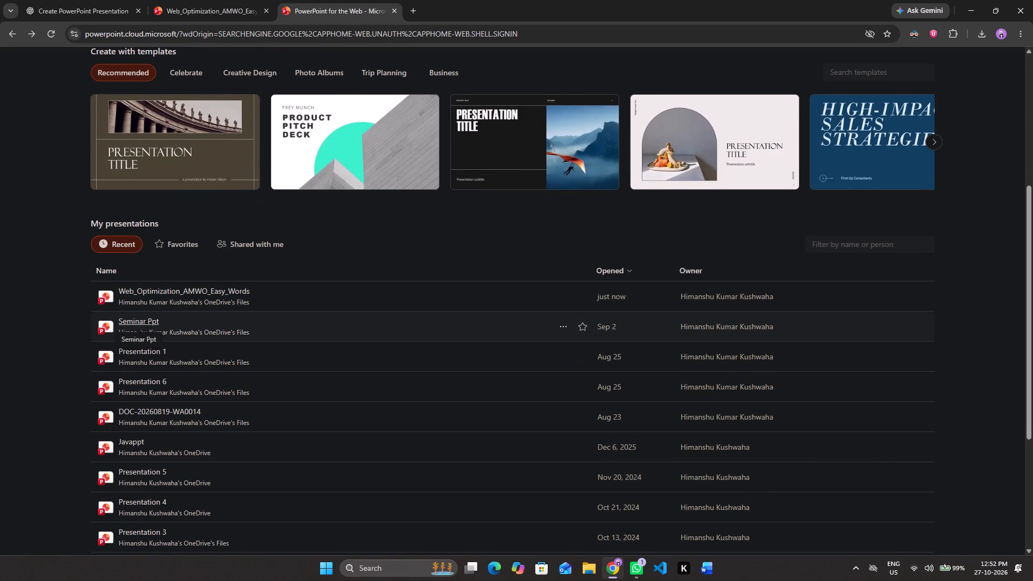
left_click(130, 321)
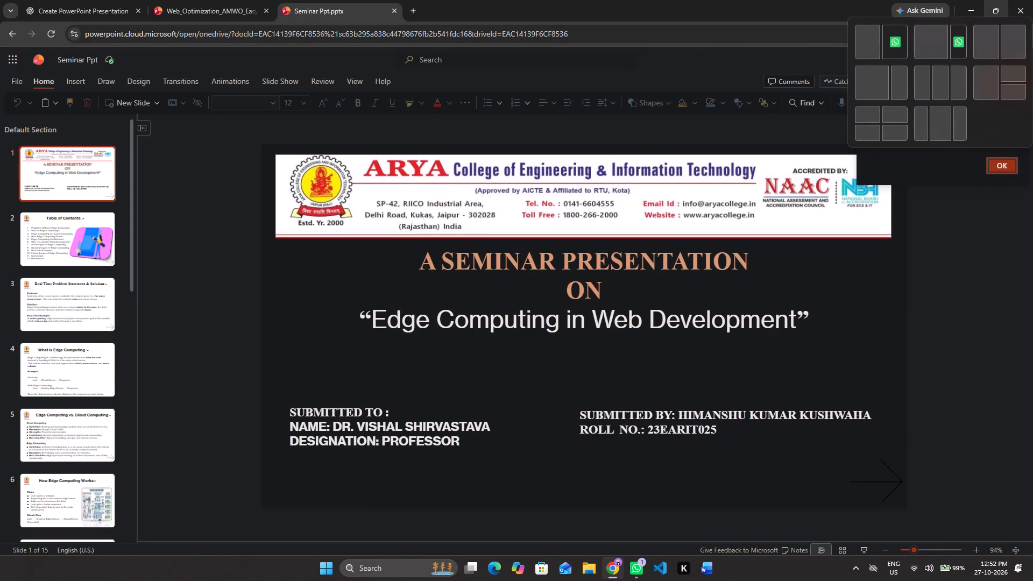
Arrange Seminar Ppt in the left half of the screen and the Web_Optimization presentation in its own window on the right half.
left_click(871, 44)
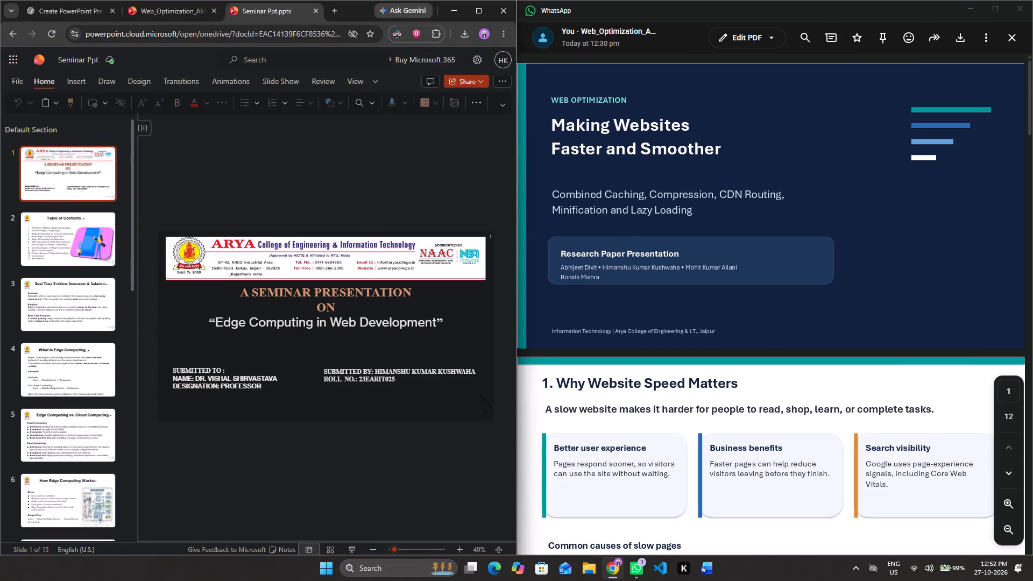
left_click_drag(158, 5, 610, 22)
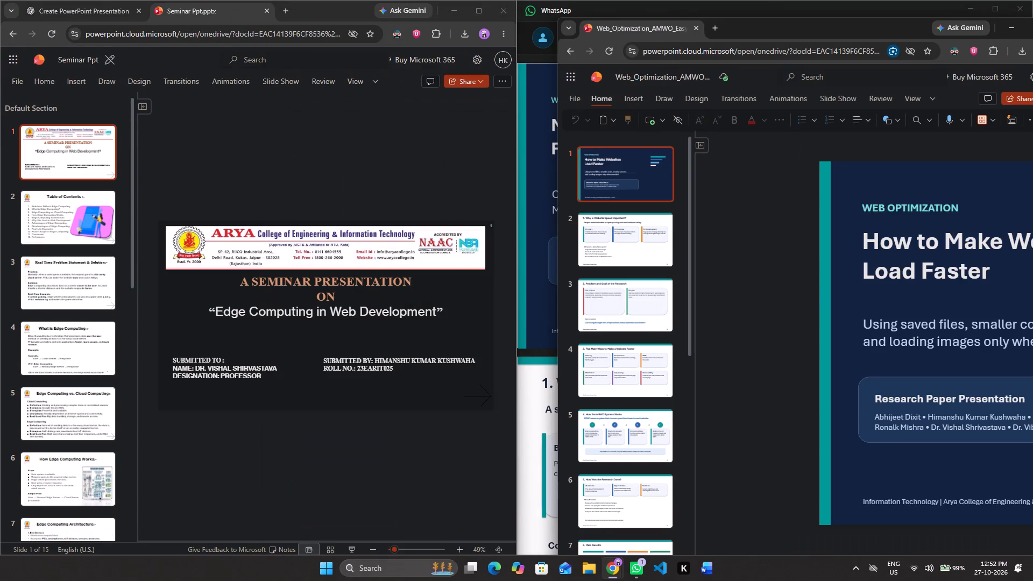
left_click(405, 32)
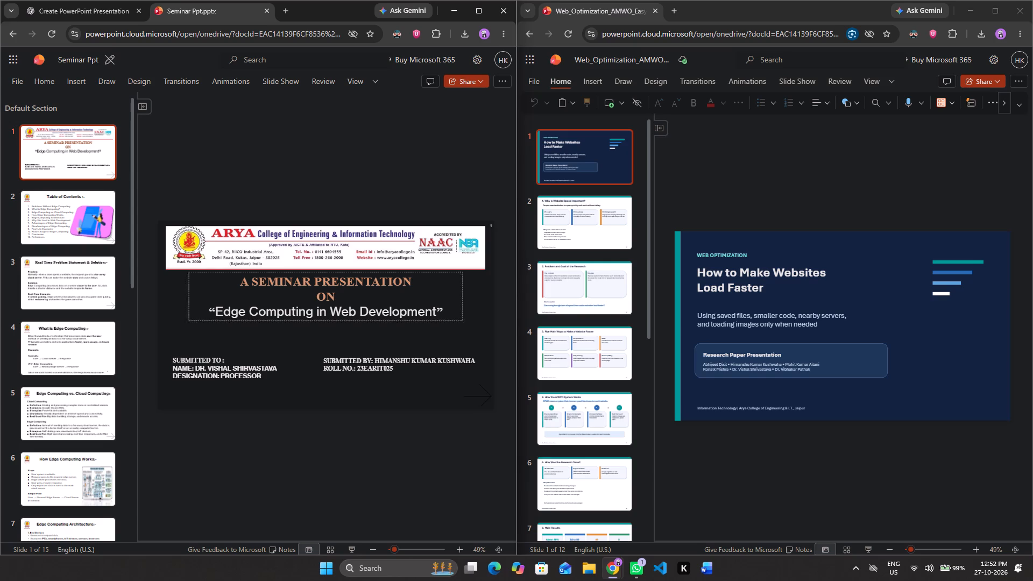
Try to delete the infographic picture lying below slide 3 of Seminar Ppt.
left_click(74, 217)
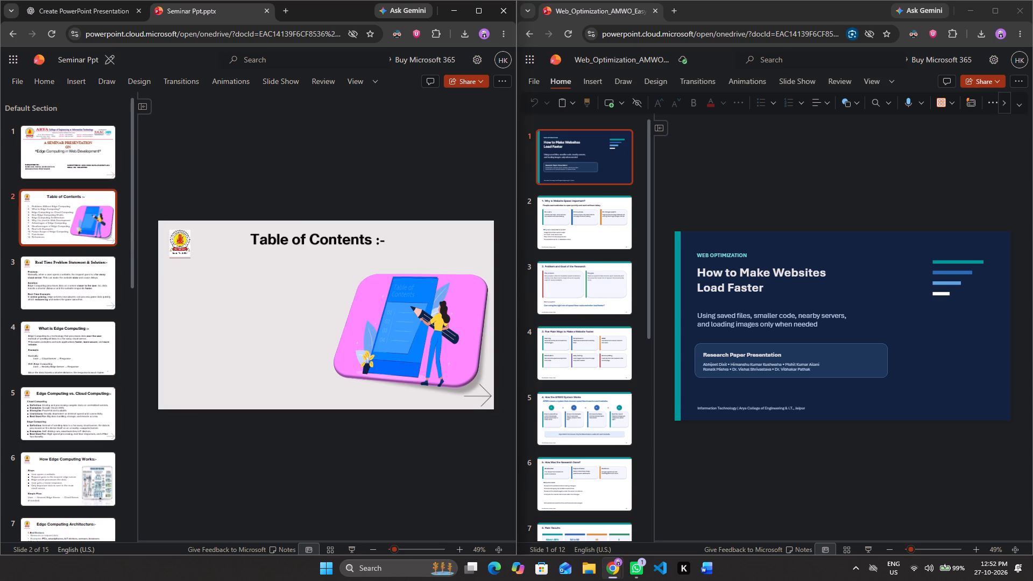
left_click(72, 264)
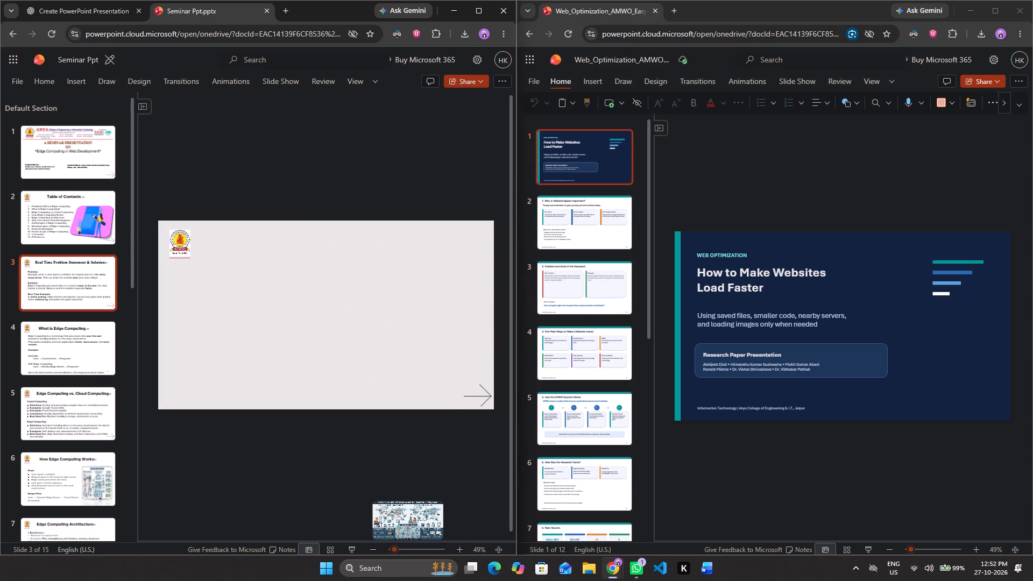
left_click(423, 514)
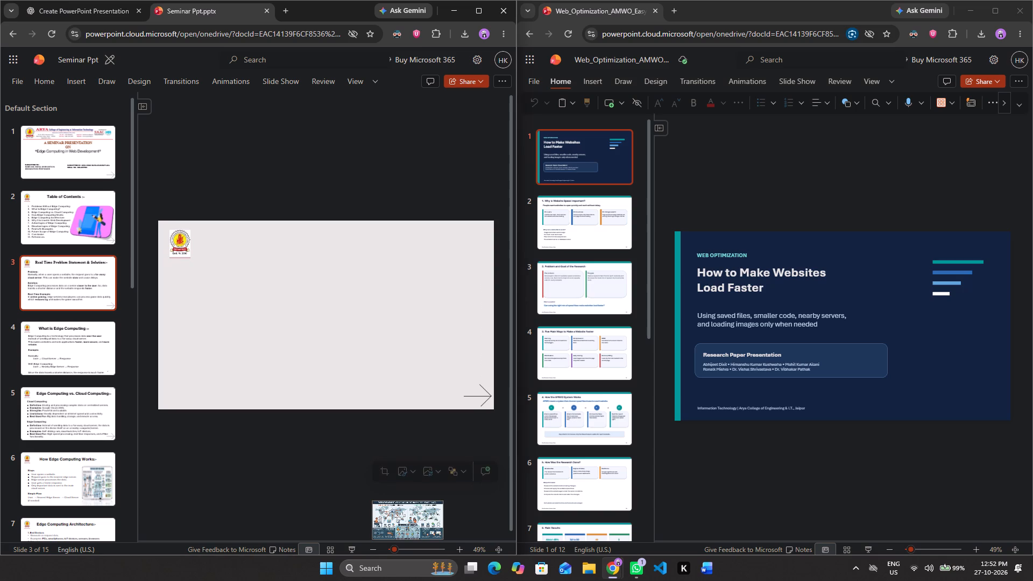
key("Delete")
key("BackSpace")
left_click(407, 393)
Maximize the Seminar Ppt window and check how its slides display, from the title slide through to the Thank You slide.
left_click(63, 306)
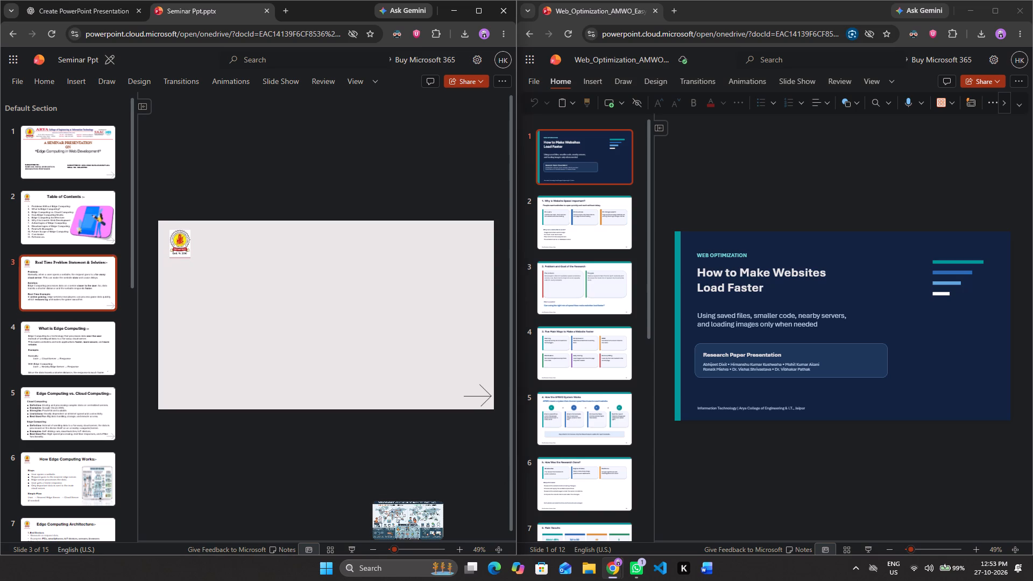
left_click(65, 353)
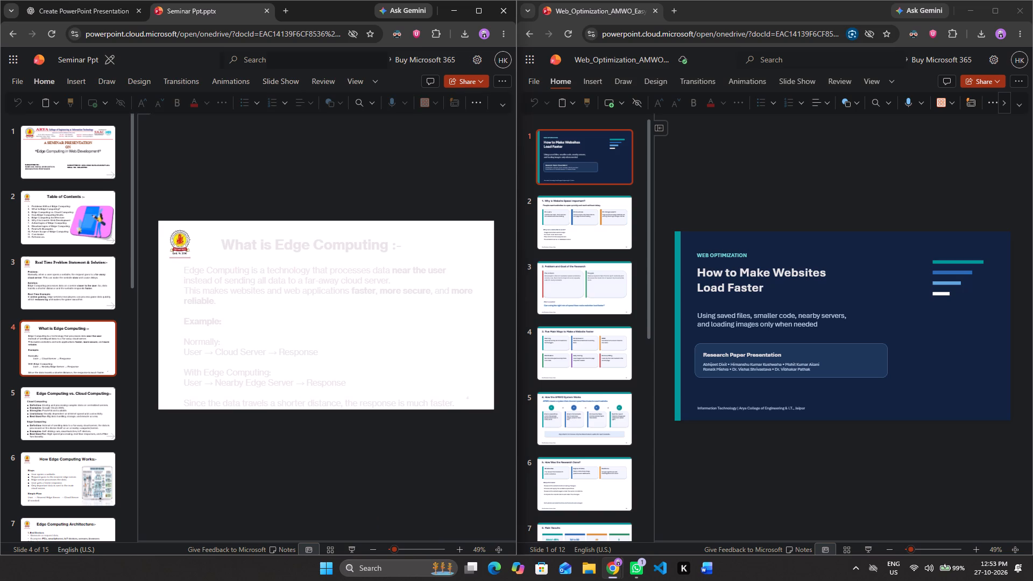
left_click(474, 5)
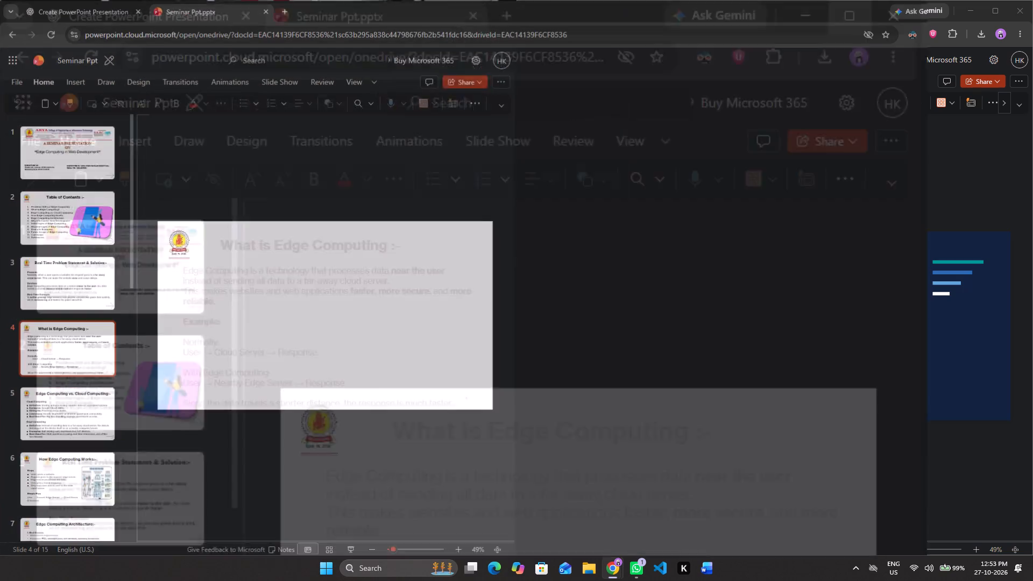
left_click(44, 240)
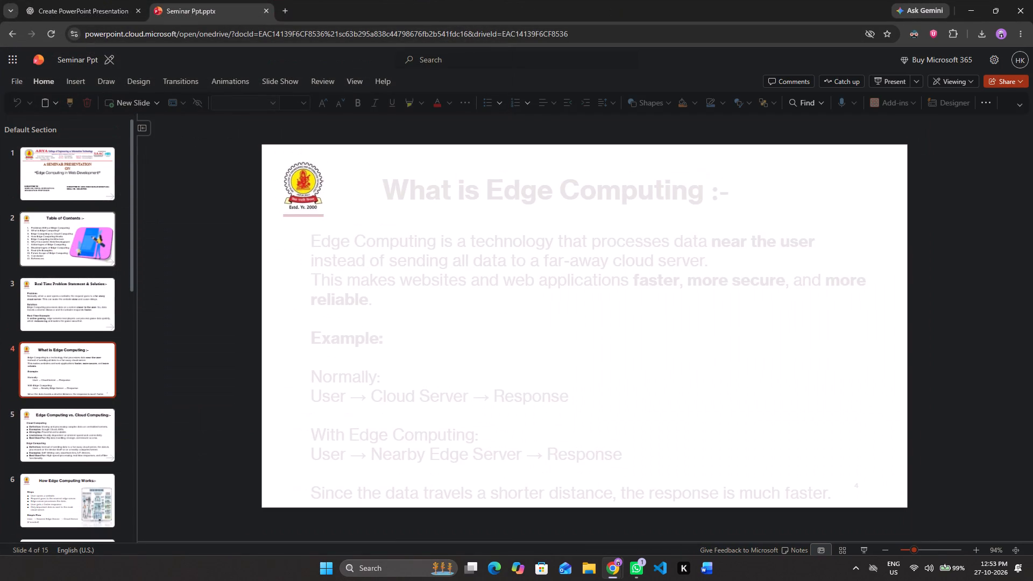
left_click(50, 195)
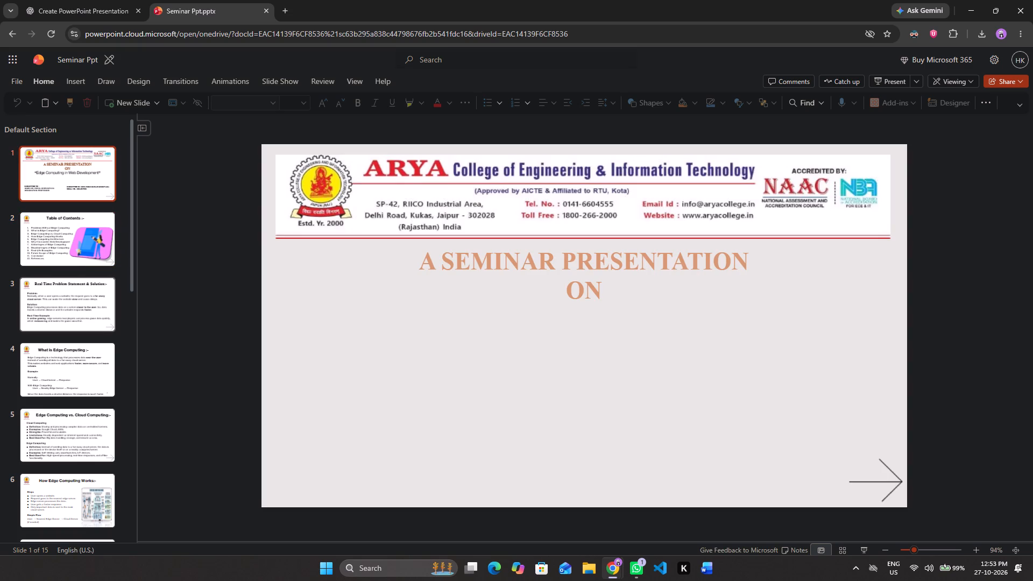
left_click(59, 320)
left_click(58, 363)
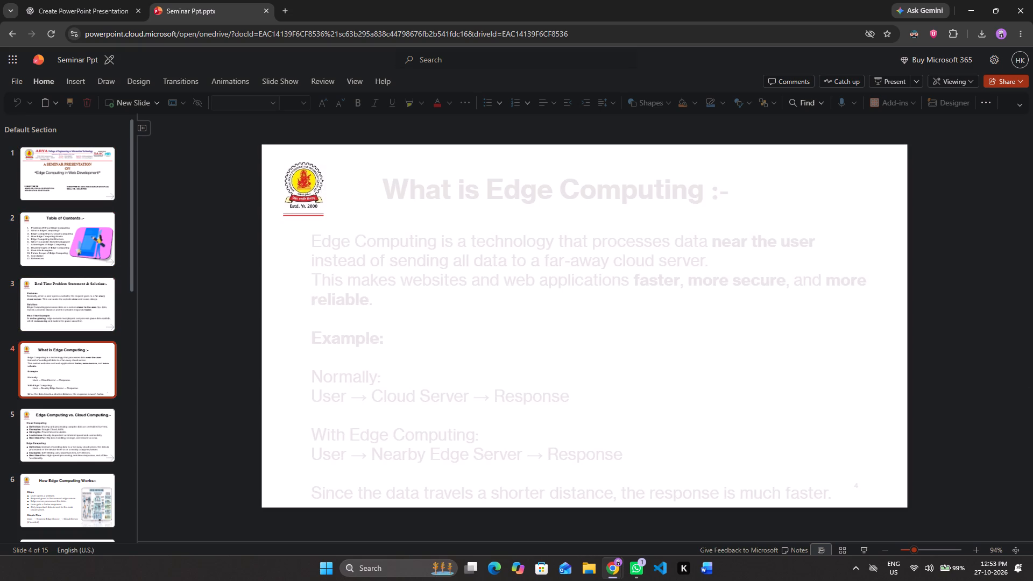
left_click(48, 440)
left_click(52, 493)
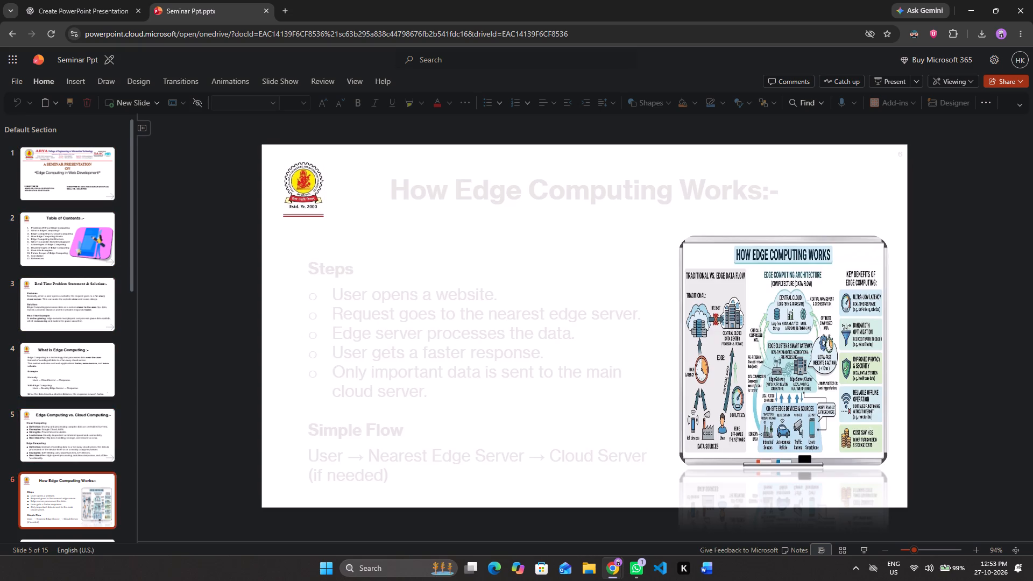
scroll(52, 493, "down", 10)
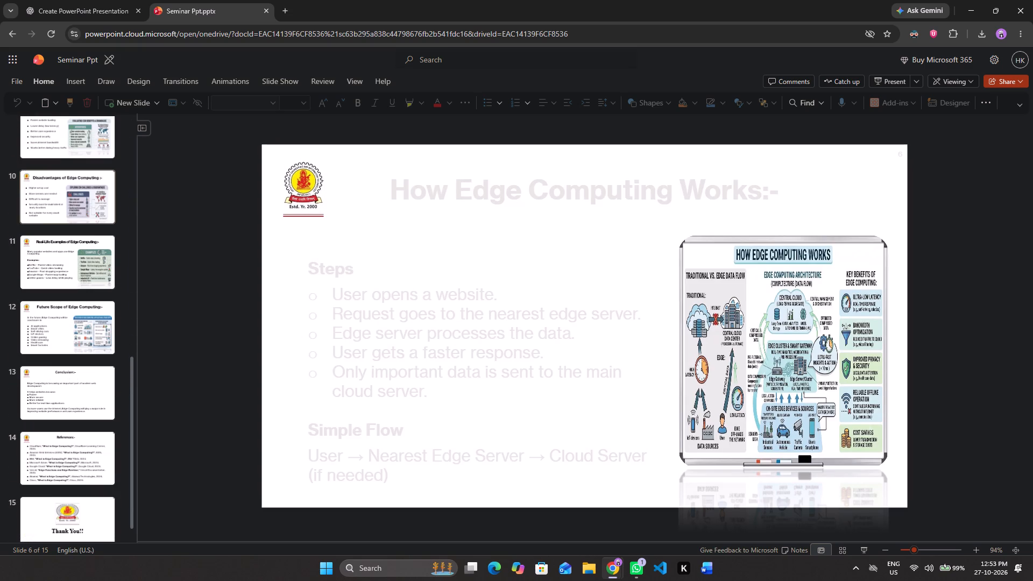
scroll(62, 472, "down", 8)
left_click(60, 494)
left_click(61, 427)
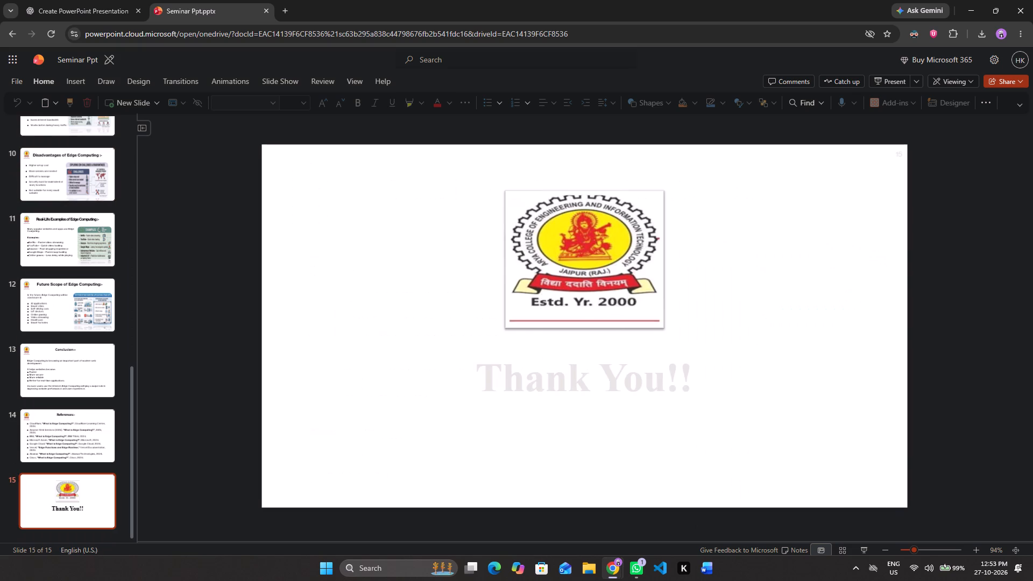
left_click(59, 357)
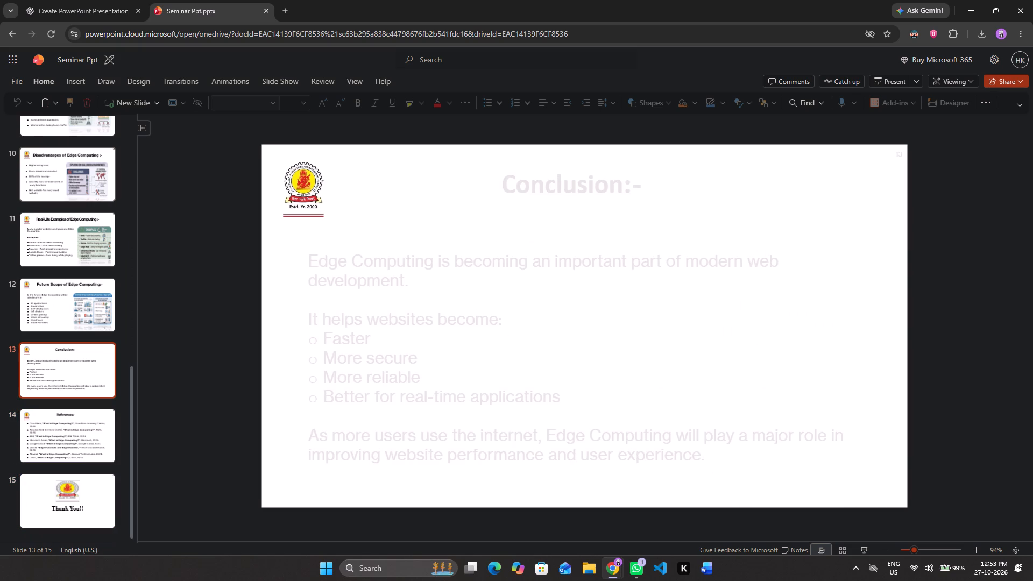
Reload Seminar Ppt and check slides 2 and 3 and the remaining slide thumbnails again.
left_click(47, 40)
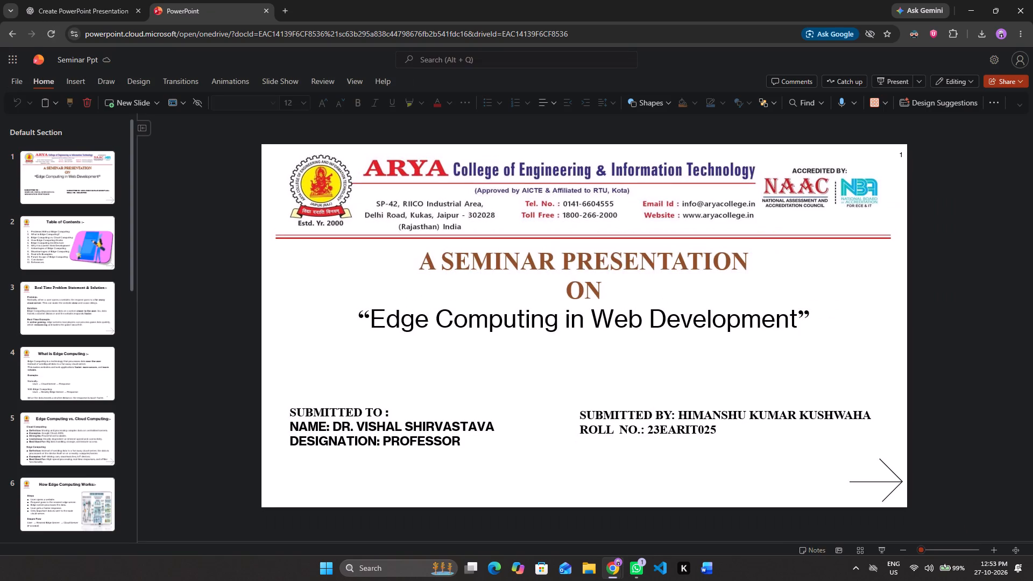
left_click(86, 236)
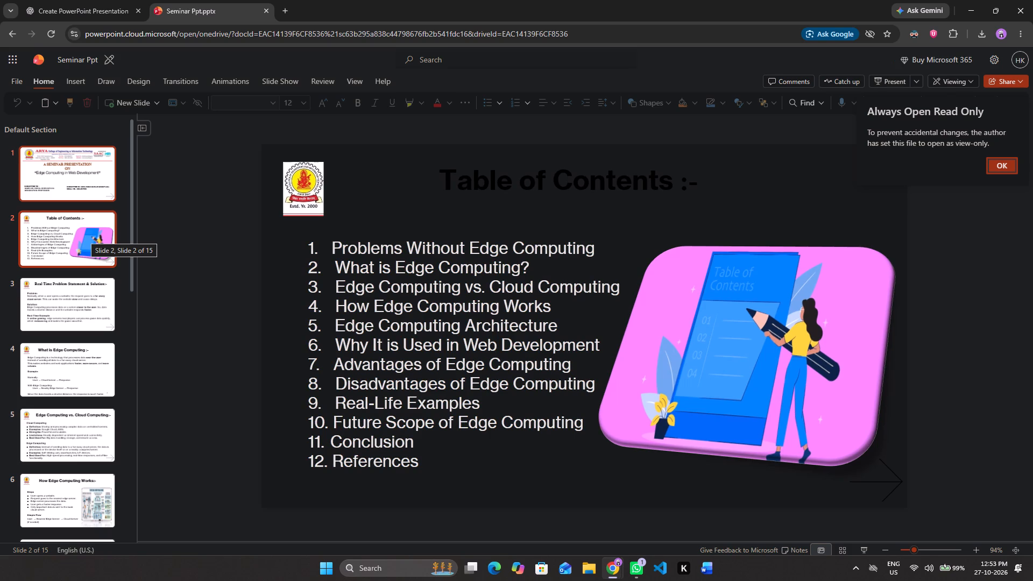
left_click(48, 292)
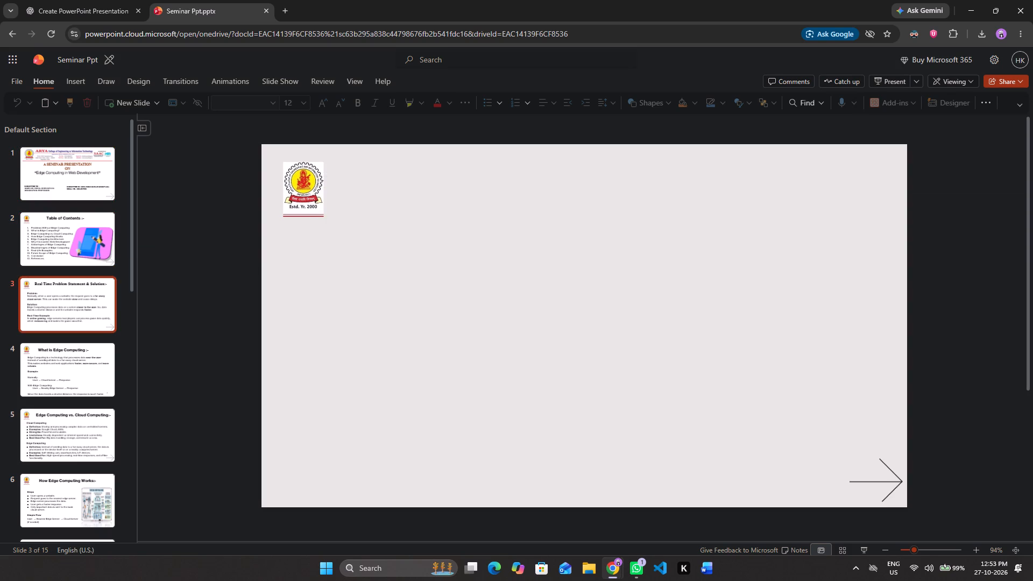
scroll(76, 453, "down", 4)
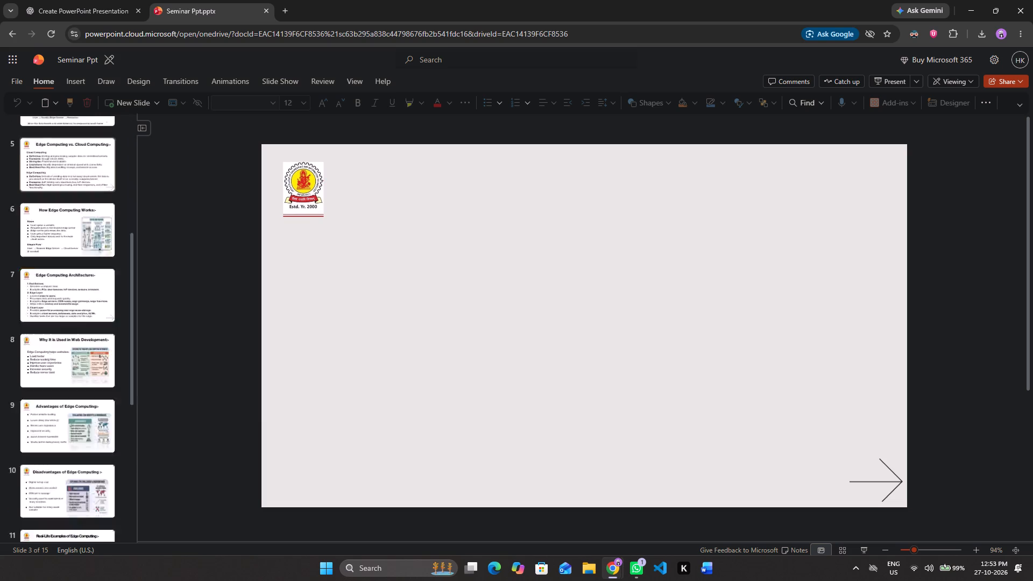
scroll(76, 453, "down", 7)
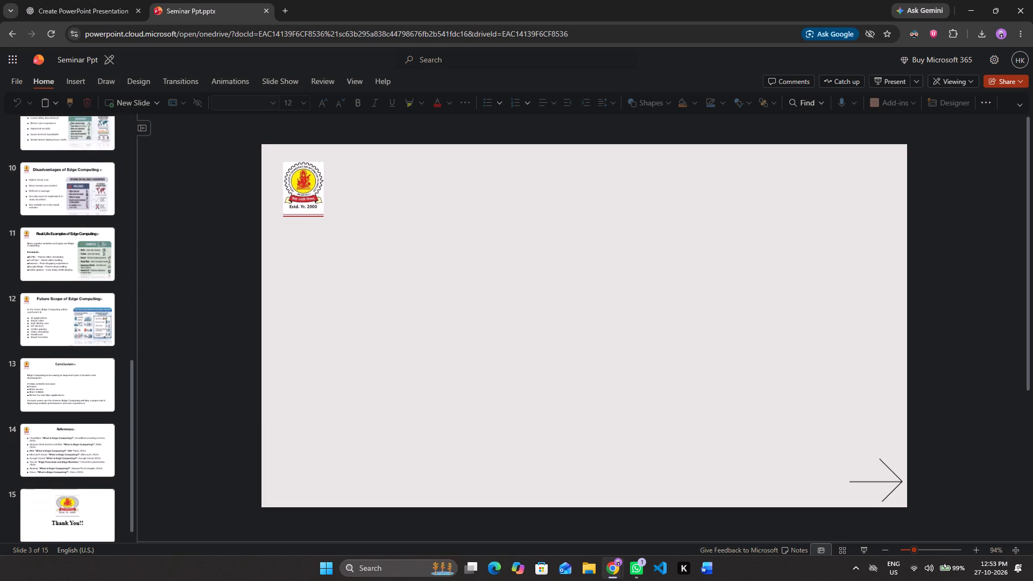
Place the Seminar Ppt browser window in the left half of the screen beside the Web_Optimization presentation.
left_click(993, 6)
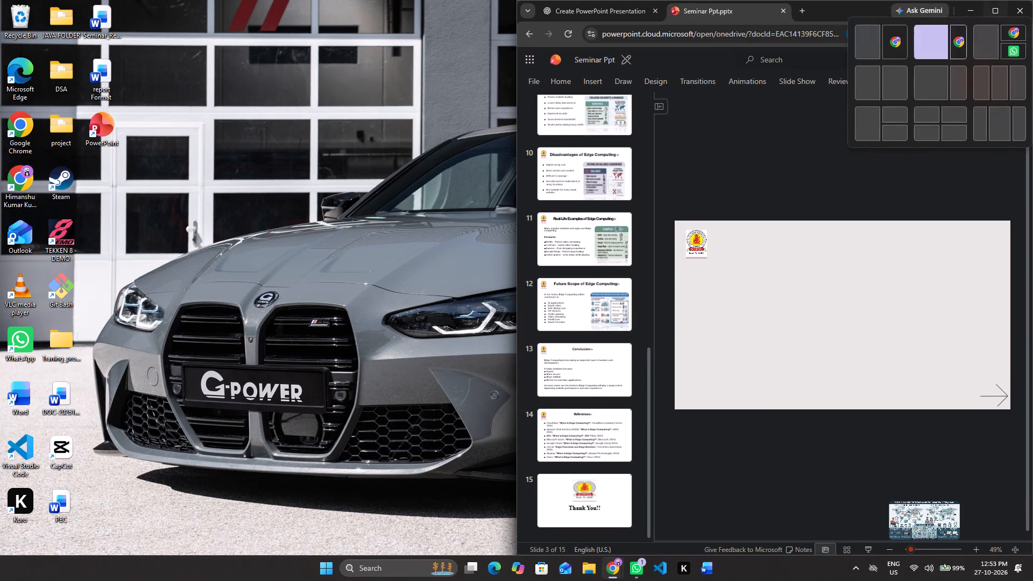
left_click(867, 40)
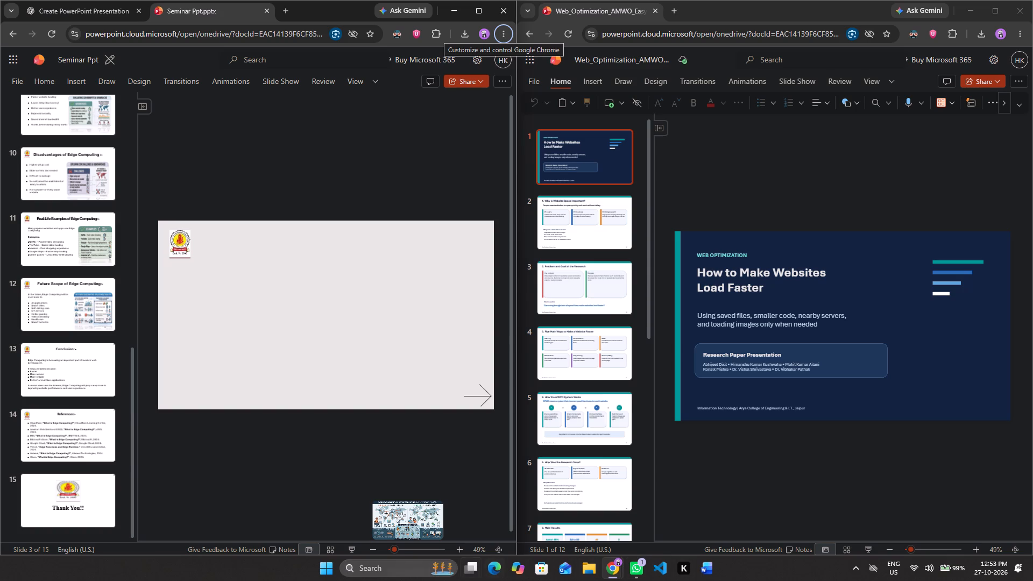
Minimize the Seminar Ppt browser window and open Seminar Ppt from the recent files in desktop PowerPoint.
left_click(461, 2)
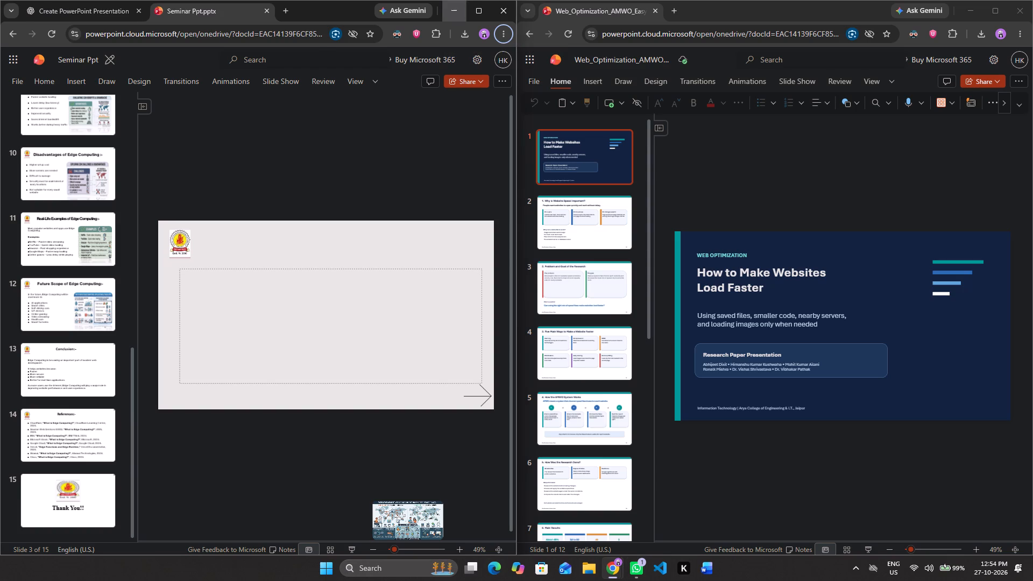
double_click(97, 129)
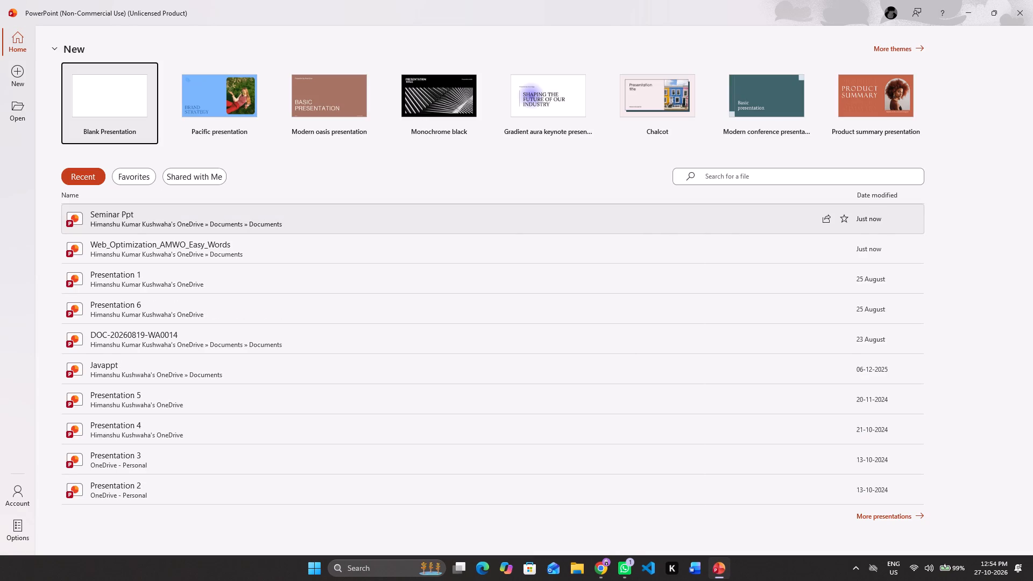
left_click(515, 211)
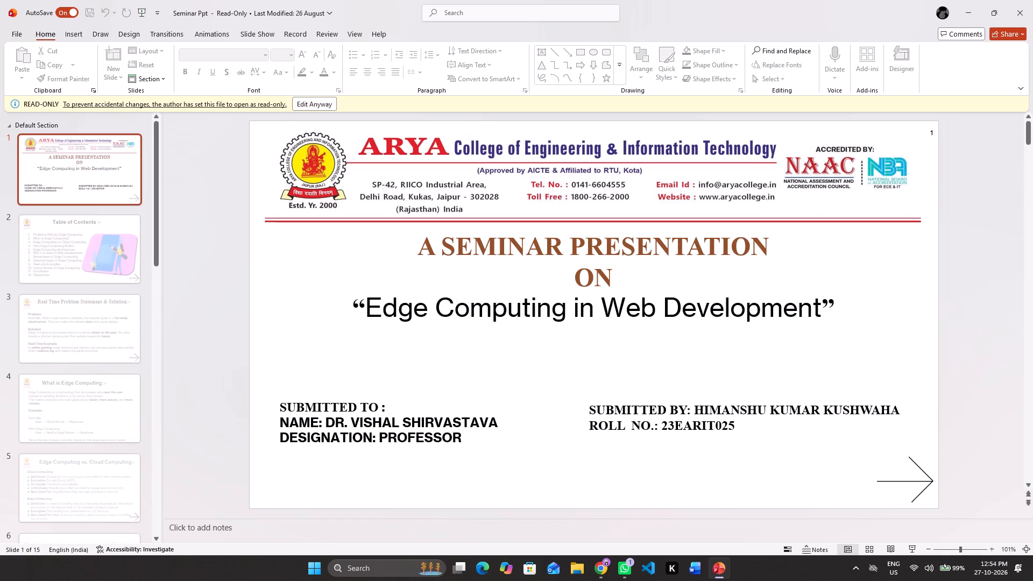
Check the Table of Contents and Real Time Problem Statement slides of Seminar Ppt.
left_click(53, 263)
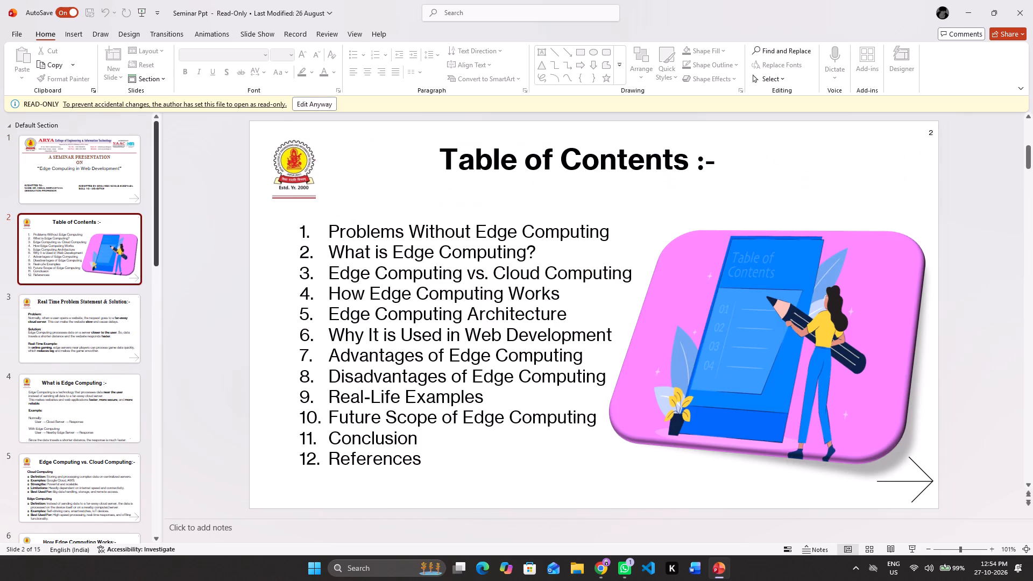
left_click(51, 304)
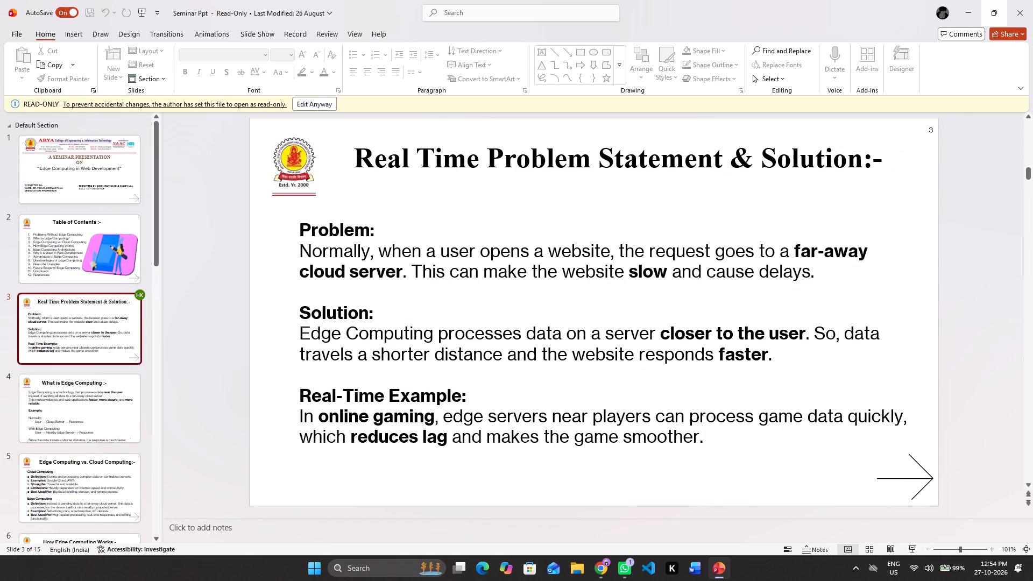
Reduce the Seminar Ppt window from full screen to a smaller floating window.
left_click(999, 19)
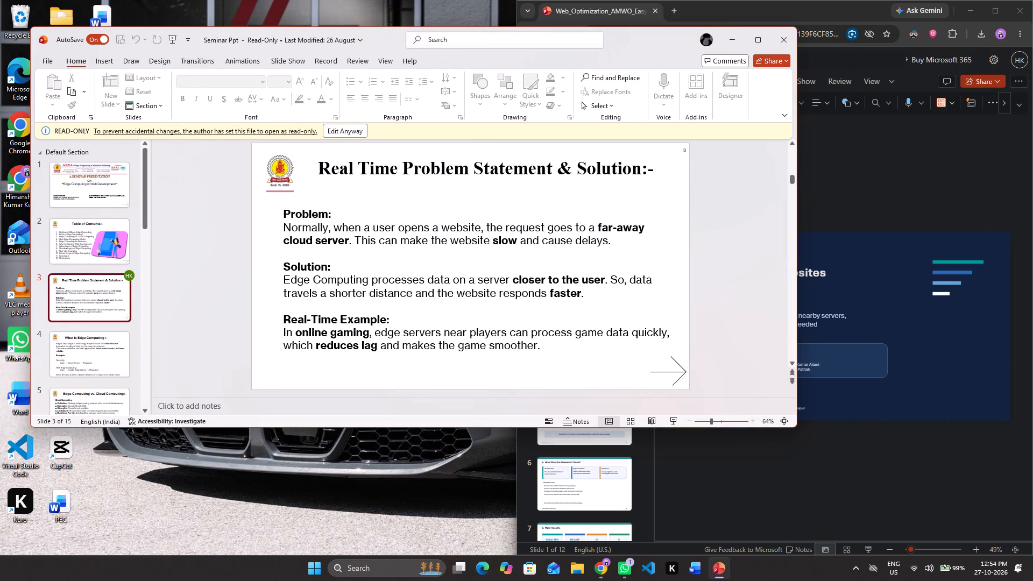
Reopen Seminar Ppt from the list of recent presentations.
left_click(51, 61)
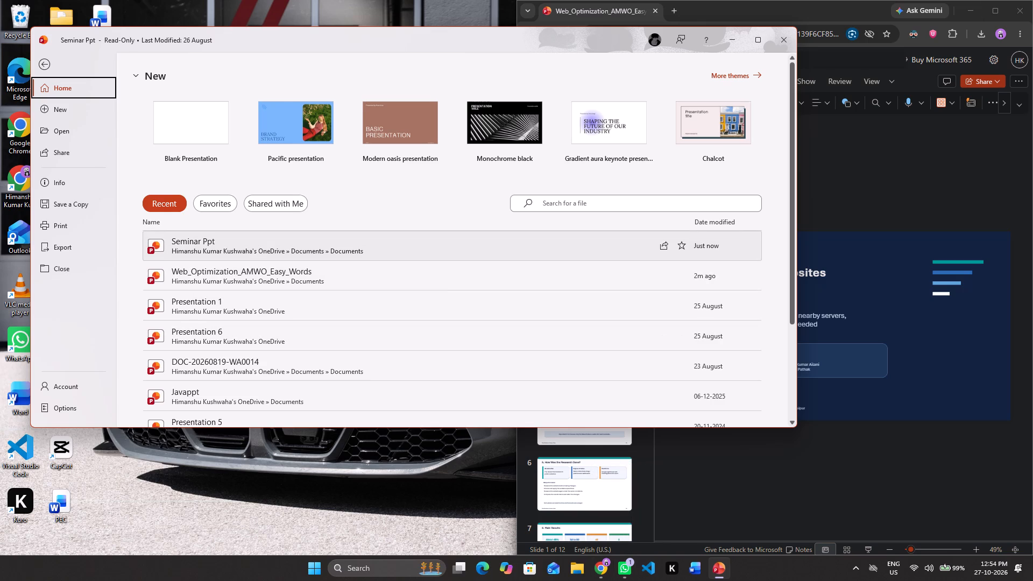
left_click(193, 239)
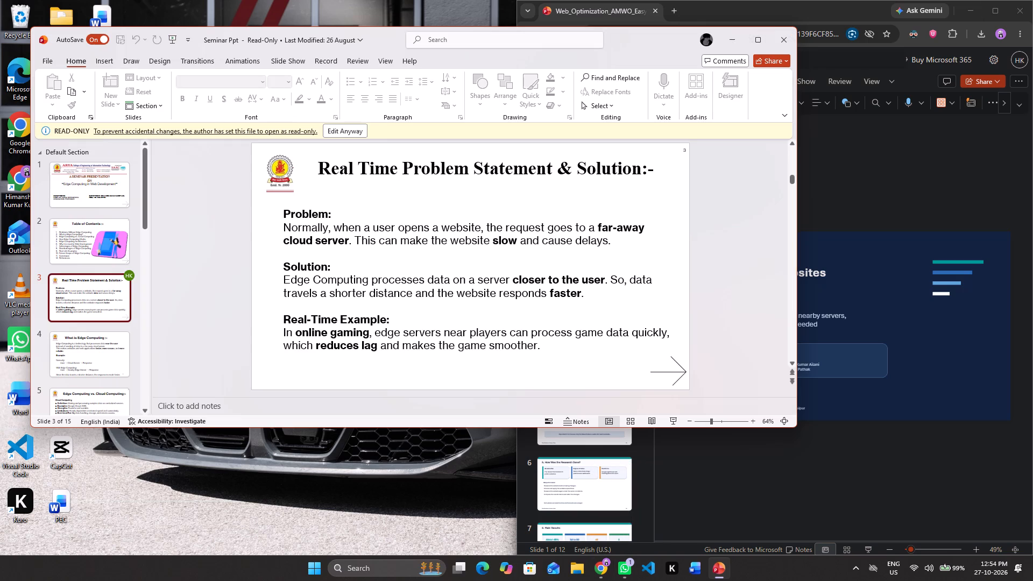
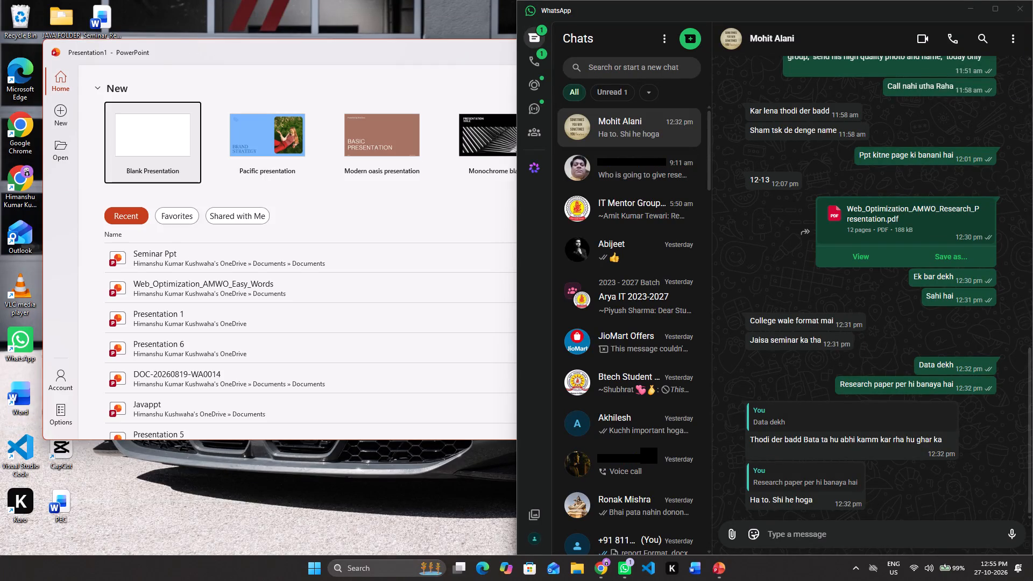
left_click(168, 281)
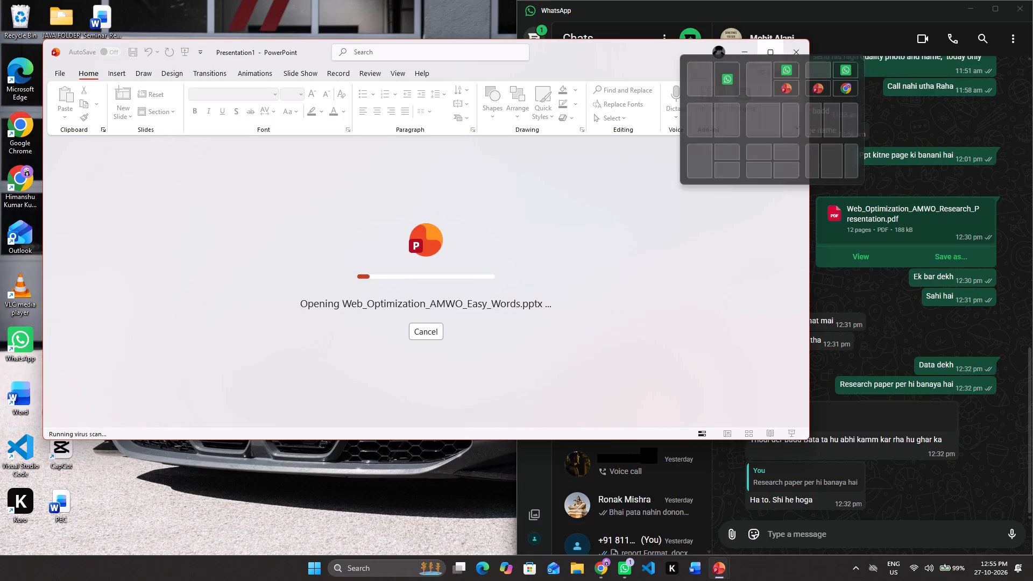
left_click(698, 76)
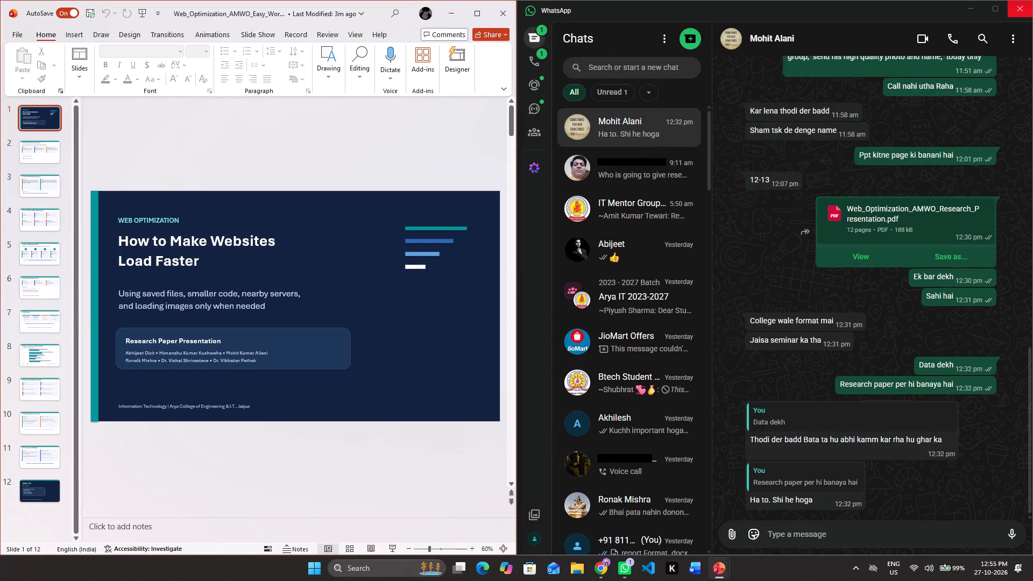
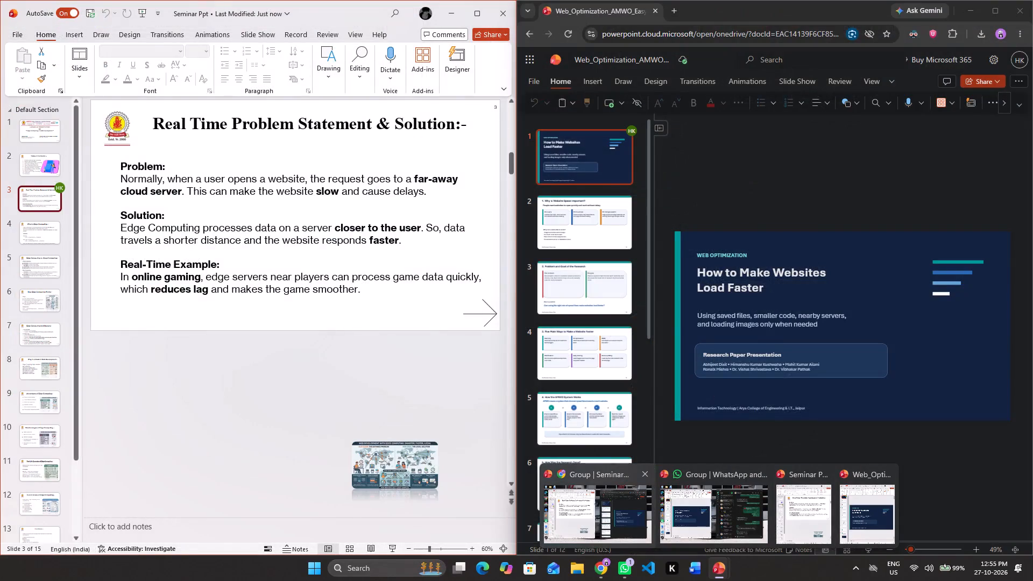
Snap Seminar Ppt to the left half of the screen and minimize the Web_Optimization browser window beside it.
left_click(569, 506)
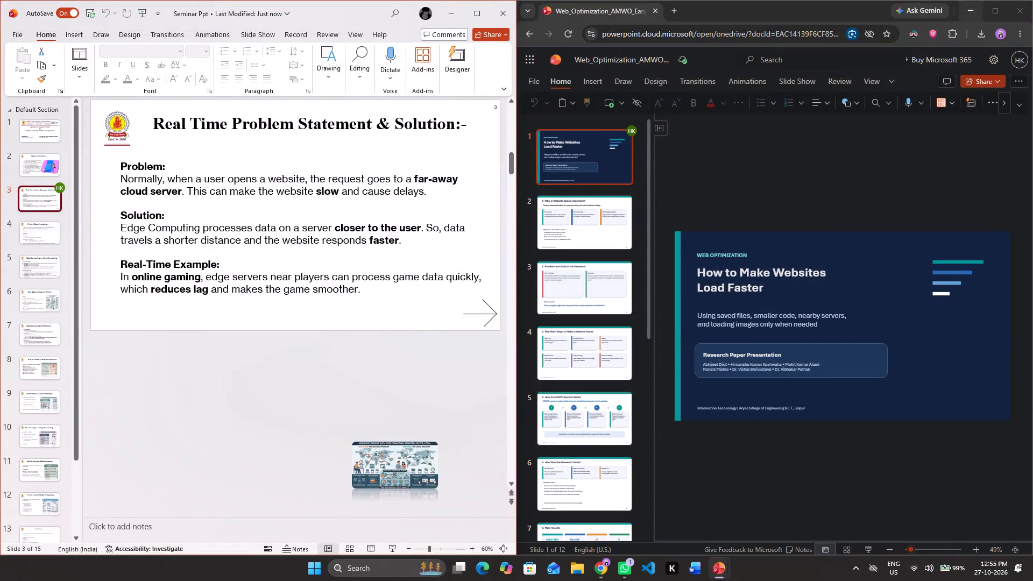
left_click(971, 9)
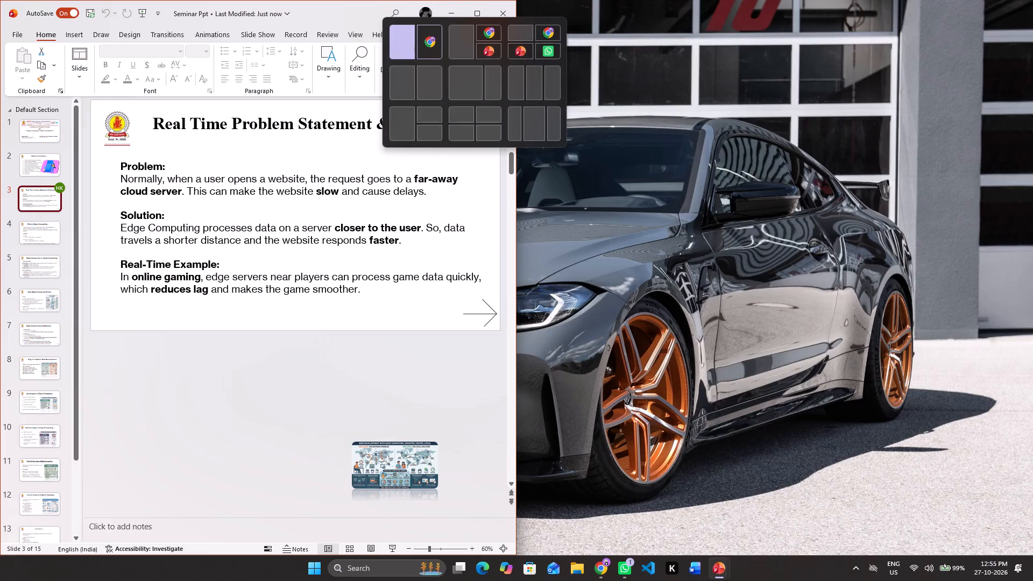
left_click(397, 33)
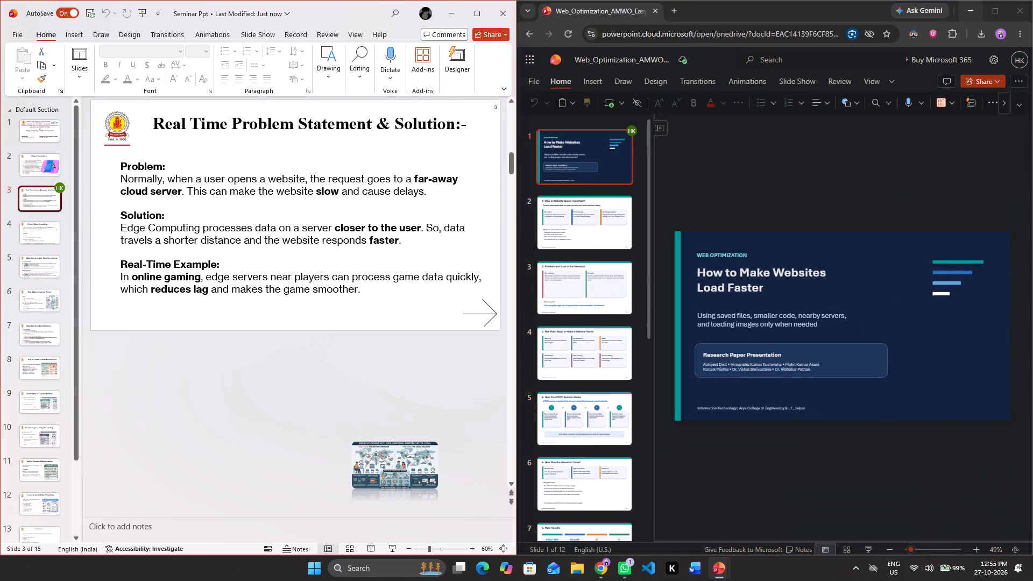
left_click(968, 16)
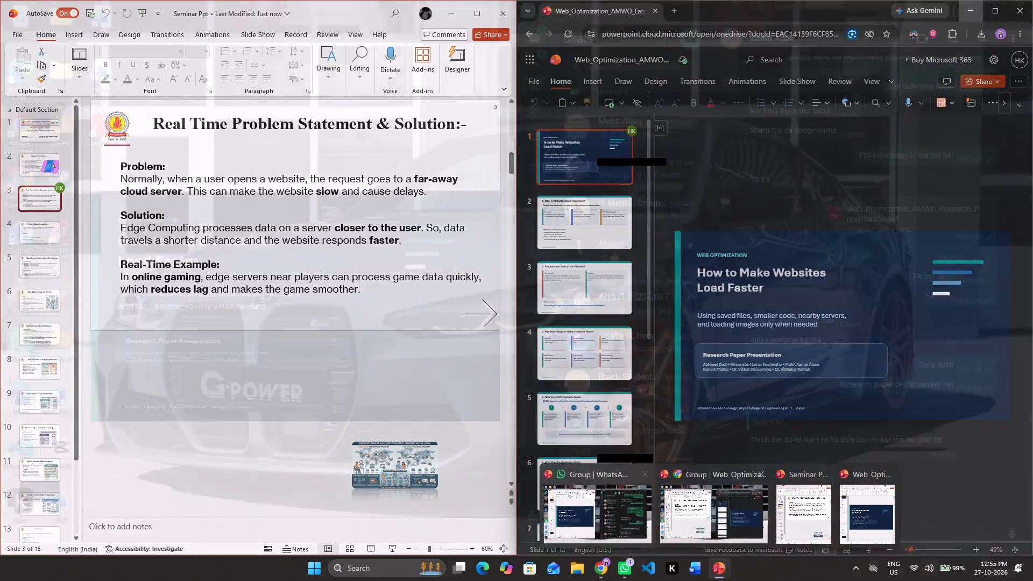
left_click(558, 503)
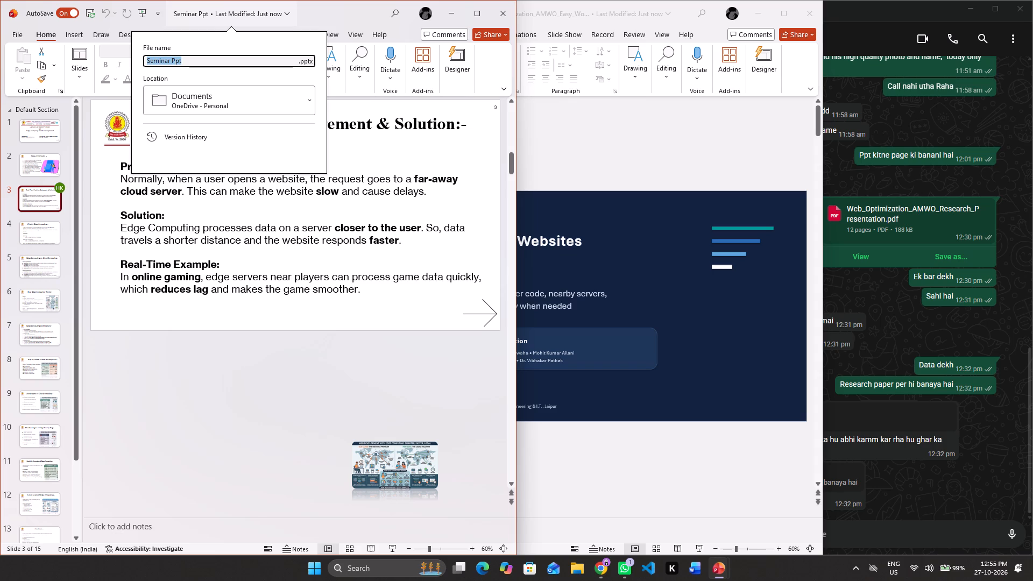
left_click(683, 23)
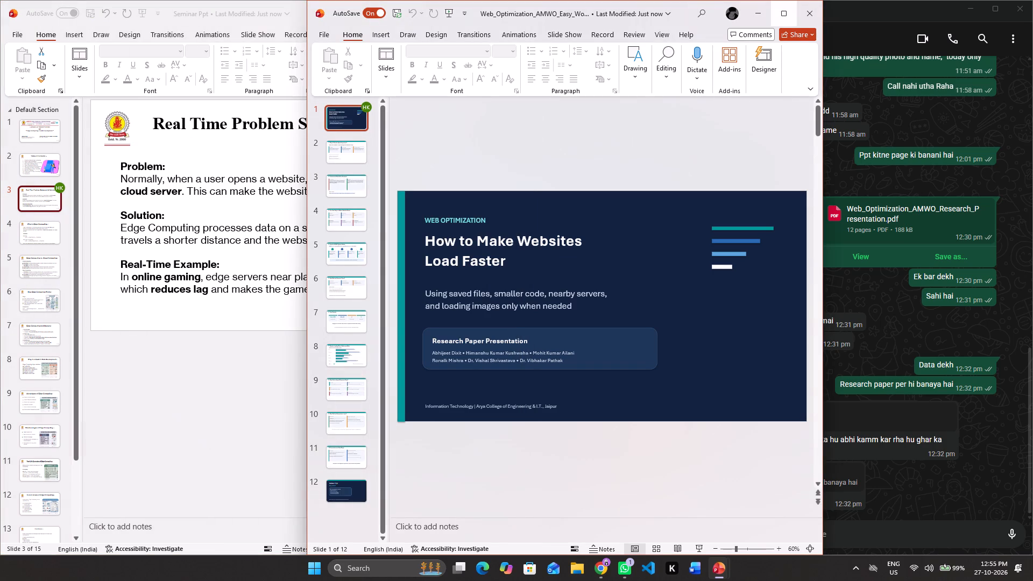
Arrange the Web_Optimization presentation and Seminar Ppt windows side by side, each filling half of the screen.
left_click(704, 29)
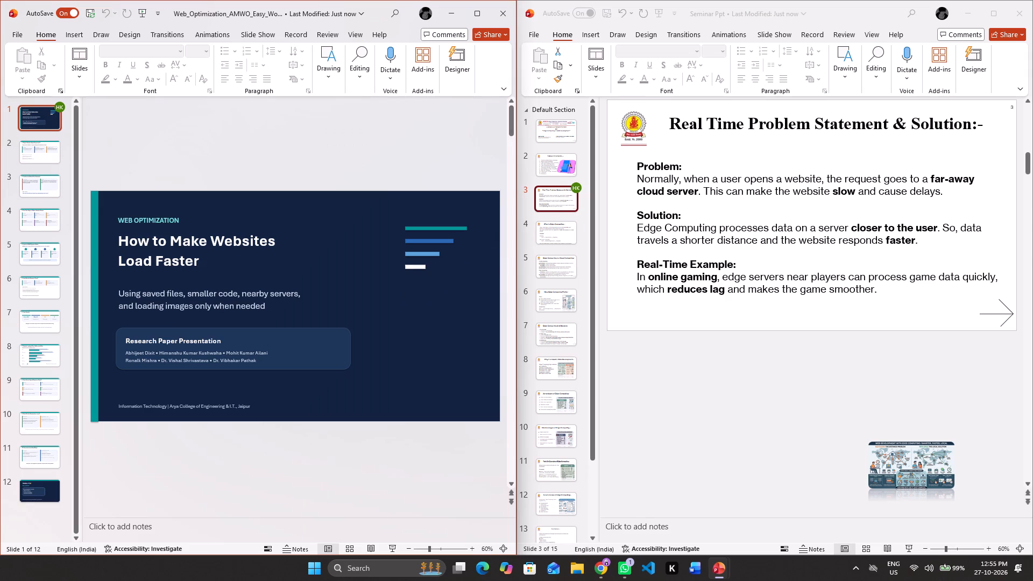
Replace "in Web Development" wording after "in" in Seminar Ppt's first-slide title with "WEB OPTIMIZATION" copied from the other title slide, keeping text only.
scroll(251, 238, "up", 5)
scroll(671, 212, "up", 20)
scroll(671, 212, "up", 2)
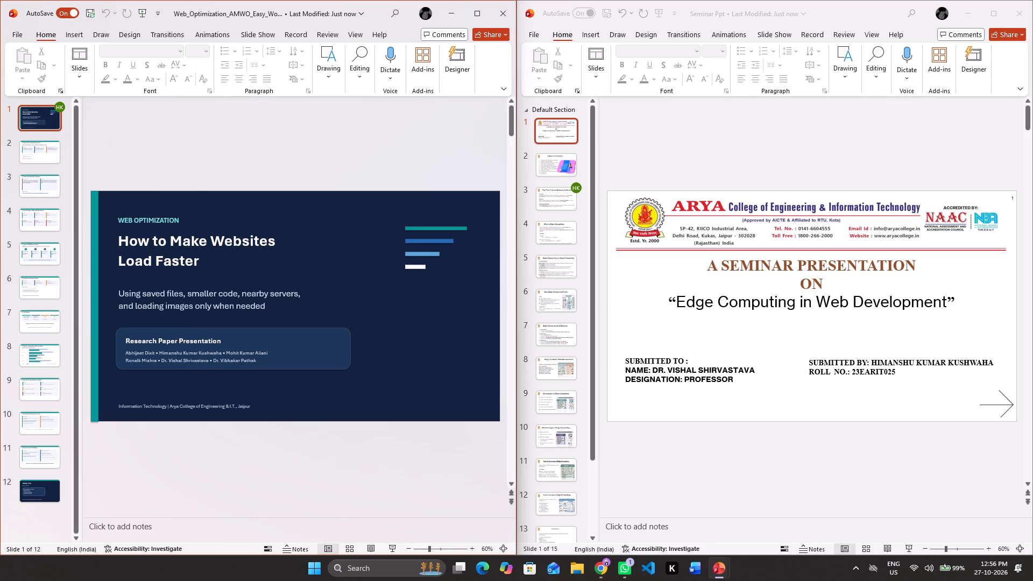
left_click_drag(119, 217, 170, 240)
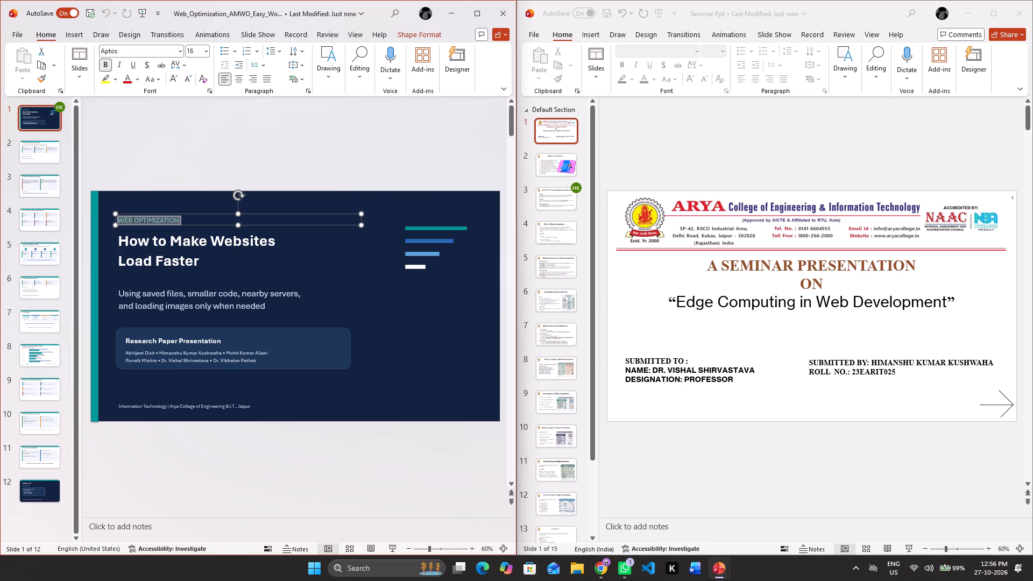
left_click_drag(170, 240, 185, 230)
key("ctrl+c")
left_click(946, 298)
left_click(946, 298)
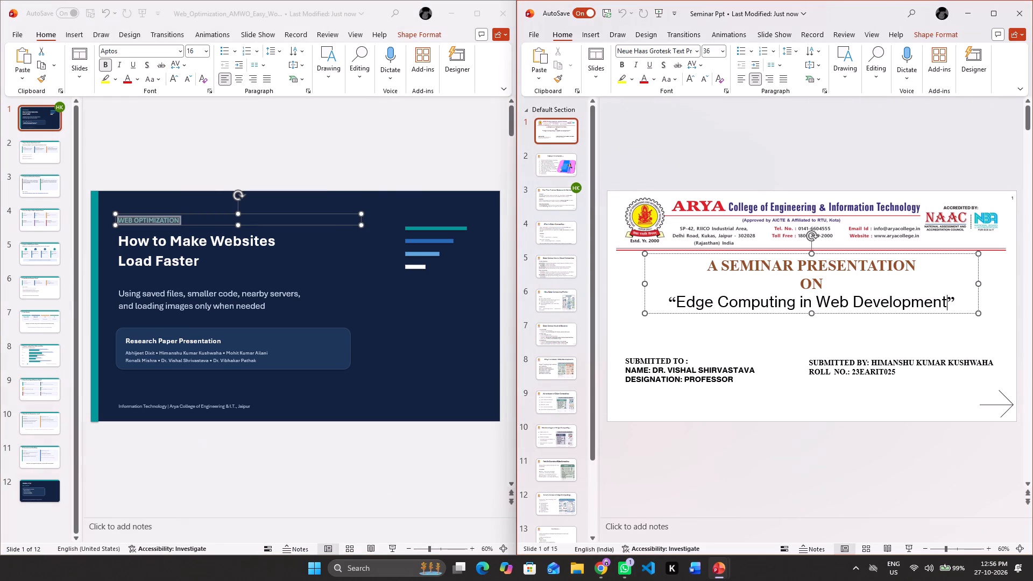
key("BackSpace")
key("BackSpace")
key("BackSpace")
key("BackSpace")
key("BackSpace")
key("BackSpace")
key("BackSpace")
key("BackSpace")
key("BackSpace")
key("BackSpace")
key("BackSpace")
key("BackSpace")
key("BackSpace")
key("BackSpace")
key("BackSpace")
key("BackSpace")
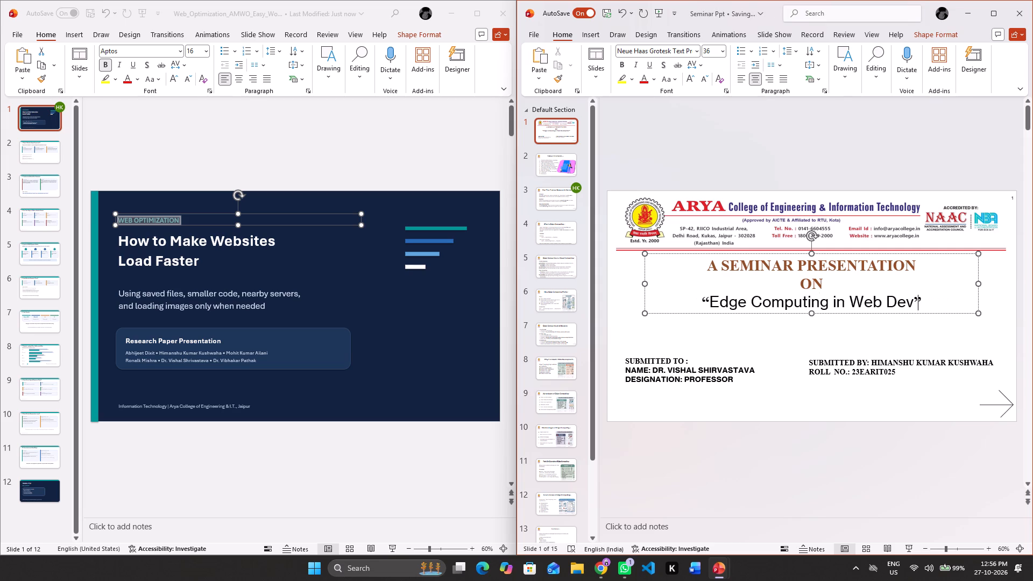
key("ctrl+v")
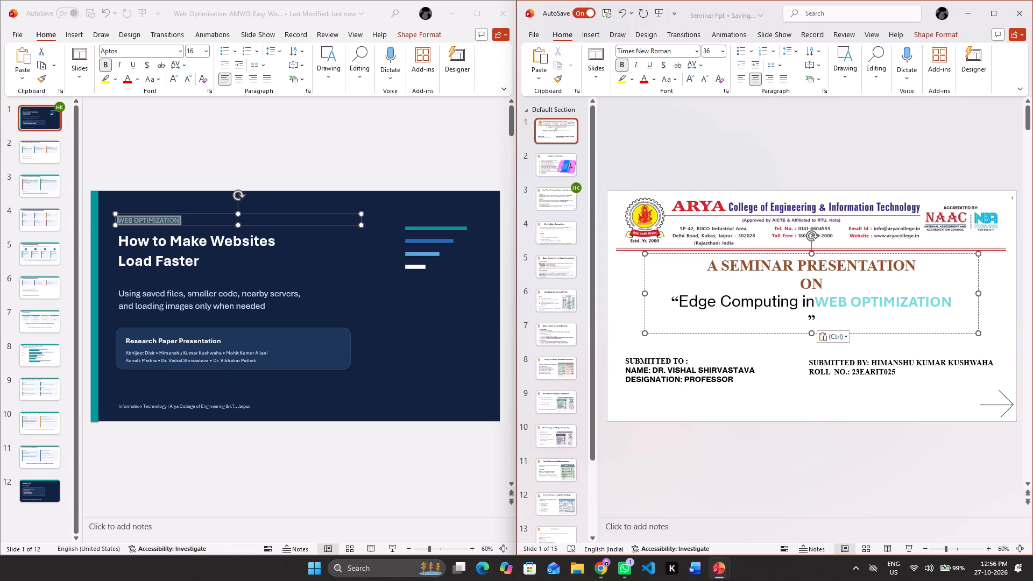
left_click(846, 338)
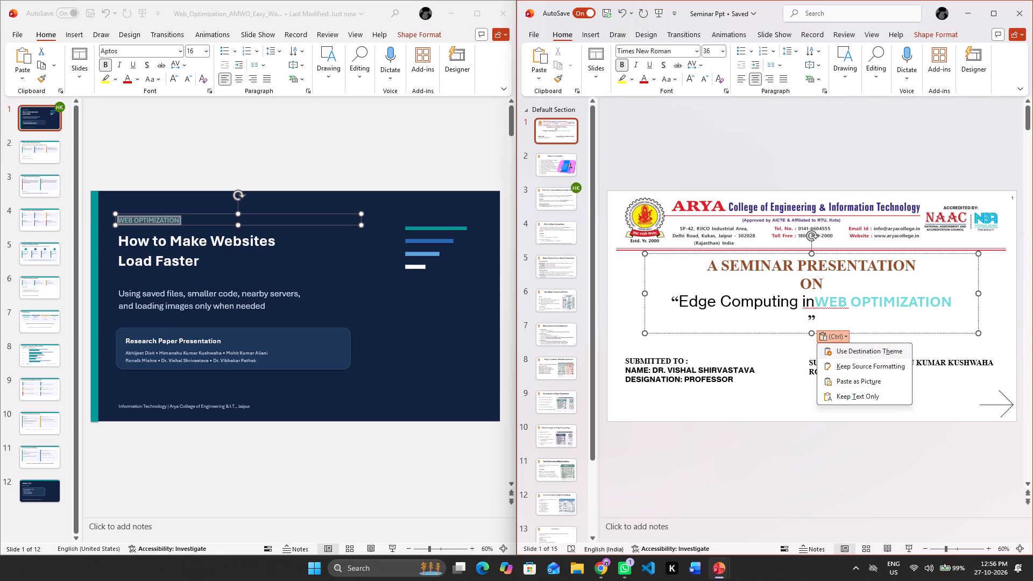
left_click(863, 400)
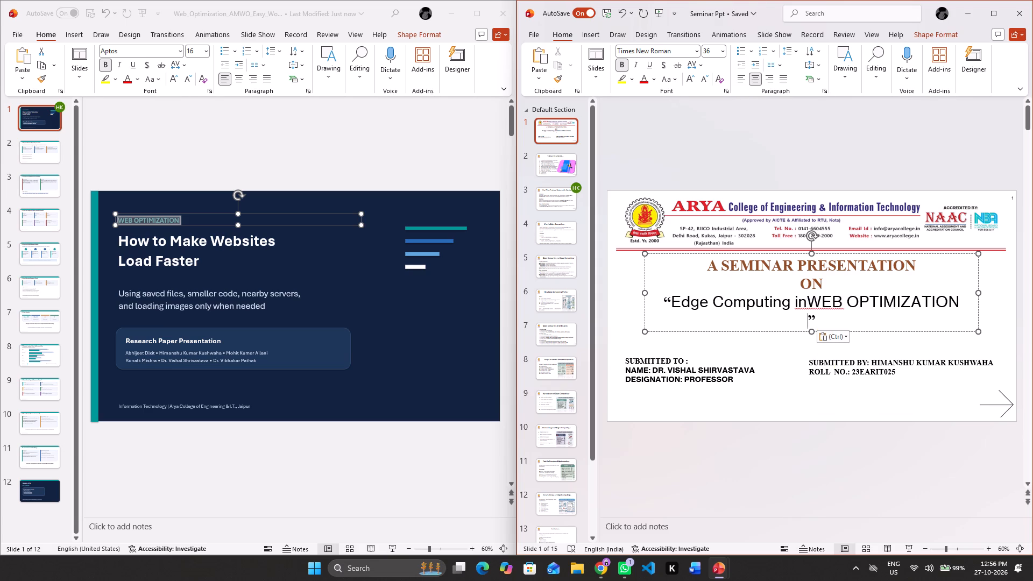
Delete the word "in" before "WEB OPTIMIZATION" in the Seminar Ppt title.
left_click_drag(796, 305, 831, 297)
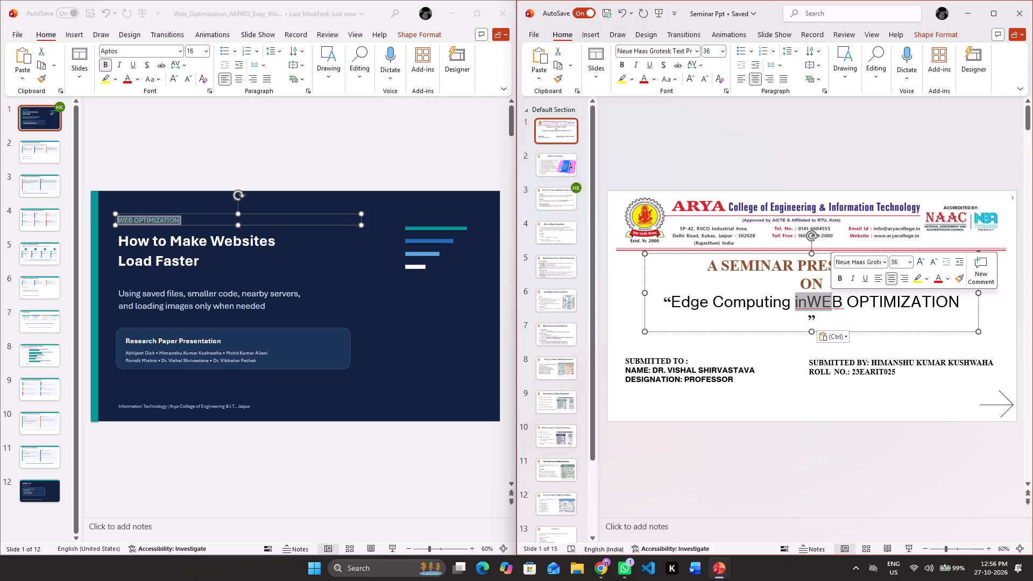
left_click(806, 301)
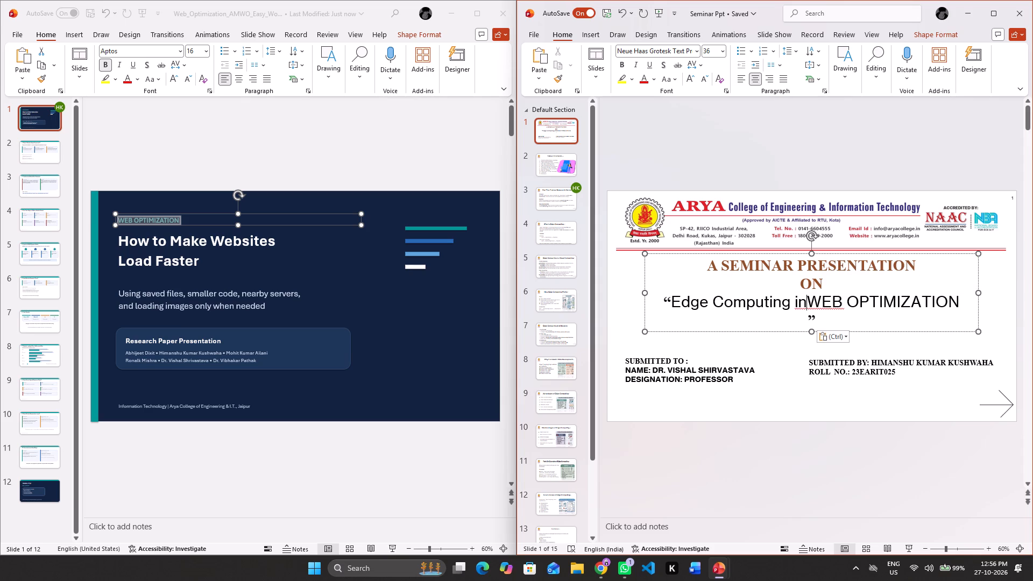
key("BackSpace")
key("BackSpace")
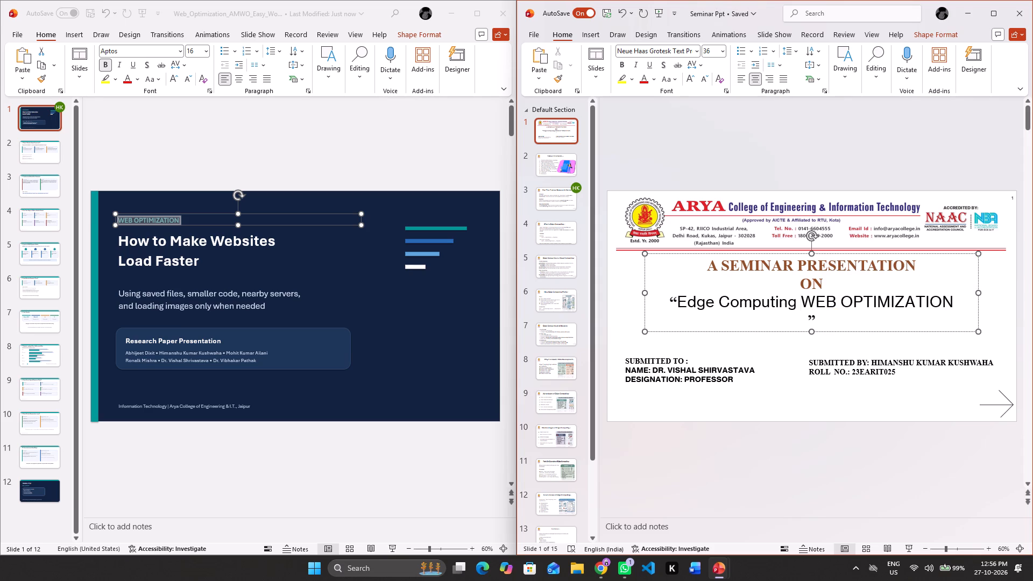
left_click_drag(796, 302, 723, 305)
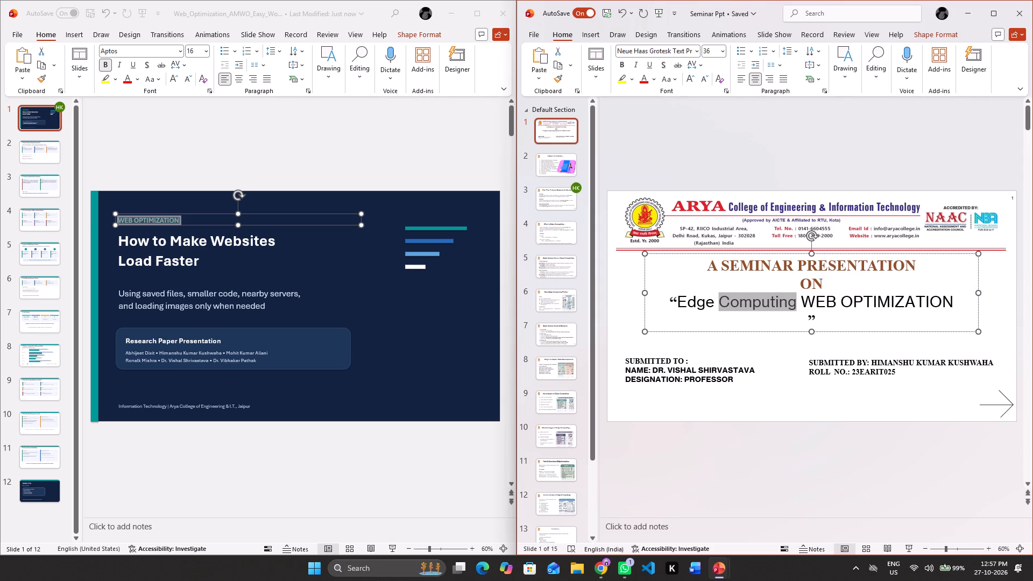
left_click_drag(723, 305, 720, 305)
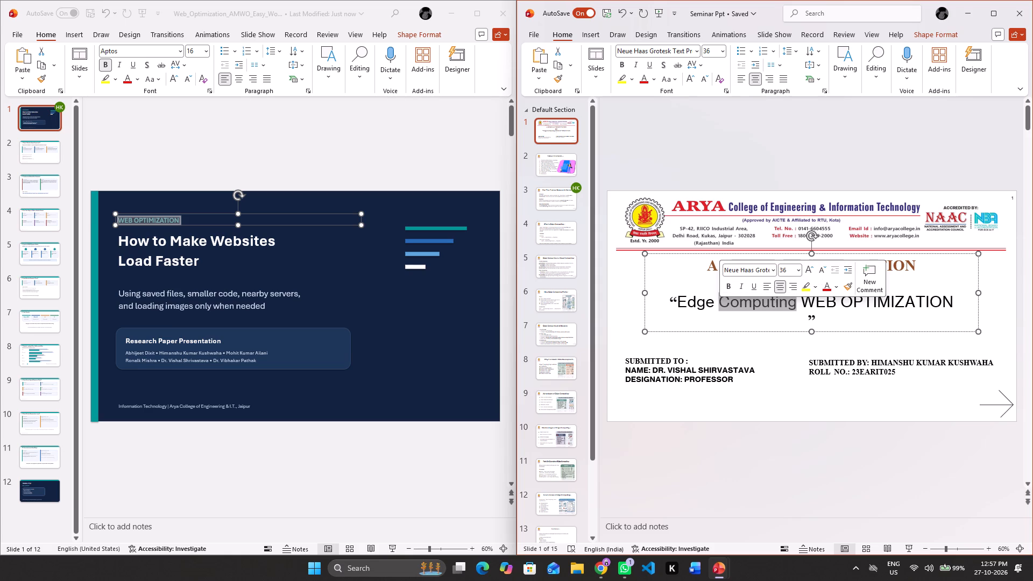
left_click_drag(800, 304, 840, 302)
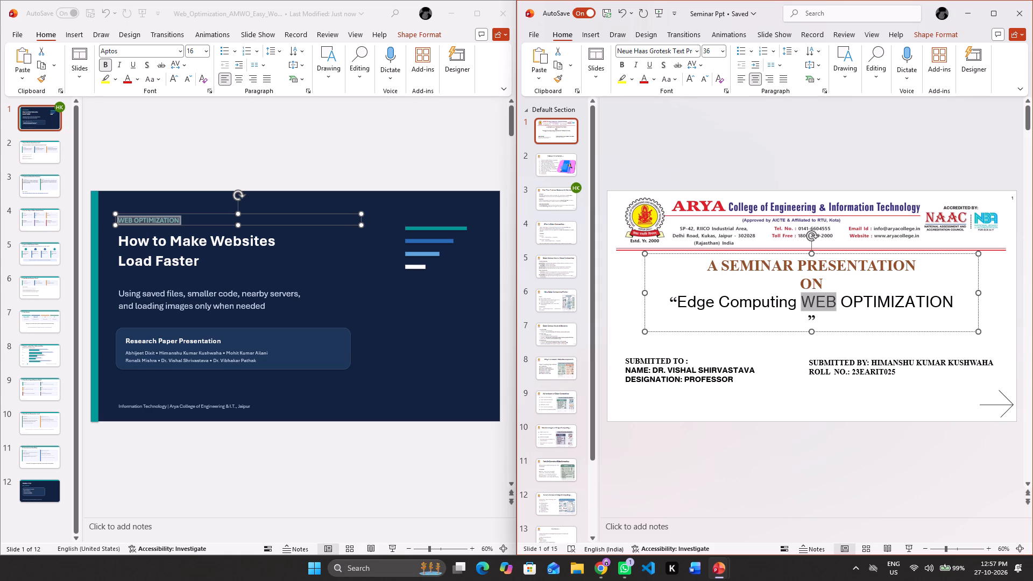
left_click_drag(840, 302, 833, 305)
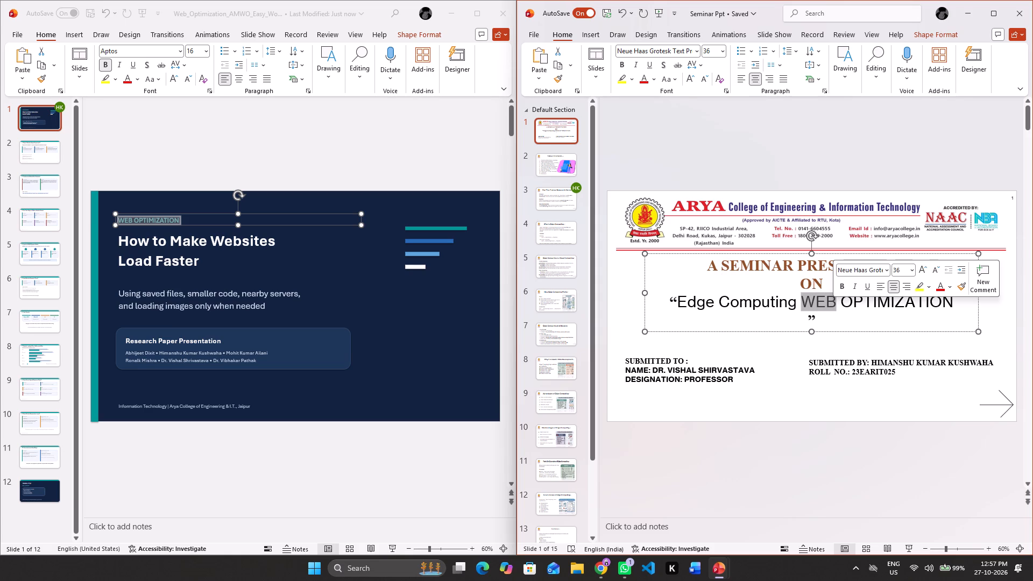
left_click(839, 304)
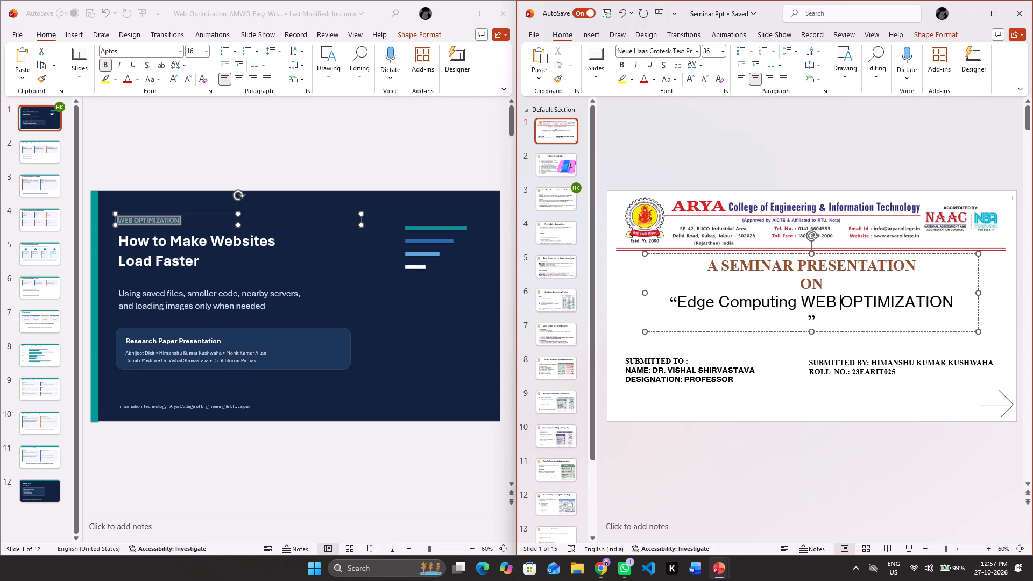
Copy the heading "How to Make Websites Load Faster" and add it after "WEB OPTIMIZATION" in the Seminar Ppt title, keeping text only.
left_click(119, 235)
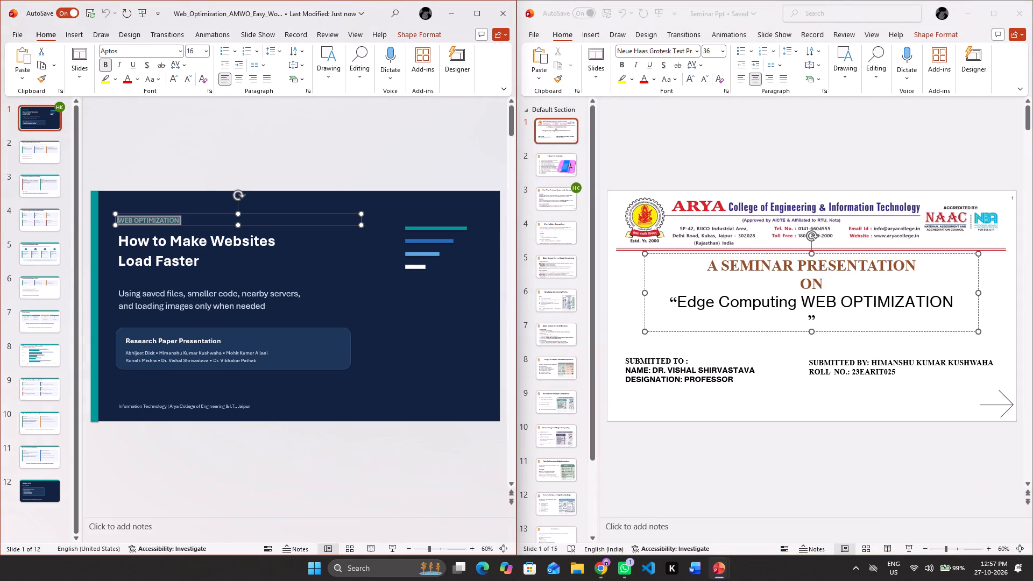
left_click_drag(119, 239, 200, 259)
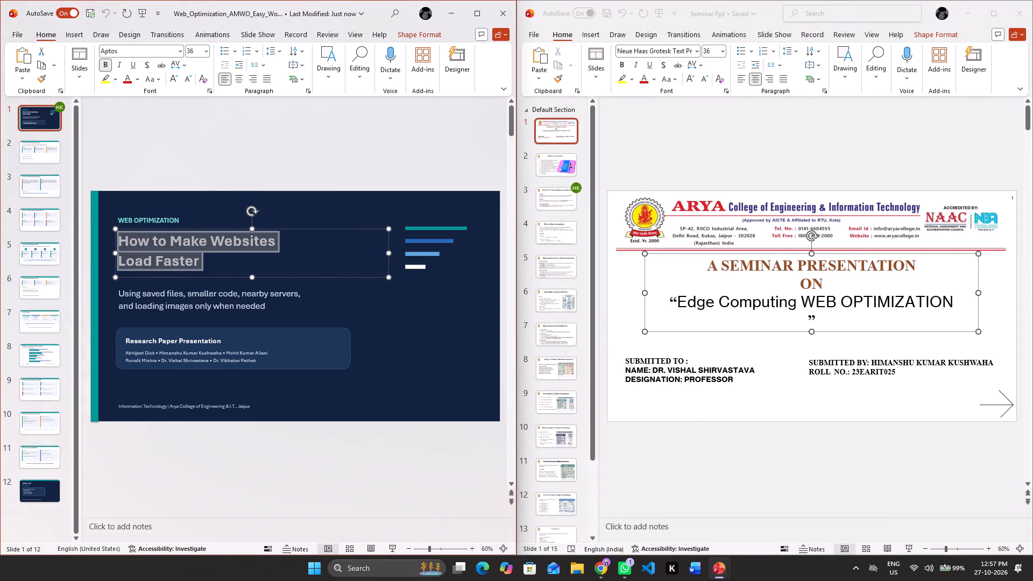
left_click_drag(200, 259, 206, 261)
key("ctrl+c")
left_click(951, 301)
left_click(951, 301)
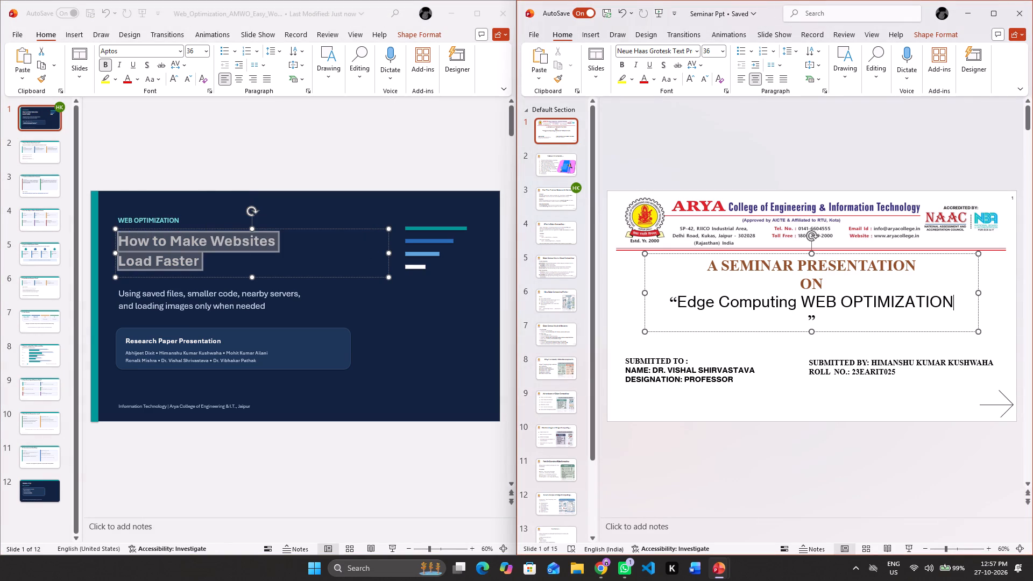
key("space")
key("ctrl+v")
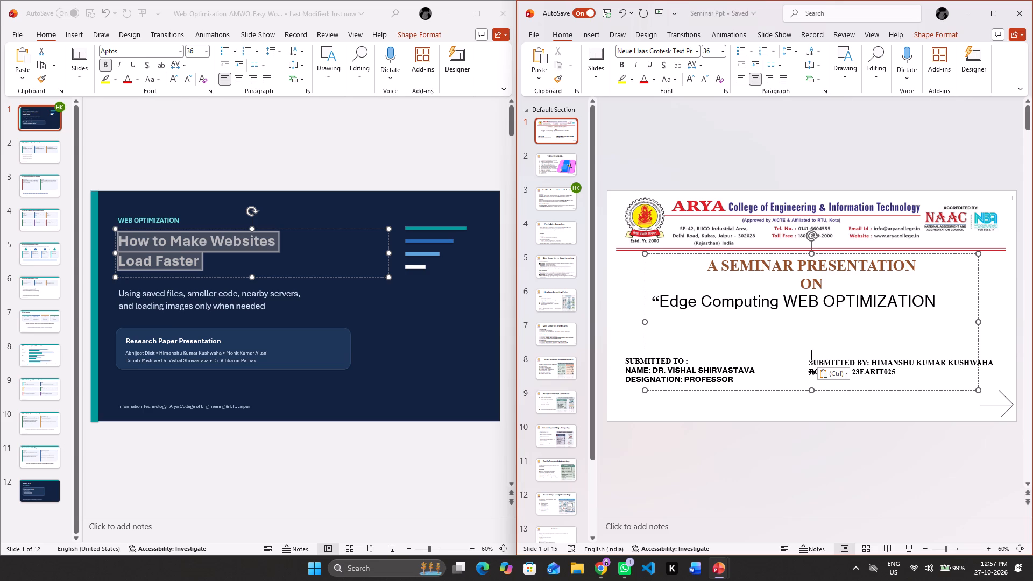
left_click(845, 377)
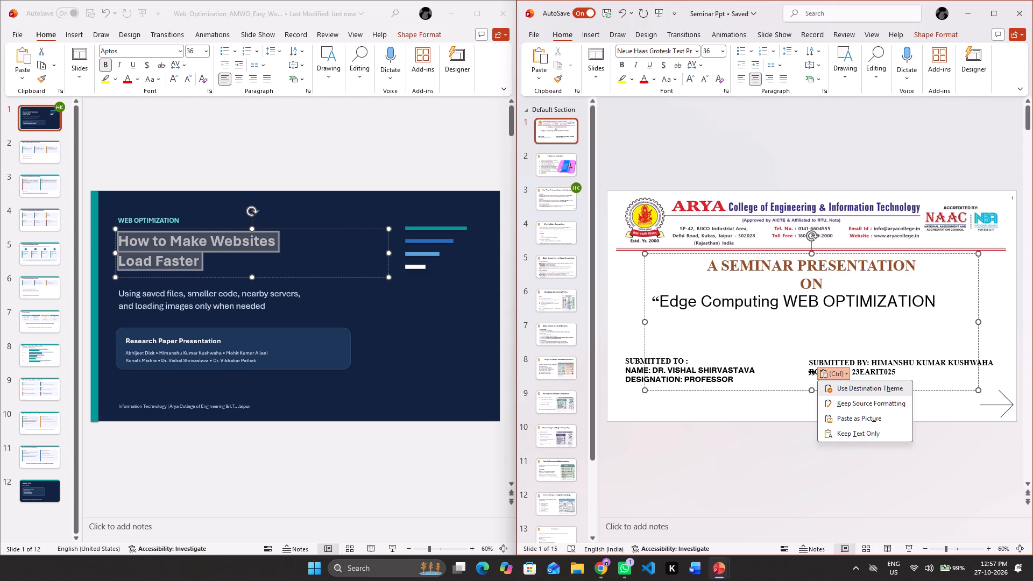
left_click(852, 432)
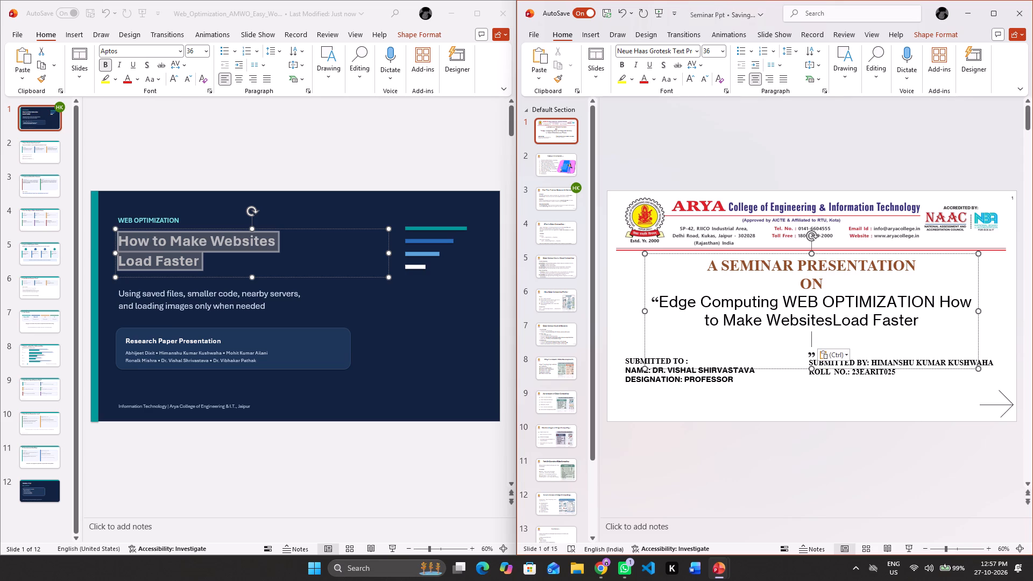
Copy the subtitle beginning "Using saved files, smaller code" and add it after "Load Faster" in the Seminar Ppt title, keeping text only.
left_click(115, 289)
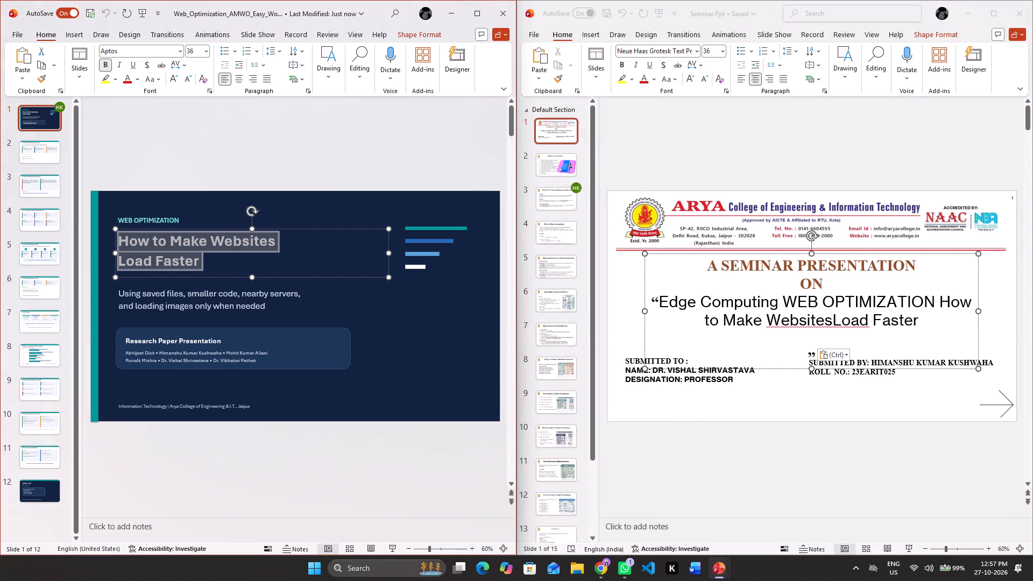
left_click(118, 292)
left_click_drag(118, 292, 315, 302)
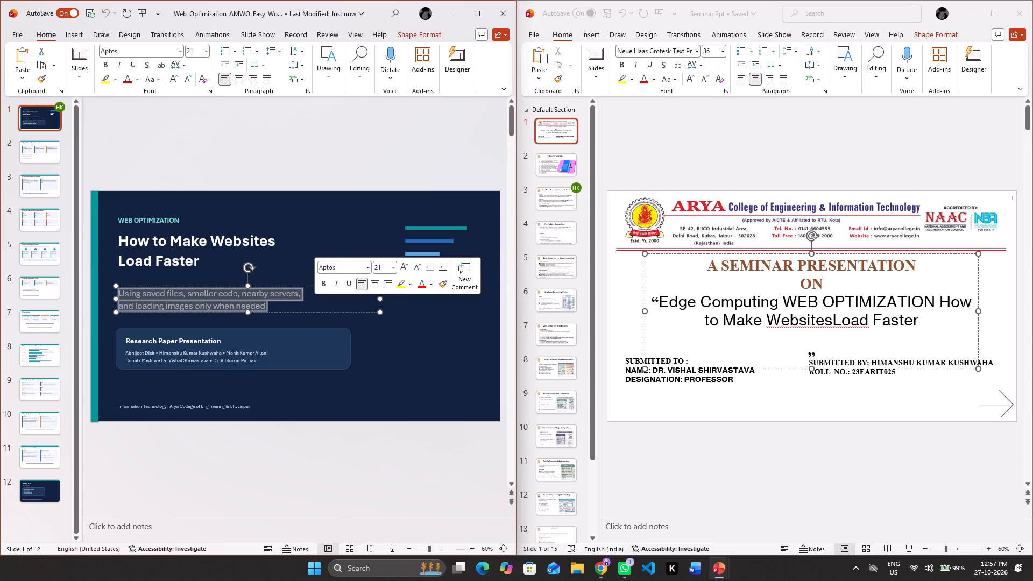
key("ctrl+c")
double_click(929, 325)
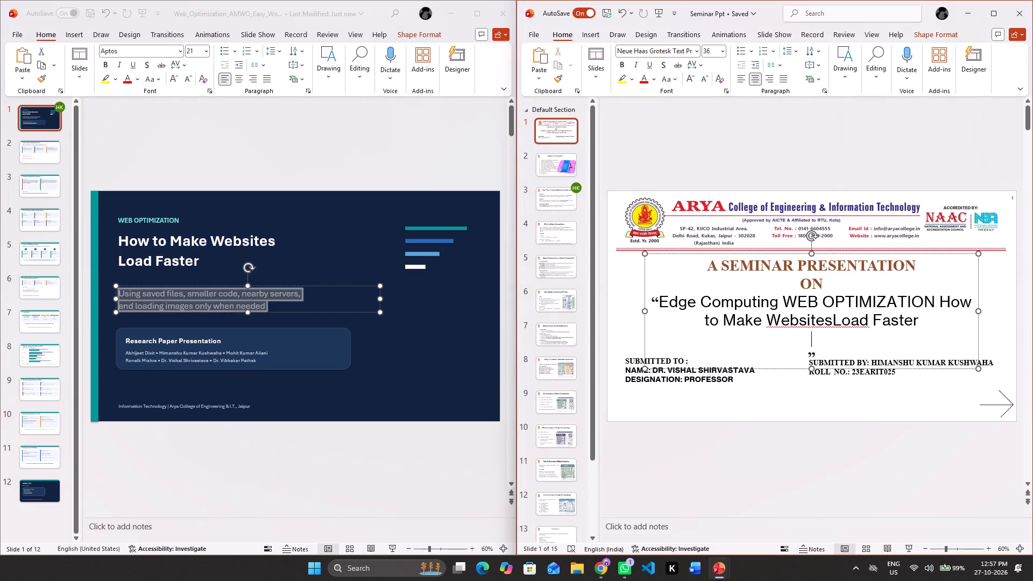
left_click(929, 325)
key("space")
key("ctrl+v")
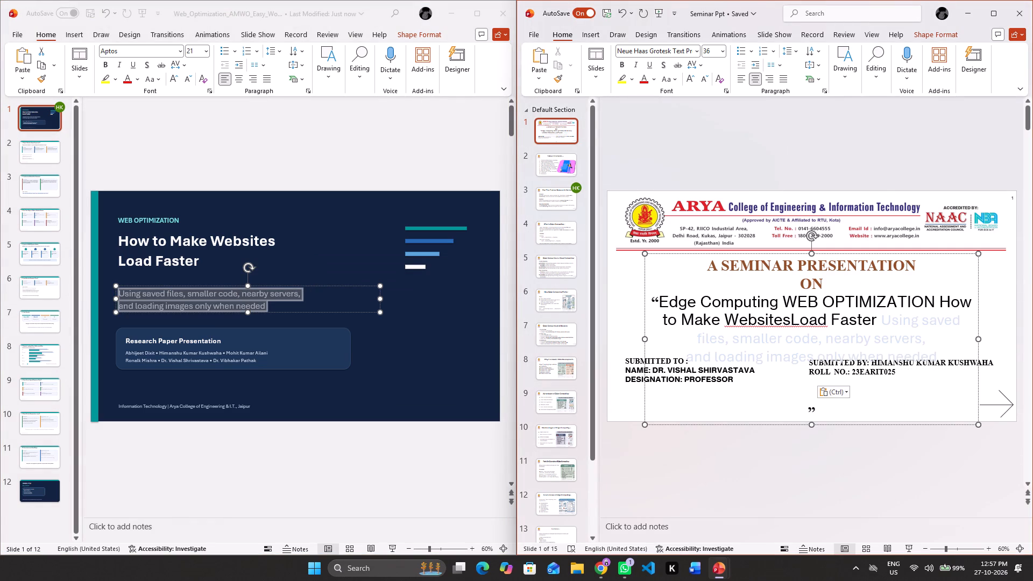
left_click(846, 389)
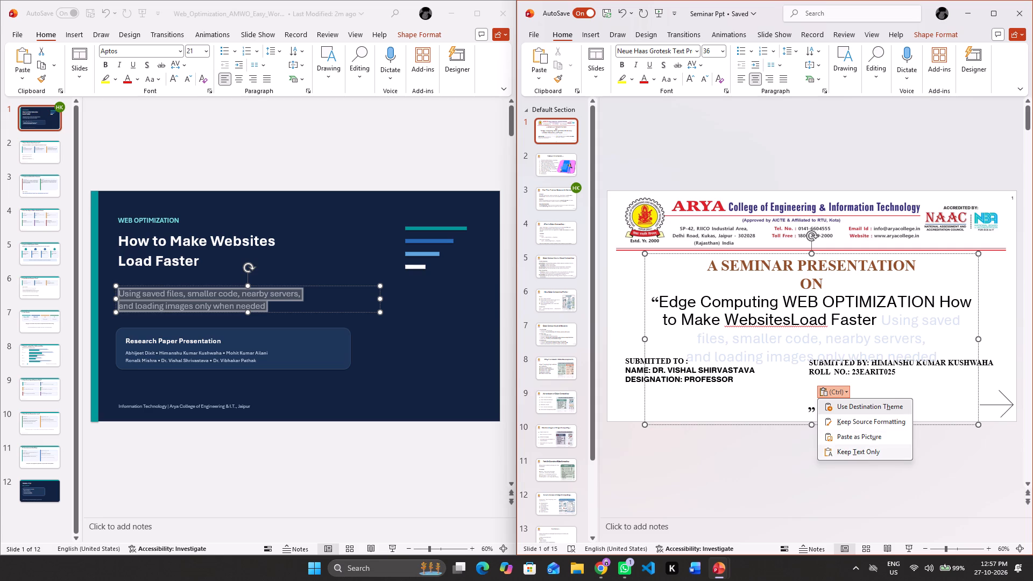
left_click(846, 445)
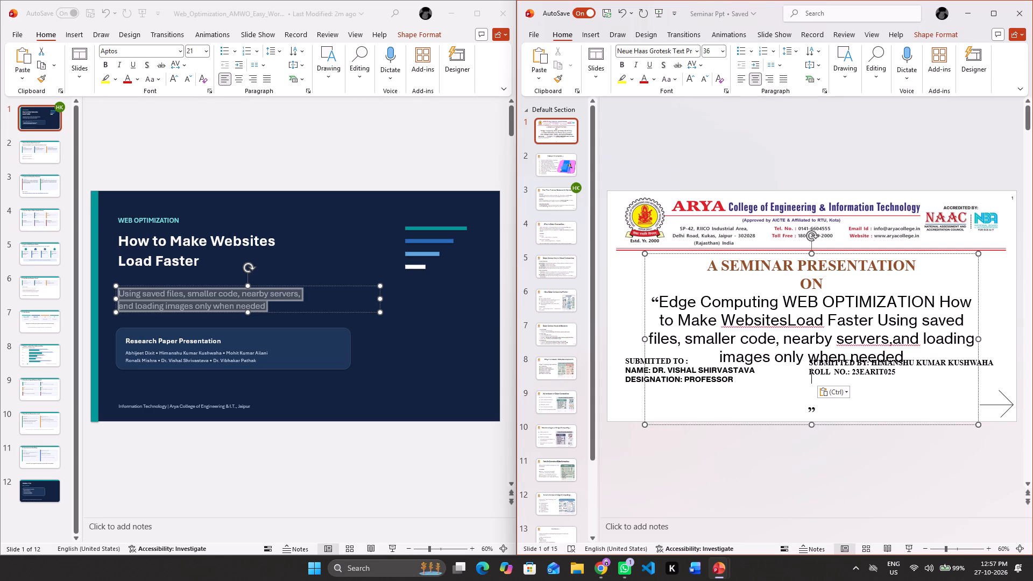
Delete "Edge Computing" from the start of the quoted title on Seminar Ppt's first slide.
left_click(781, 302)
key("BackSpace")
key("BackSpace")
key("BackSpace")
key("BackSpace")
key("BackSpace")
key("BackSpace")
key("BackSpace")
key("BackSpace")
key("BackSpace")
key("BackSpace")
key("BackSpace")
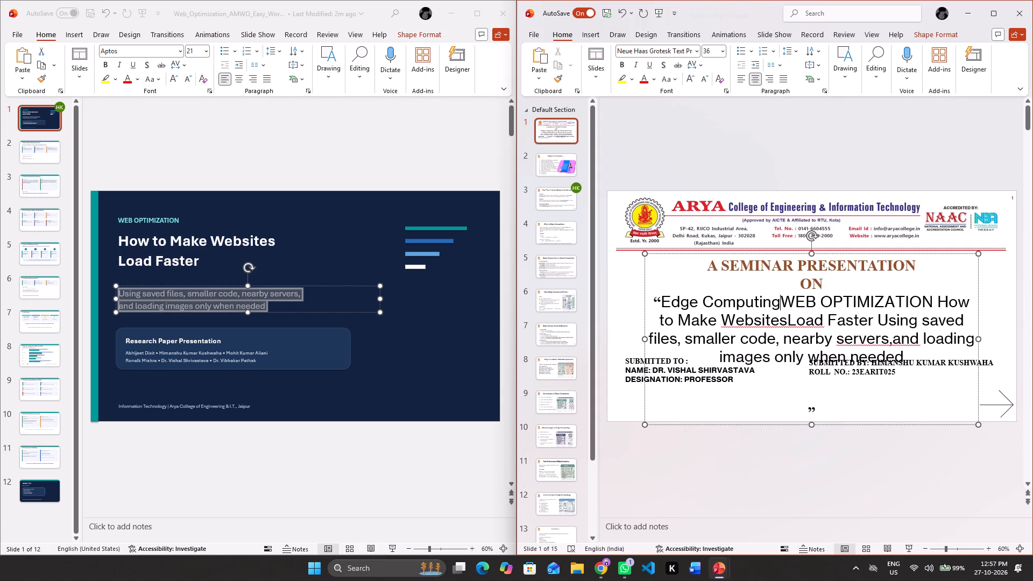
key("BackSpace")
key("BackSpace")
key("BackSpace")
key("BackSpace")
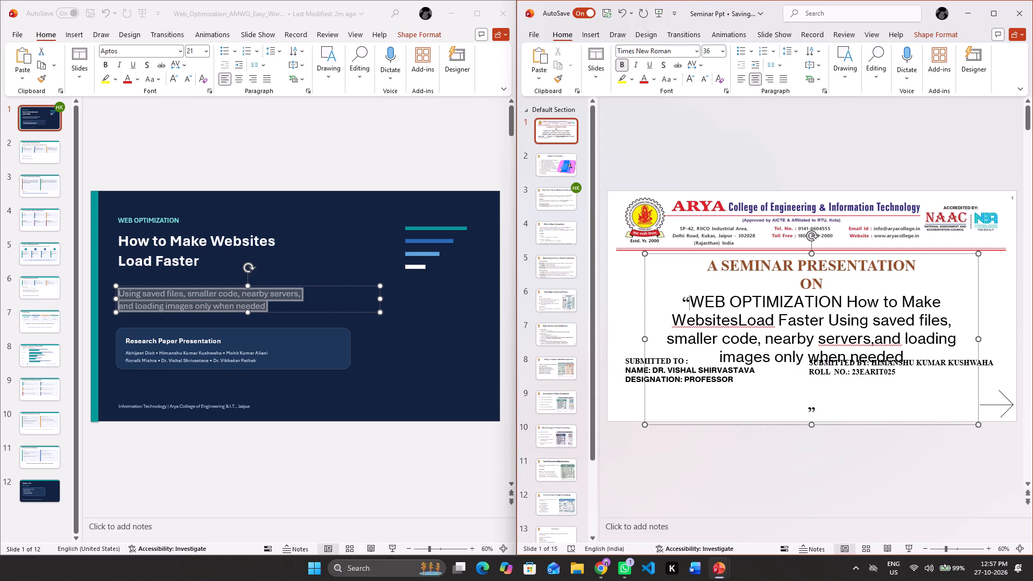
Place the text cursor after "only when needed" at the end of the title text on Seminar Ppt's first slide.
left_click(909, 352)
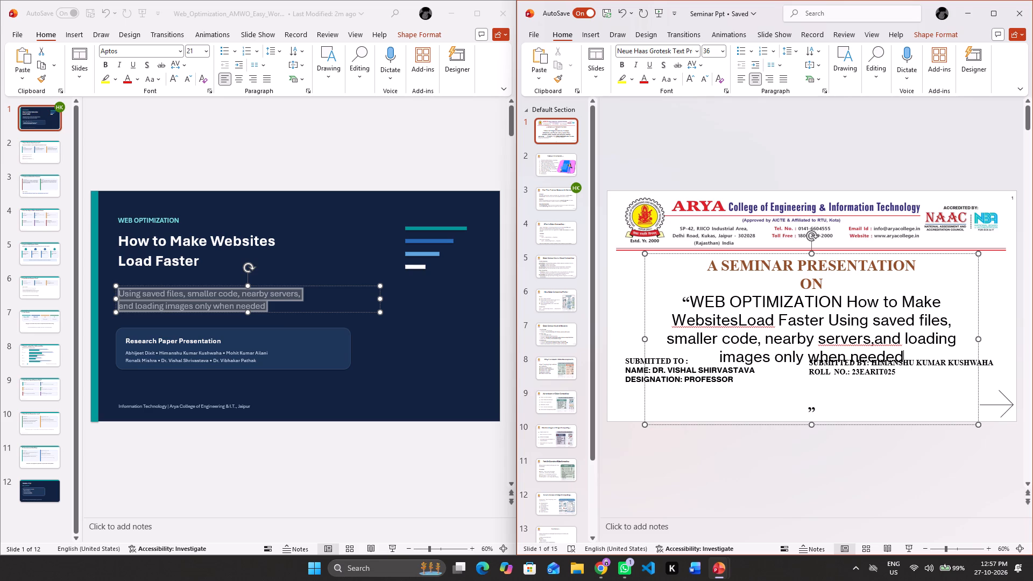
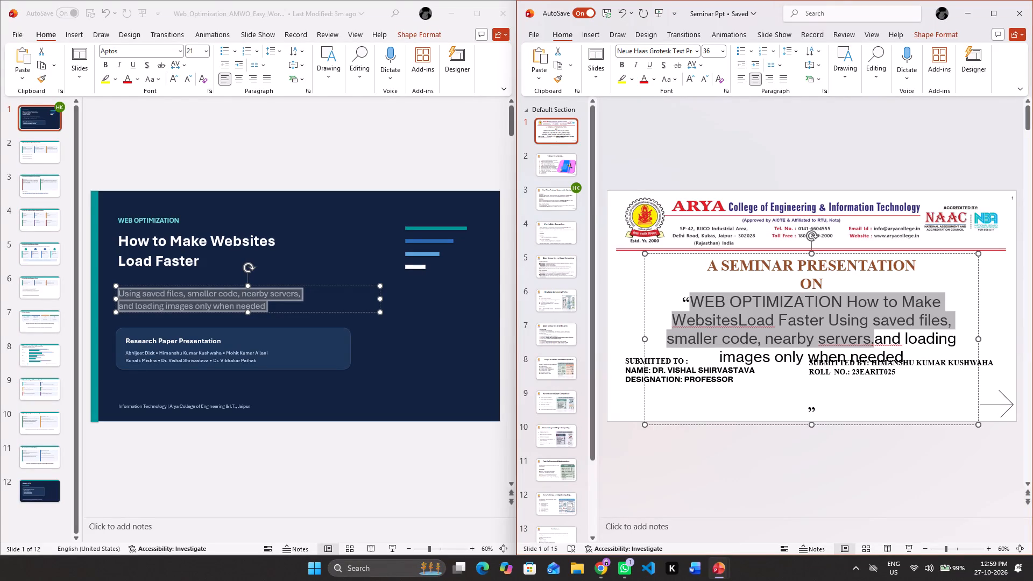
Replace the selected topic text on the title slide with the copied "Website Optimization Techniques for Faster Loading" and add a closing quotation mark.
key("BackSpace")
key("ctrl+v")
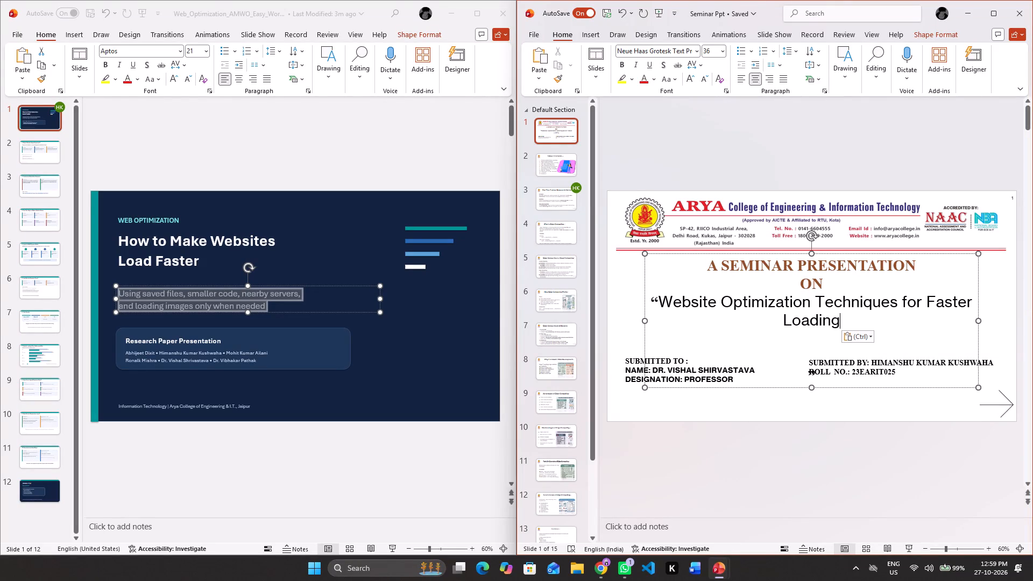
key("shift+quotedbl")
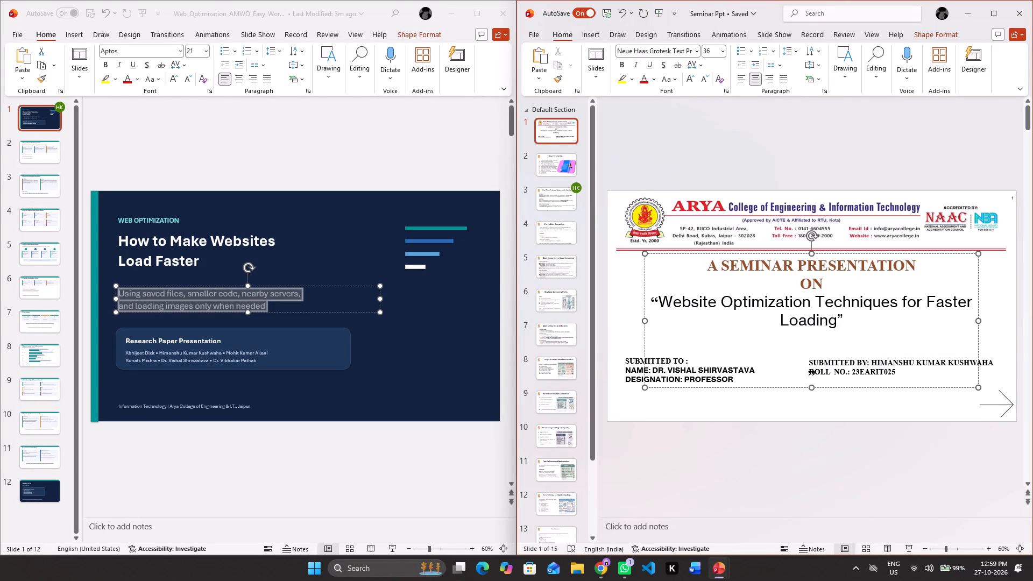
Narrow the title slide's main text box slightly and try to shorten it to end just below the topic.
left_click_drag(980, 386, 966, 329)
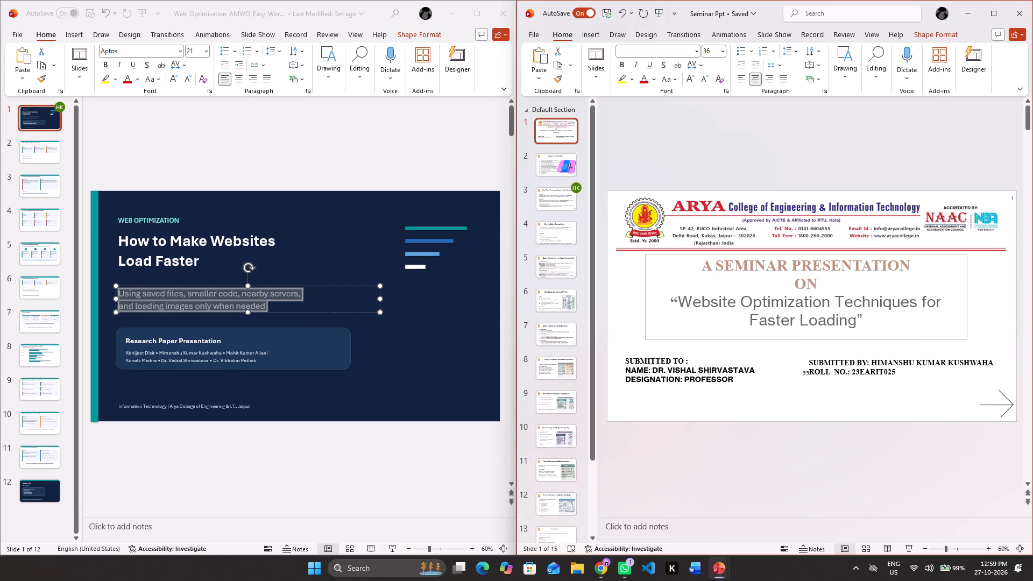
left_click_drag(966, 329, 969, 331)
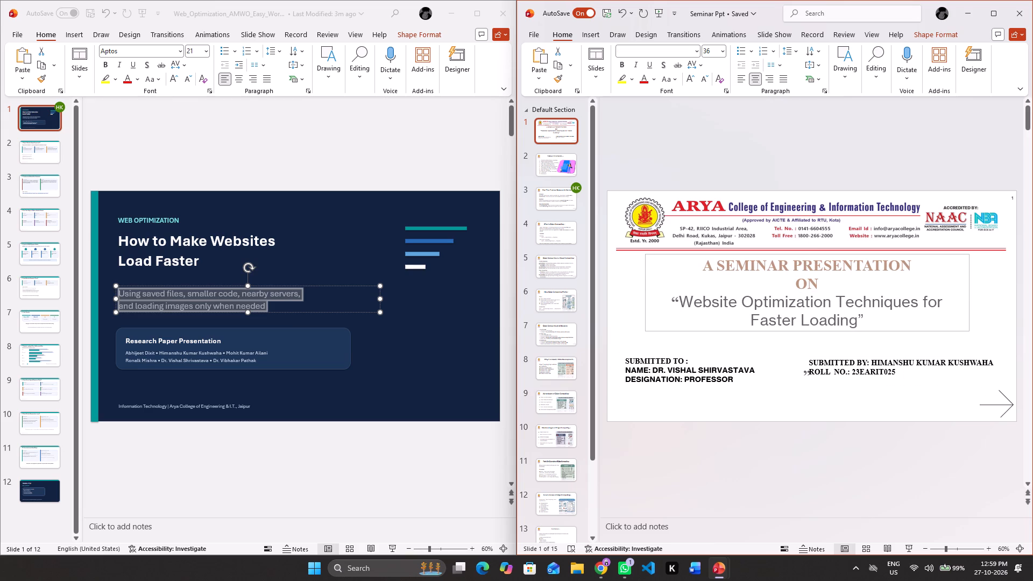
left_click_drag(969, 331, 969, 332)
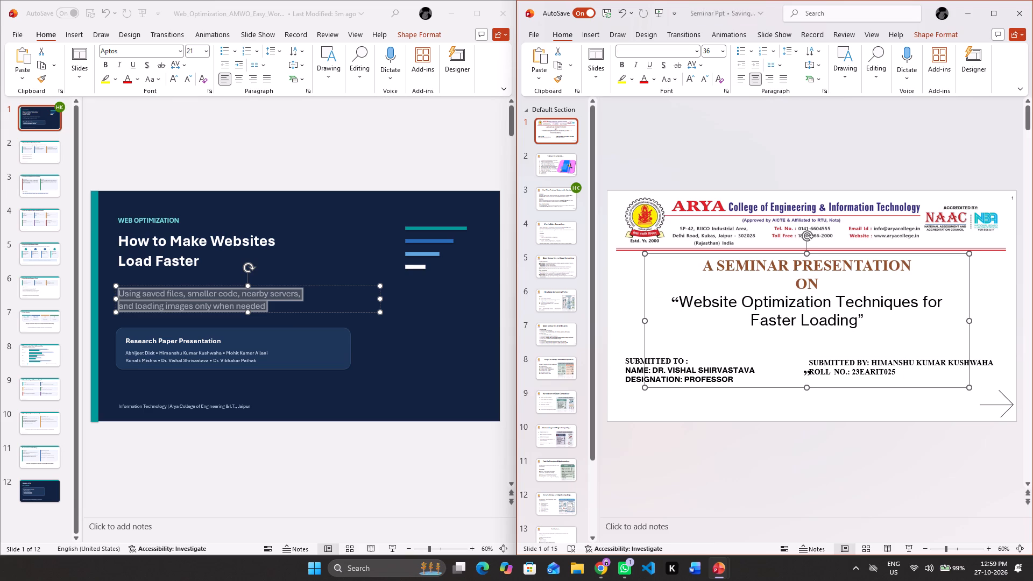
left_click_drag(805, 386, 805, 354)
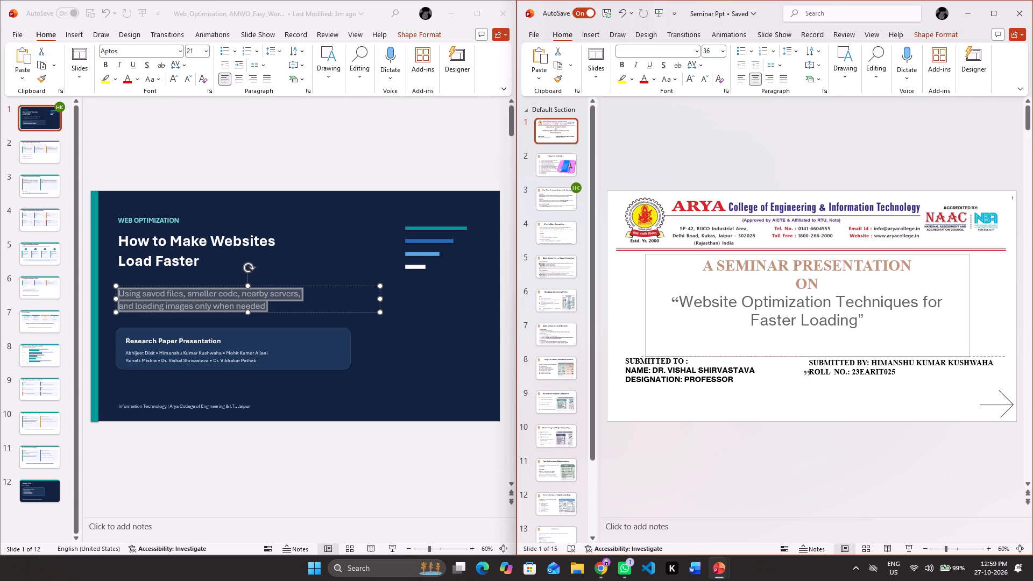
left_click_drag(805, 354, 804, 321)
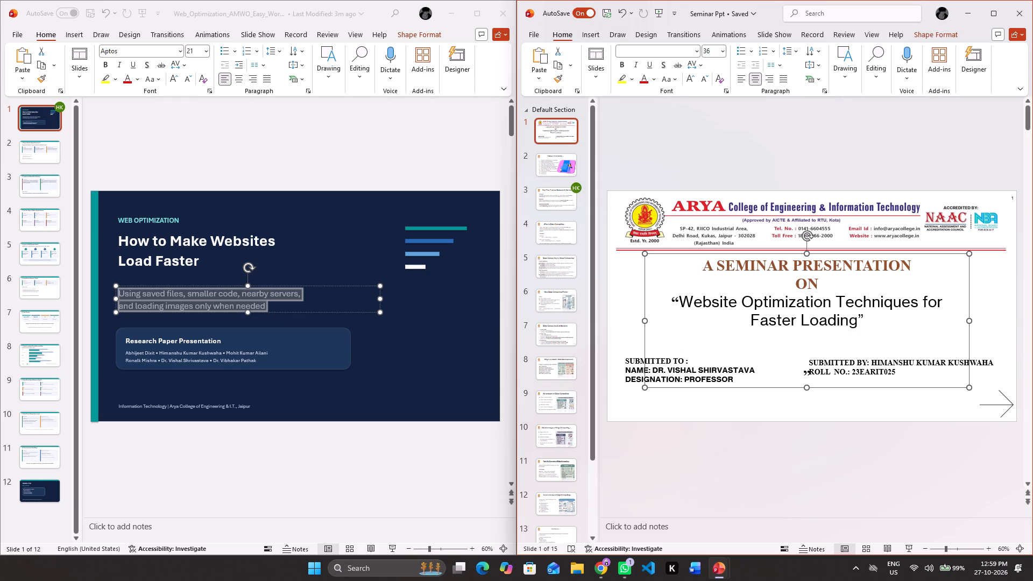
left_click(612, 365)
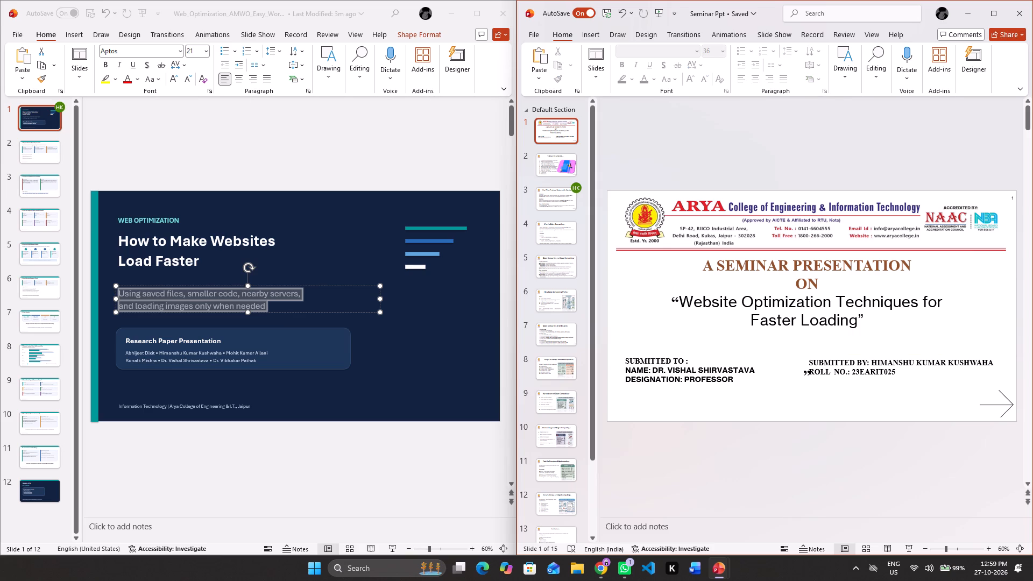
Delete the stray closing quotation mark and the empty lines beneath the topic on the title slide.
left_click(811, 371)
key("BackSpace")
key("BackSpace")
key("BackSpace")
key("BackSpace")
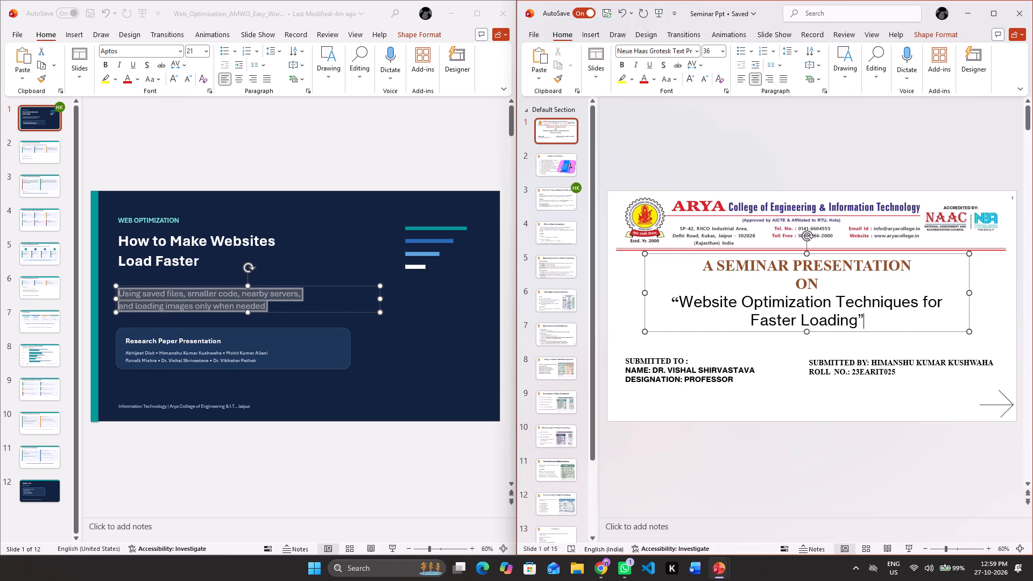
Retype the closing quotation mark after "Loading" and the opening one before "Website" in the topic.
key("BackSpace")
key("shift+quotedbl")
left_click(677, 298)
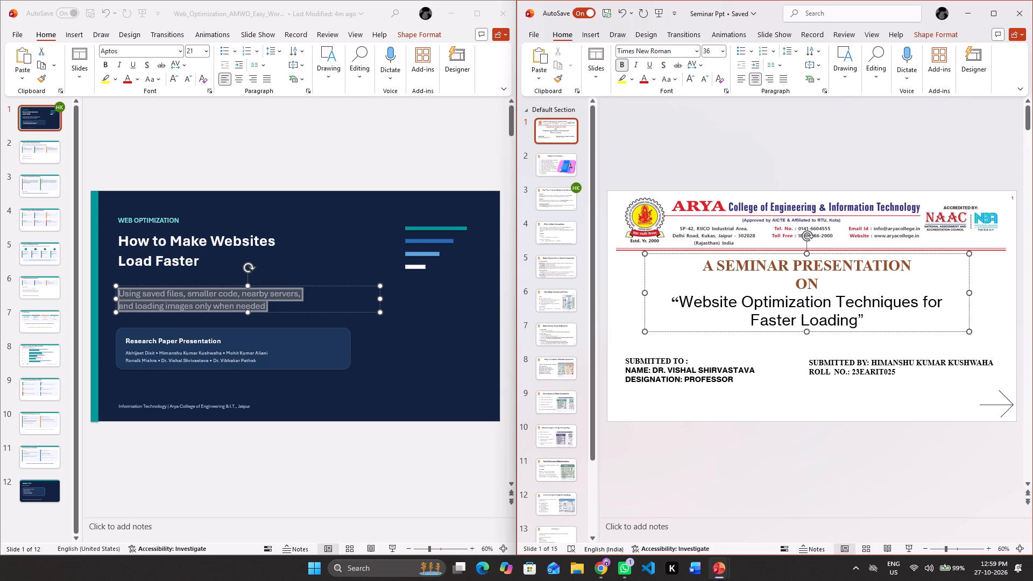
key("BackSpace")
key("shift+quotedbl")
left_click(880, 318)
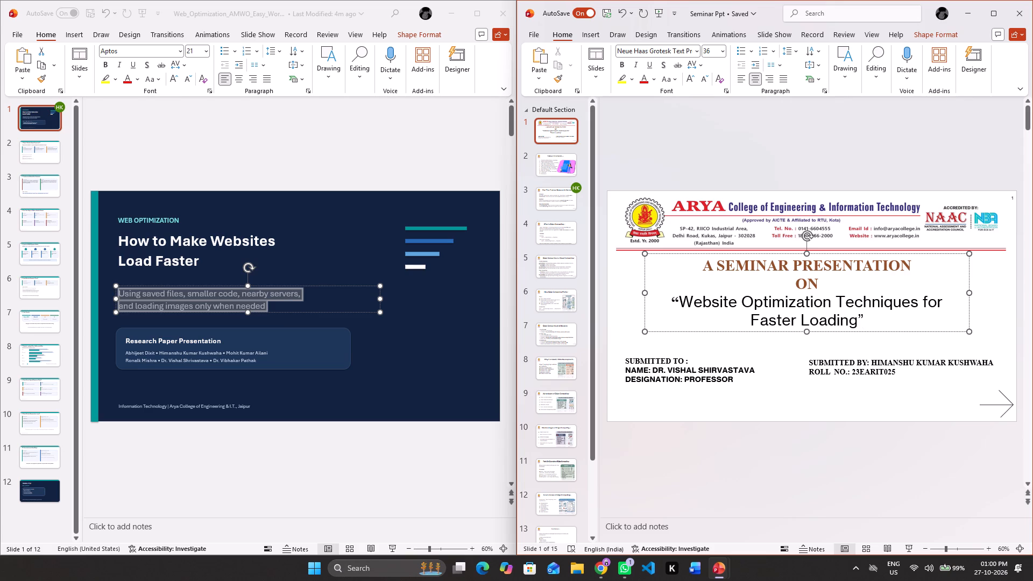
Replace the "Table of Contents" heading on Seminar Ppt slide 2 with "1. Why Is Website Speed Important?" copied from slide 2 of the Web_Optimization deck.
left_click(552, 157)
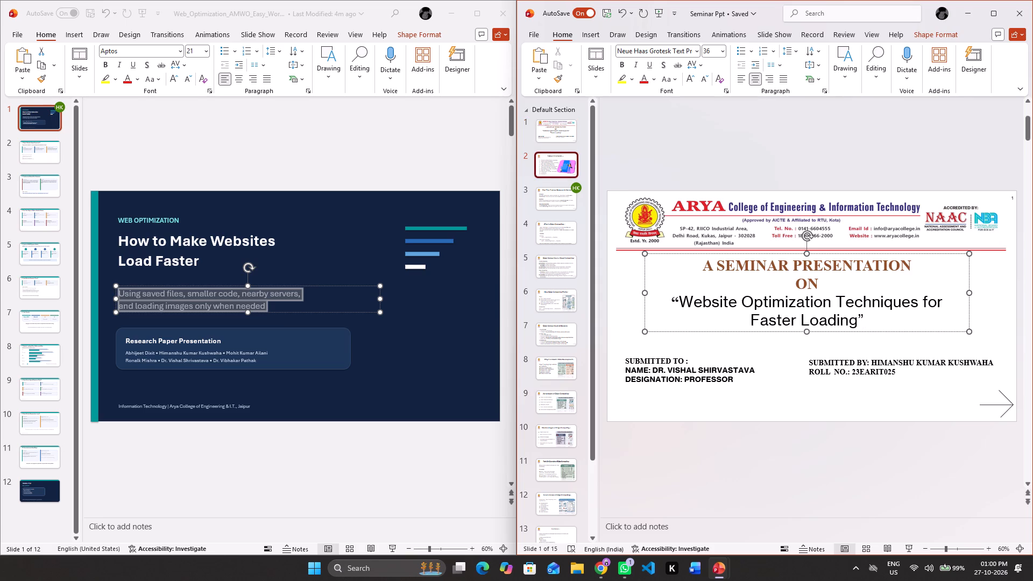
left_click(45, 155)
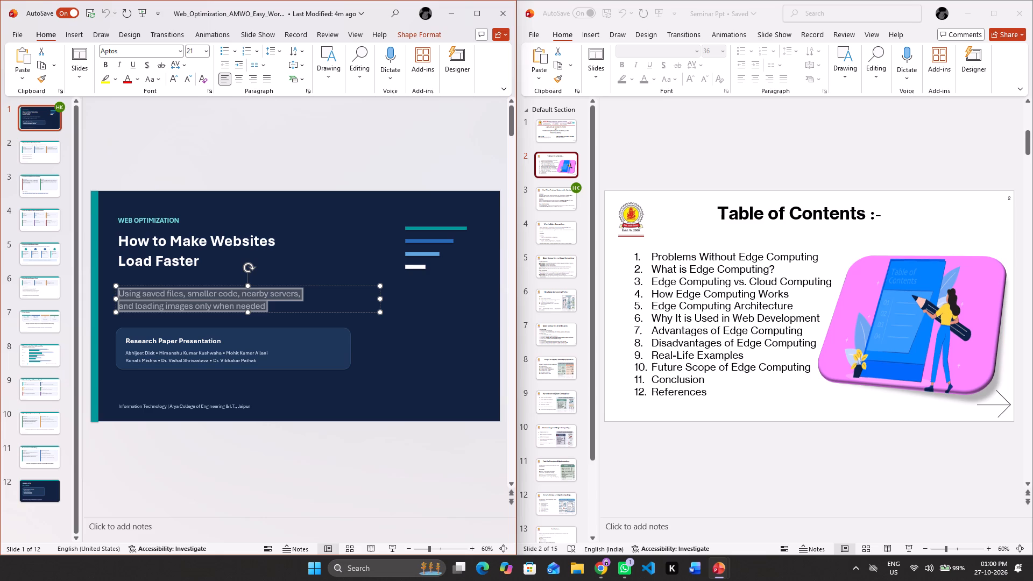
left_click(115, 221)
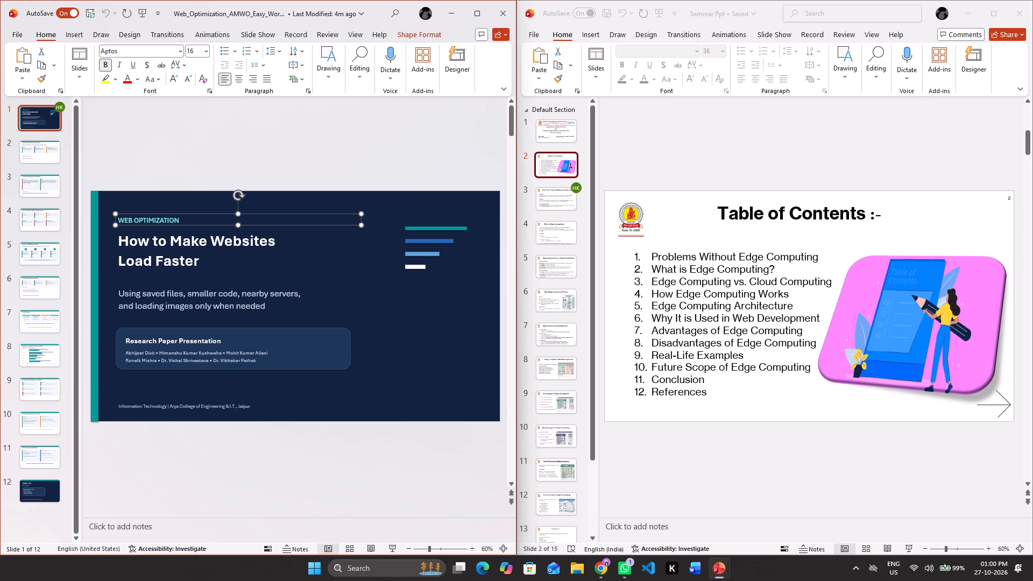
left_click(114, 278)
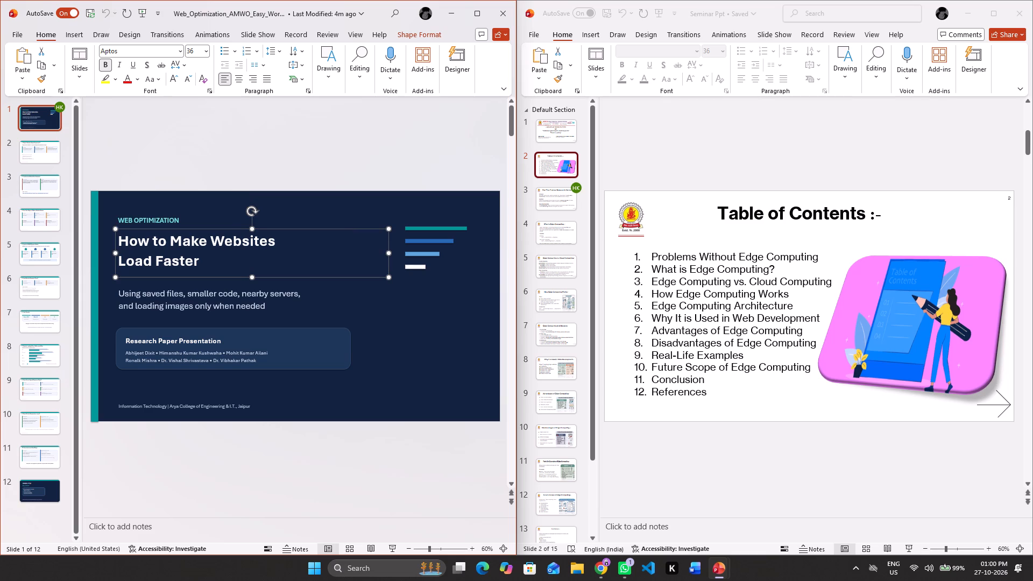
left_click(41, 157)
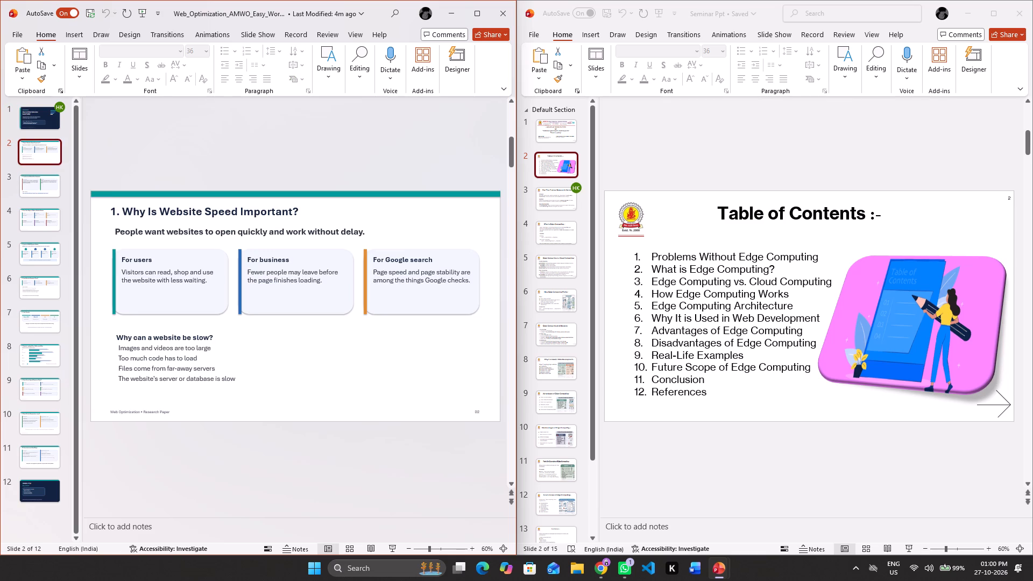
left_click(121, 215)
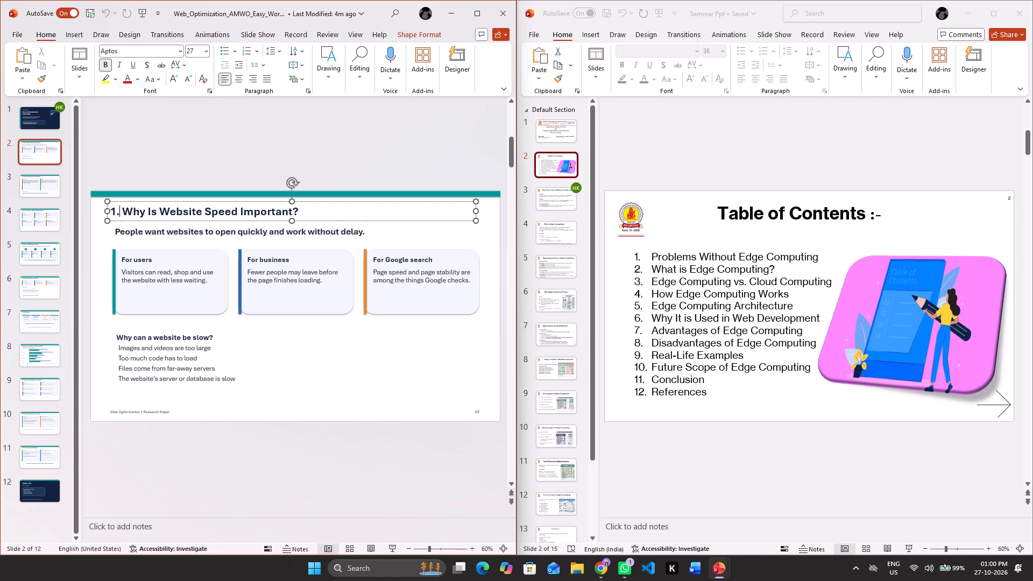
key("ctrl+a")
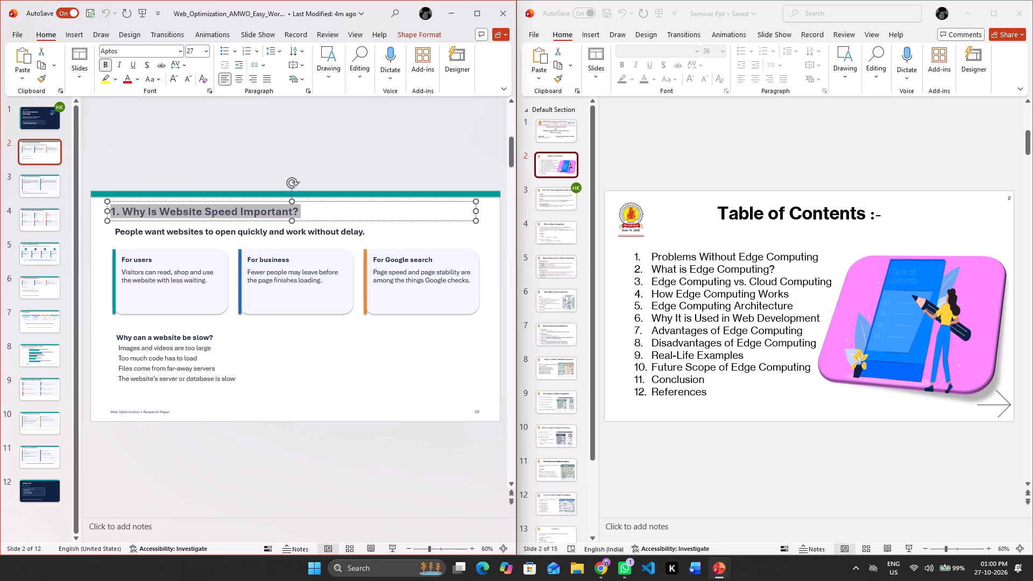
key("ctrl+c")
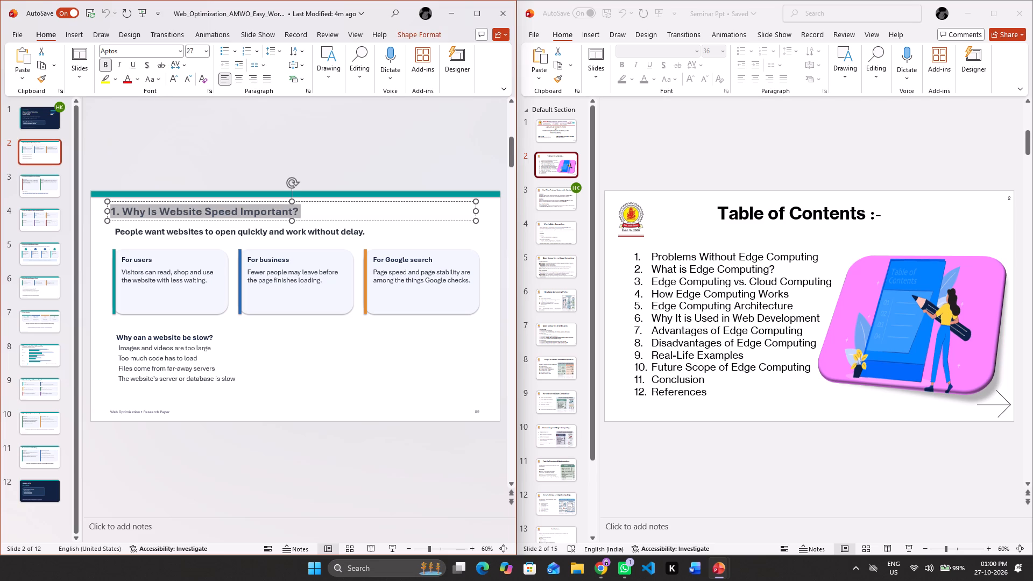
double_click(768, 207)
key("ctrl+a")
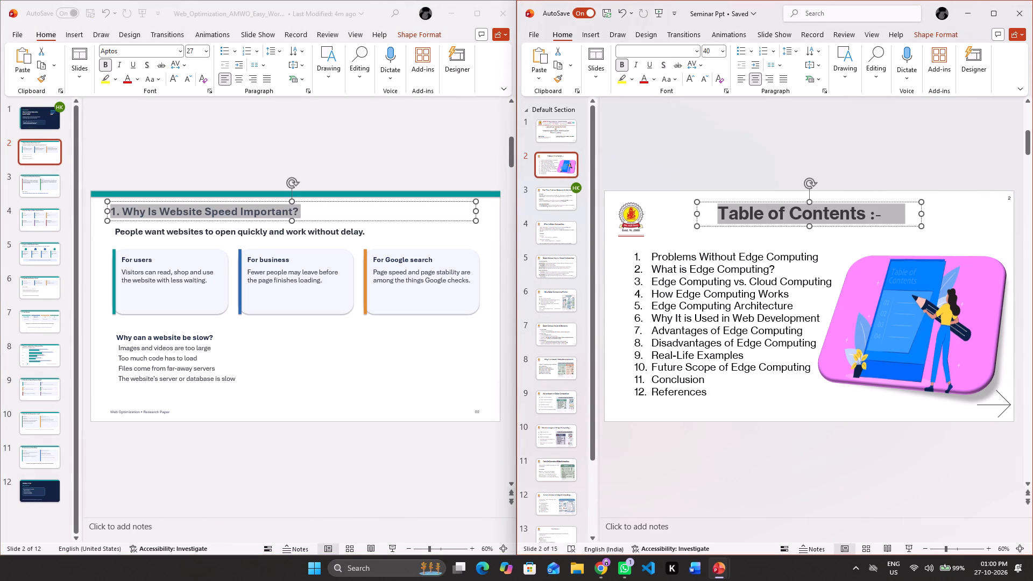
key("BackSpace")
key("ctrl+v")
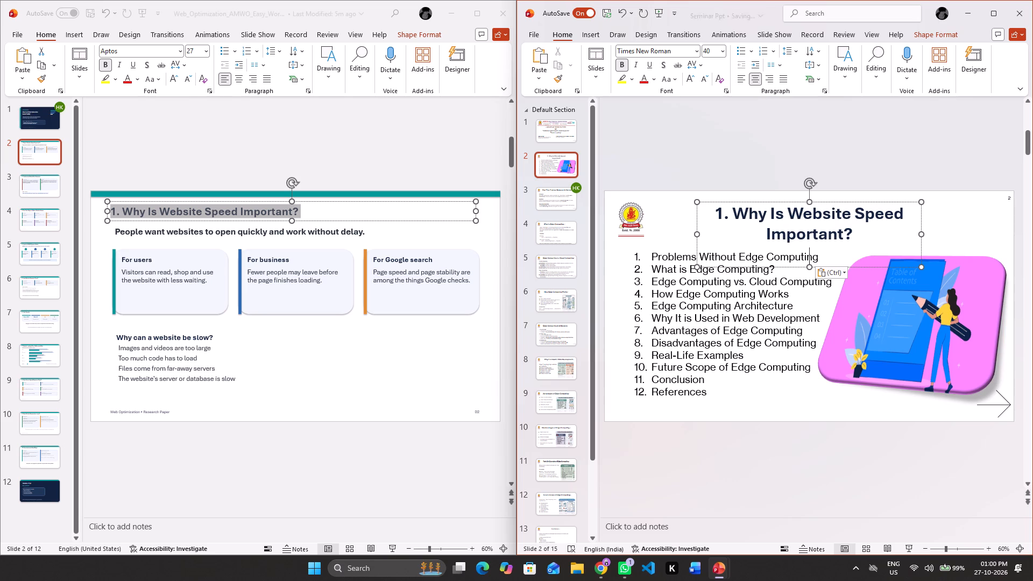
Widen slide 2's heading box so the heading fits on one line, shift it back toward the slide's centre and try to reduce its height.
left_click_drag(923, 233, 972, 212)
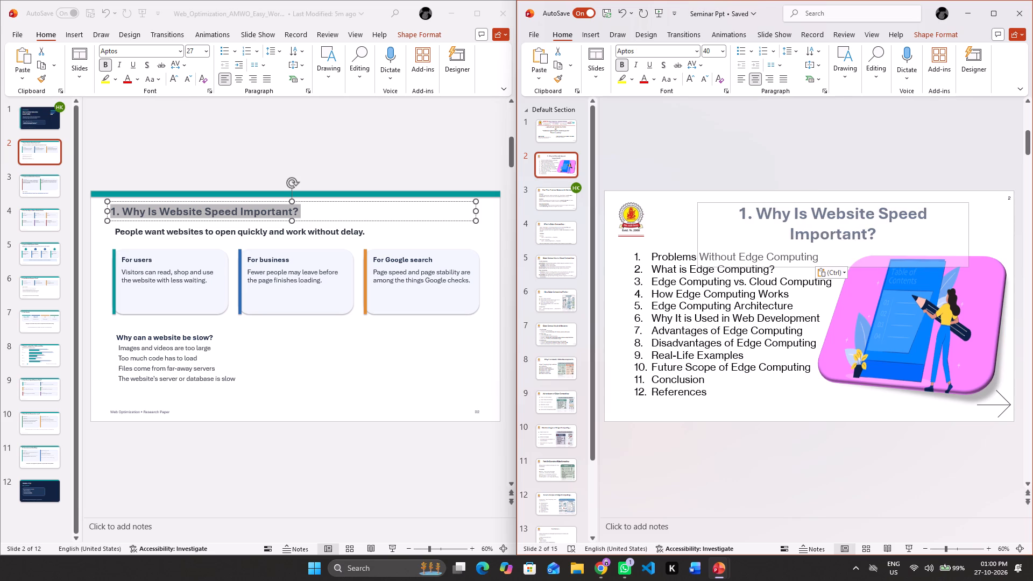
left_click_drag(972, 212, 1011, 201)
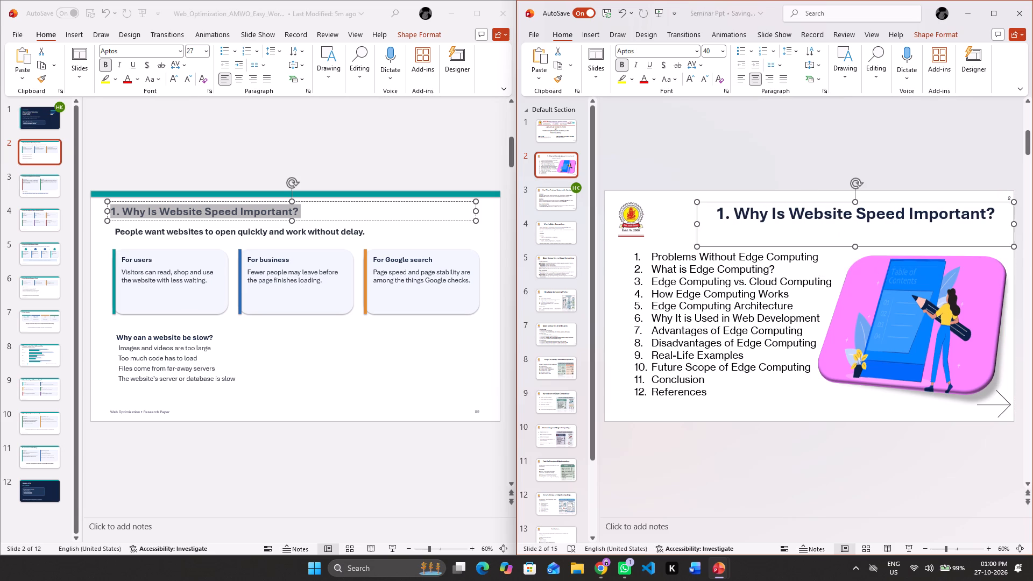
left_click_drag(782, 201, 753, 201)
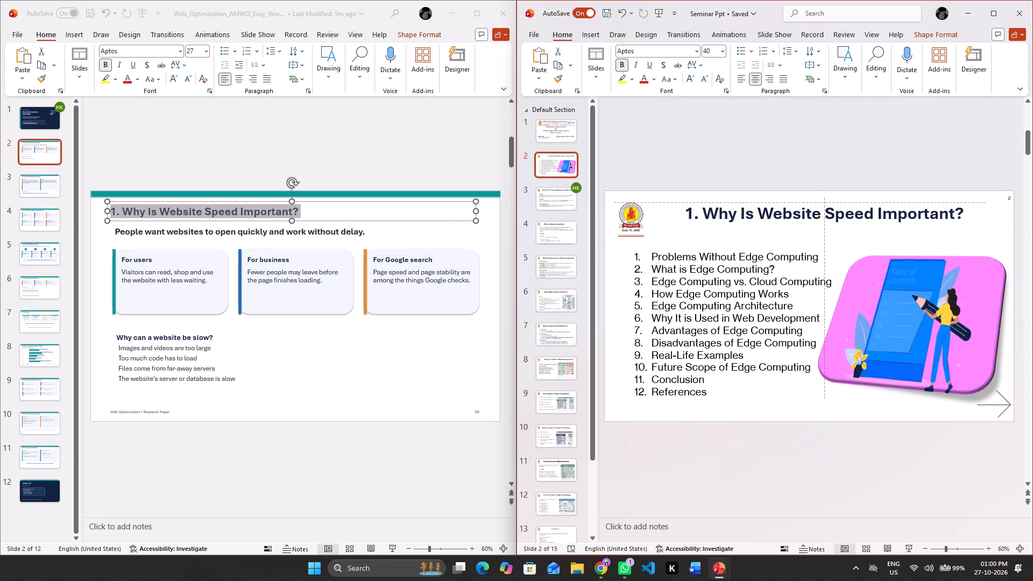
left_click_drag(753, 201, 751, 202)
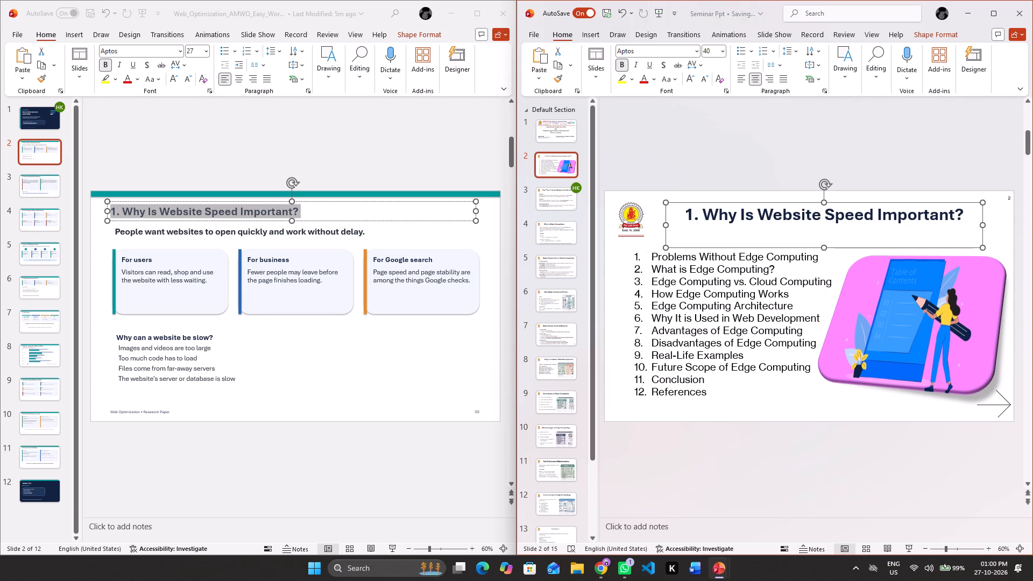
left_click_drag(823, 246, 823, 244)
left_click_drag(823, 244, 825, 234)
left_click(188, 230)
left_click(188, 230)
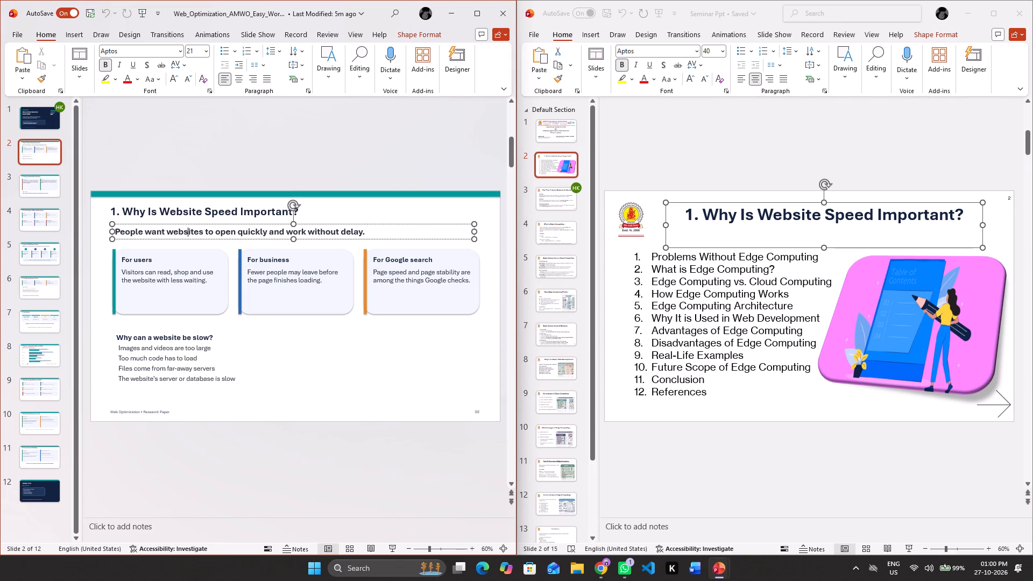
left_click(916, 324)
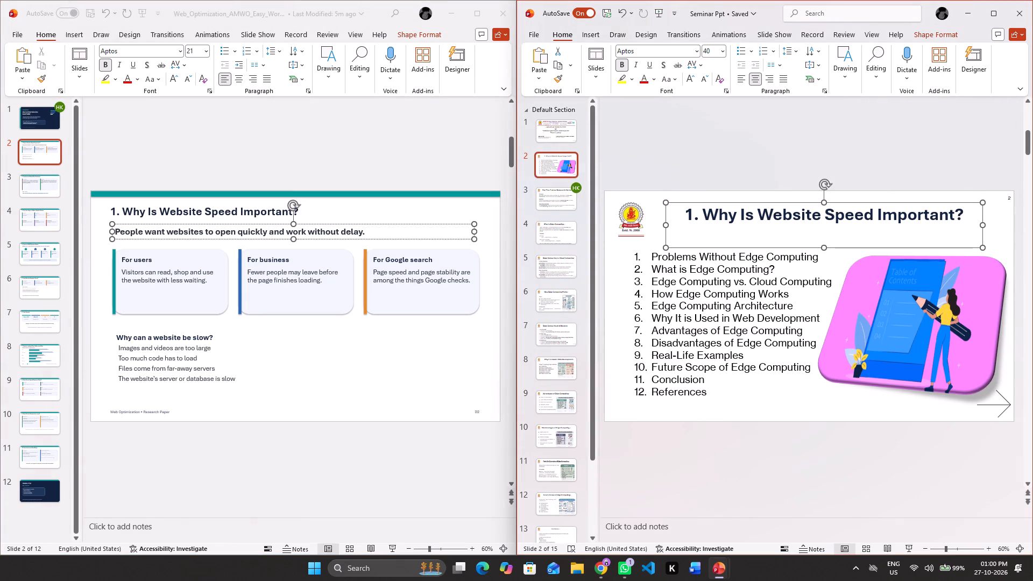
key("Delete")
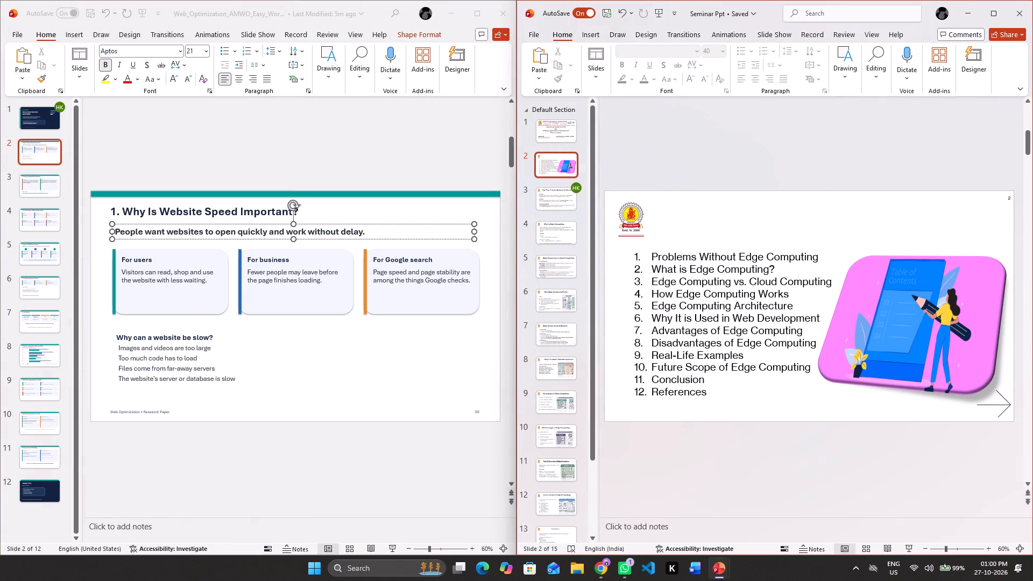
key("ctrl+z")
Delete the table-of-contents illustration from slide 2 of Seminar Ppt.
left_click(916, 324)
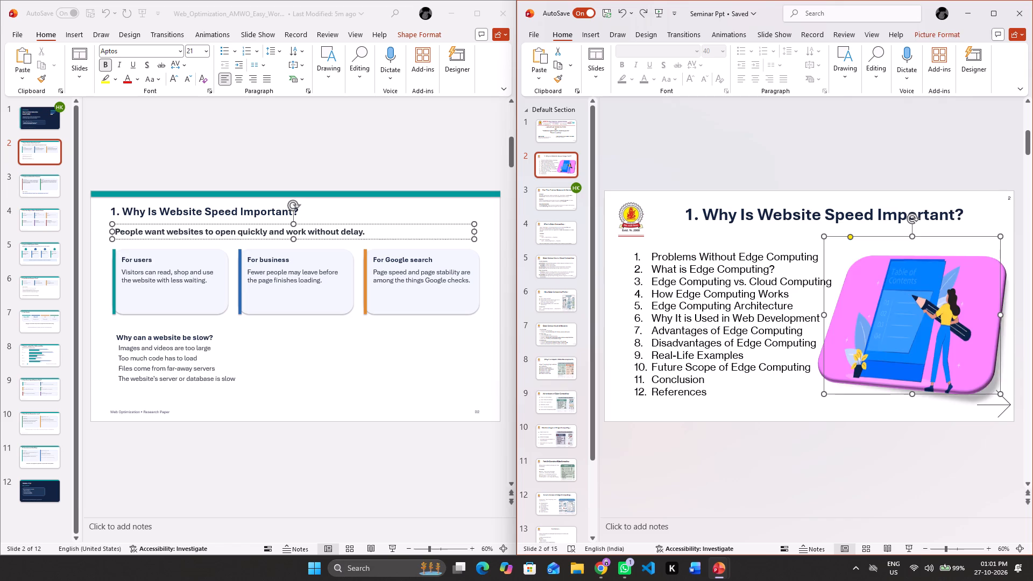
key("BackSpace")
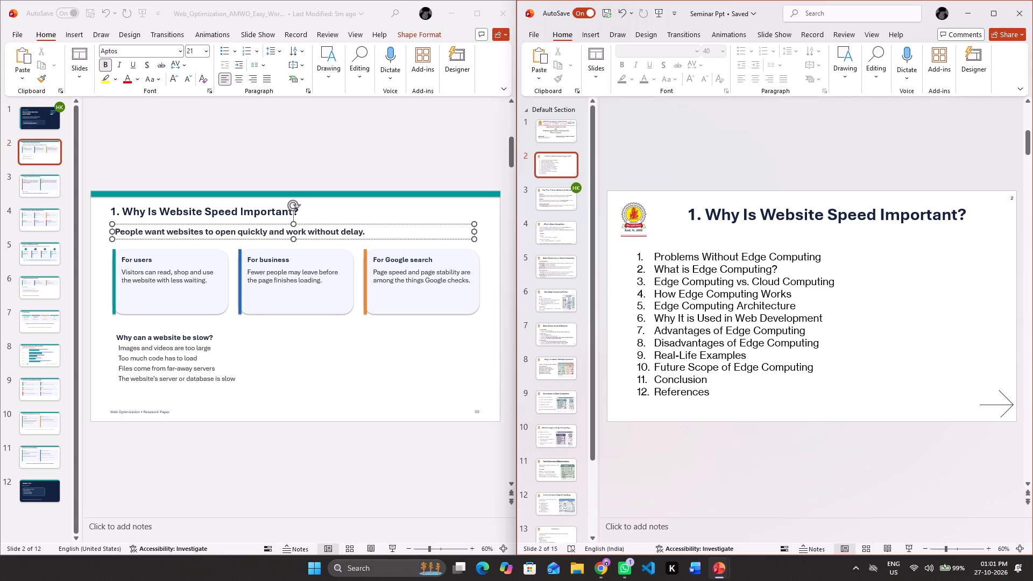
left_click(602, 570)
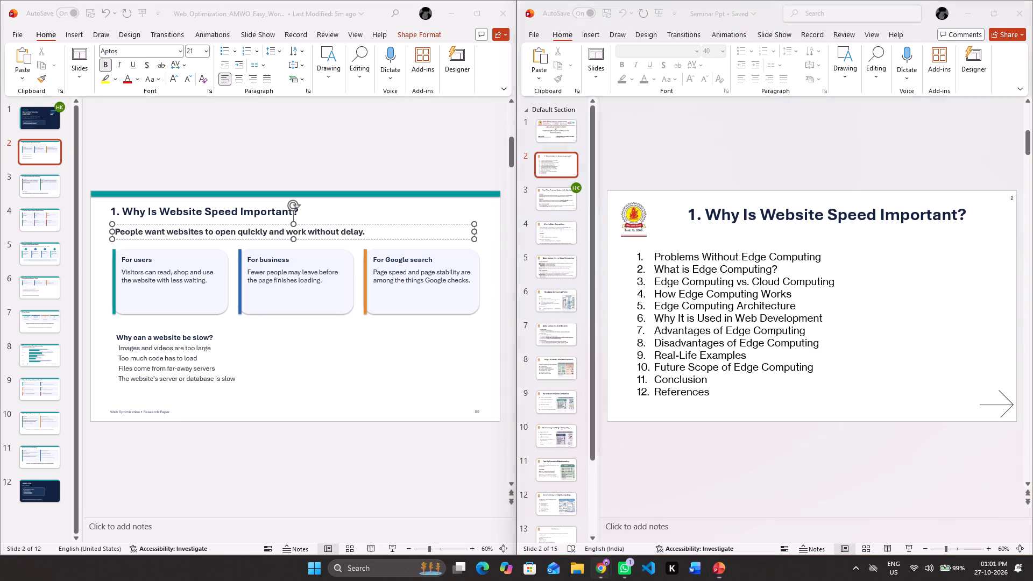
left_click(617, 513)
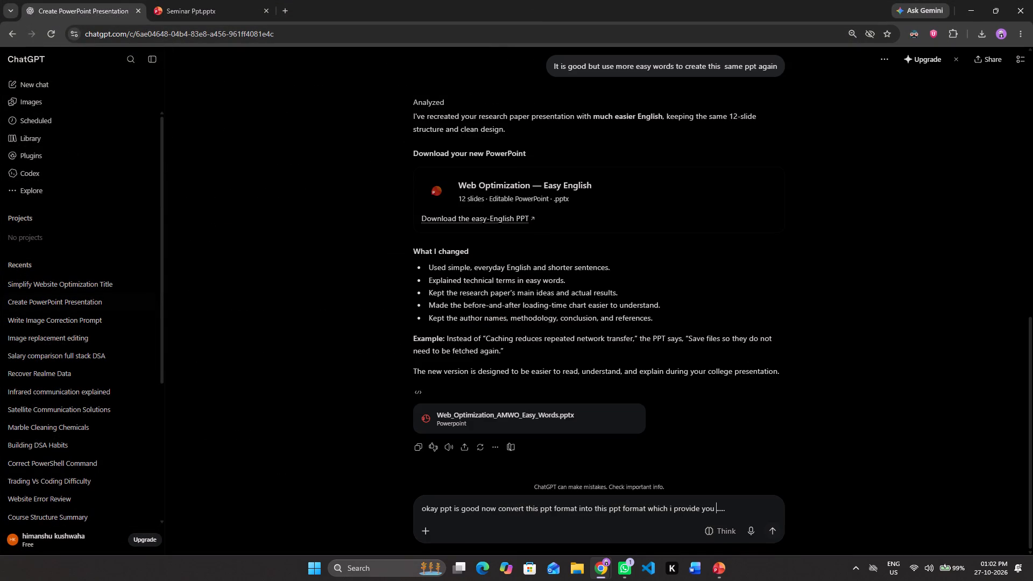
left_click(988, 11)
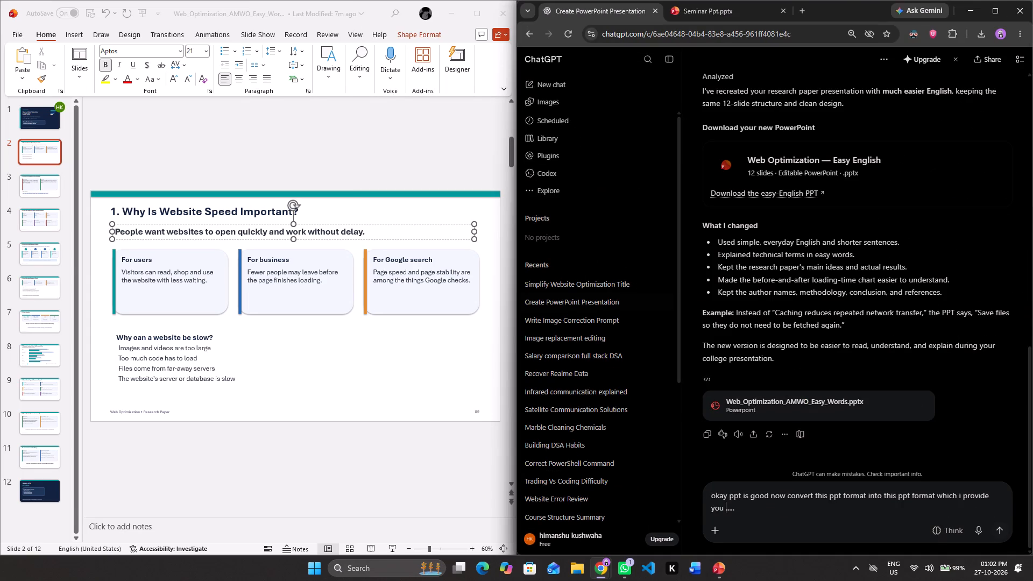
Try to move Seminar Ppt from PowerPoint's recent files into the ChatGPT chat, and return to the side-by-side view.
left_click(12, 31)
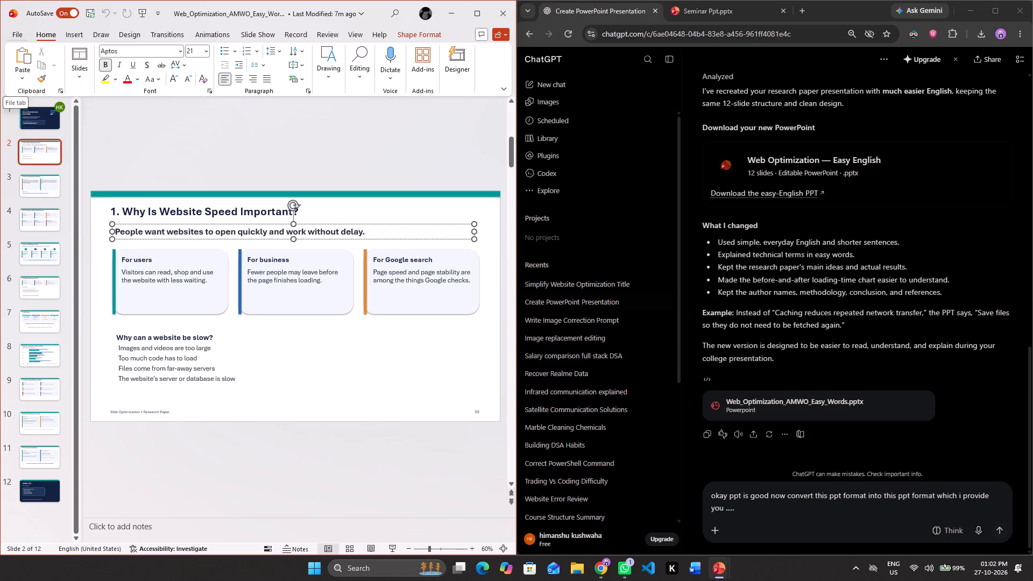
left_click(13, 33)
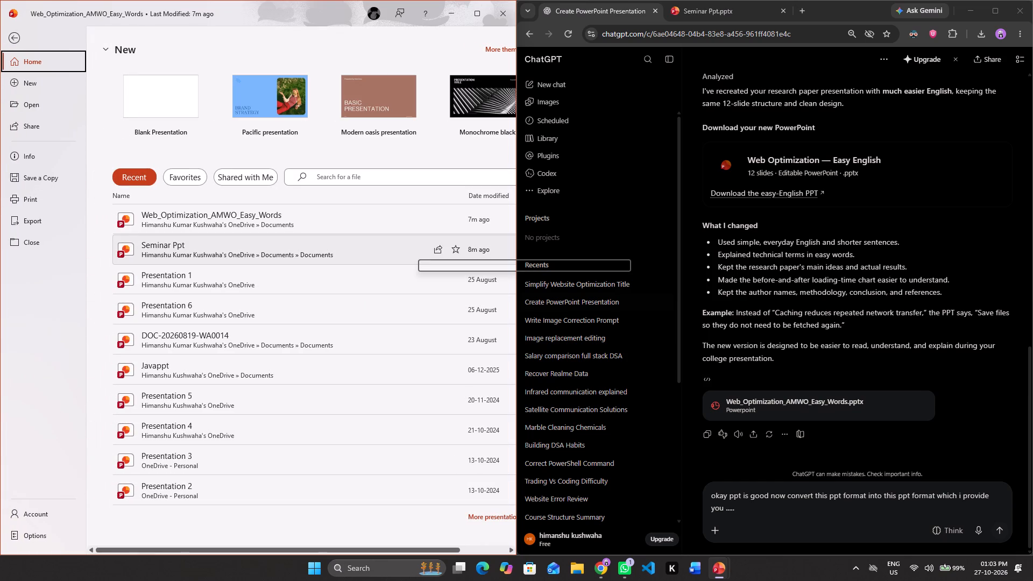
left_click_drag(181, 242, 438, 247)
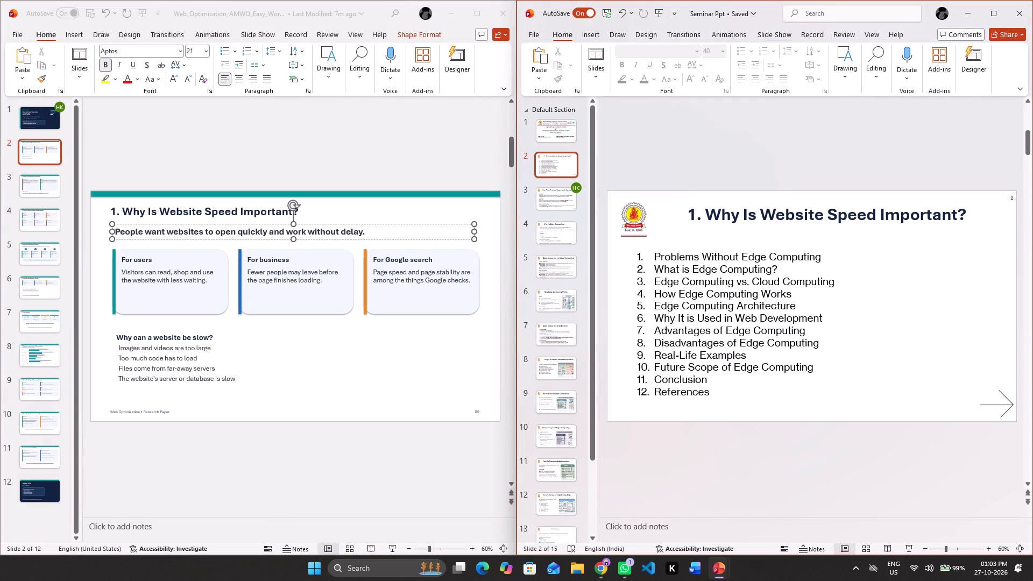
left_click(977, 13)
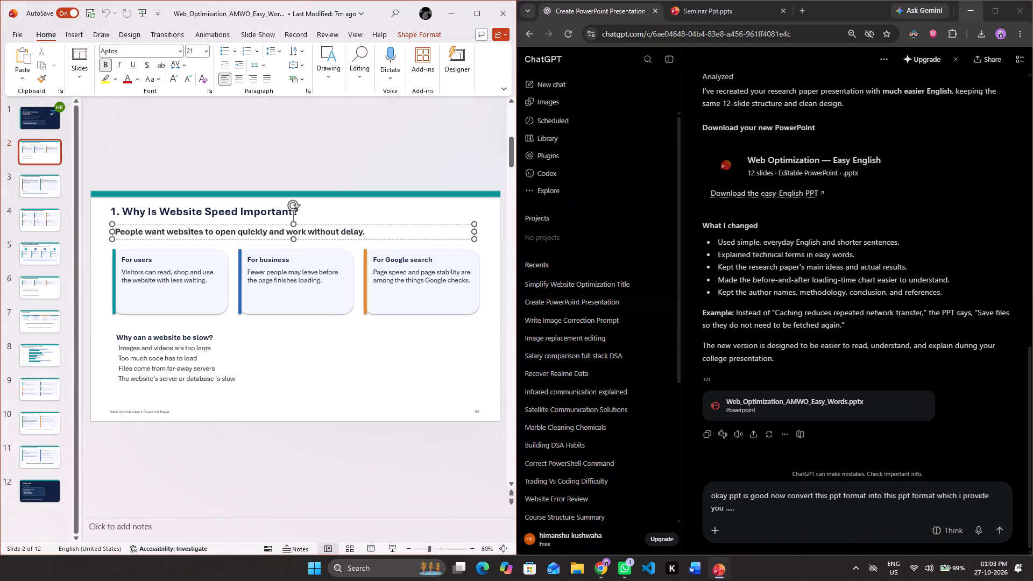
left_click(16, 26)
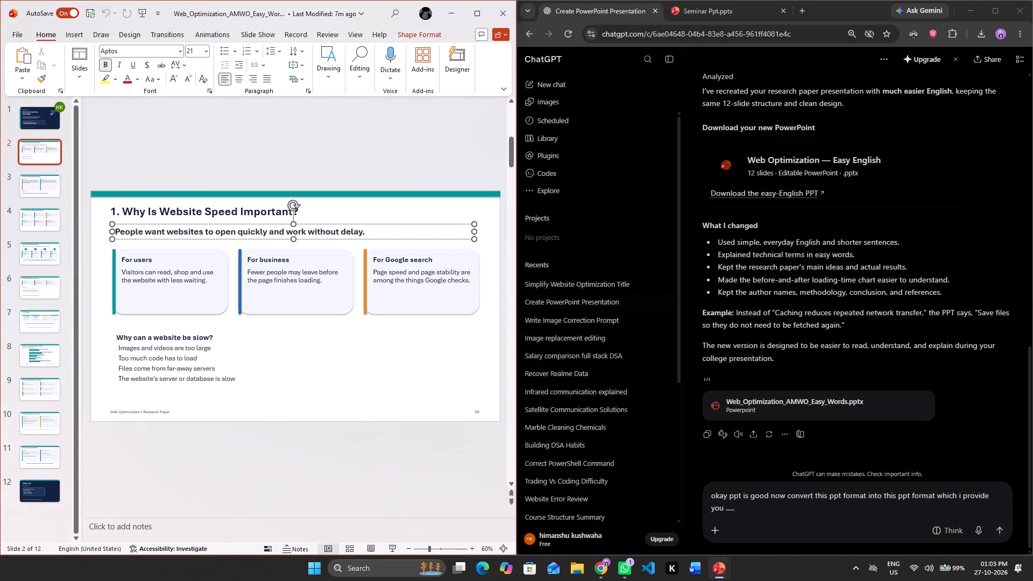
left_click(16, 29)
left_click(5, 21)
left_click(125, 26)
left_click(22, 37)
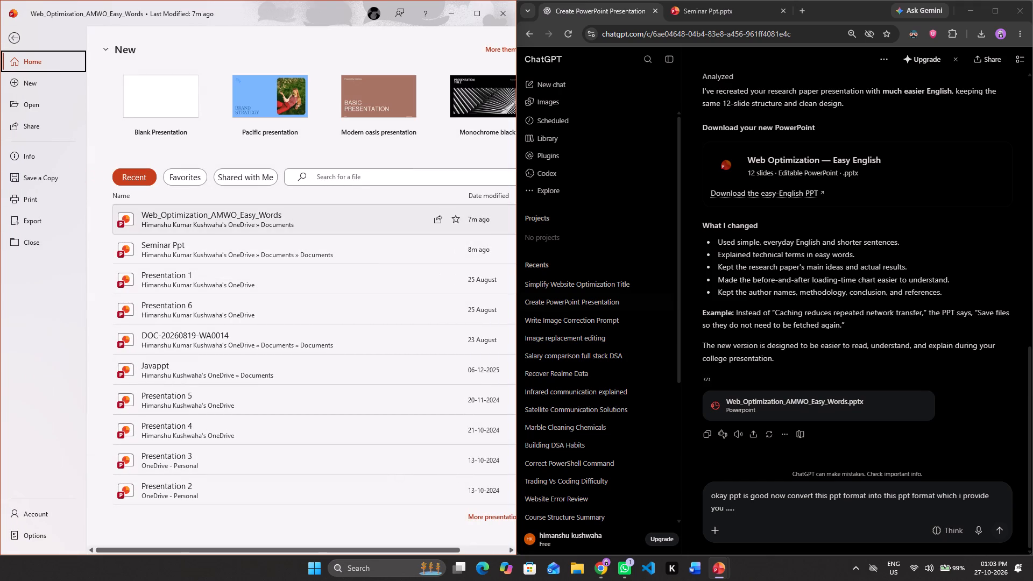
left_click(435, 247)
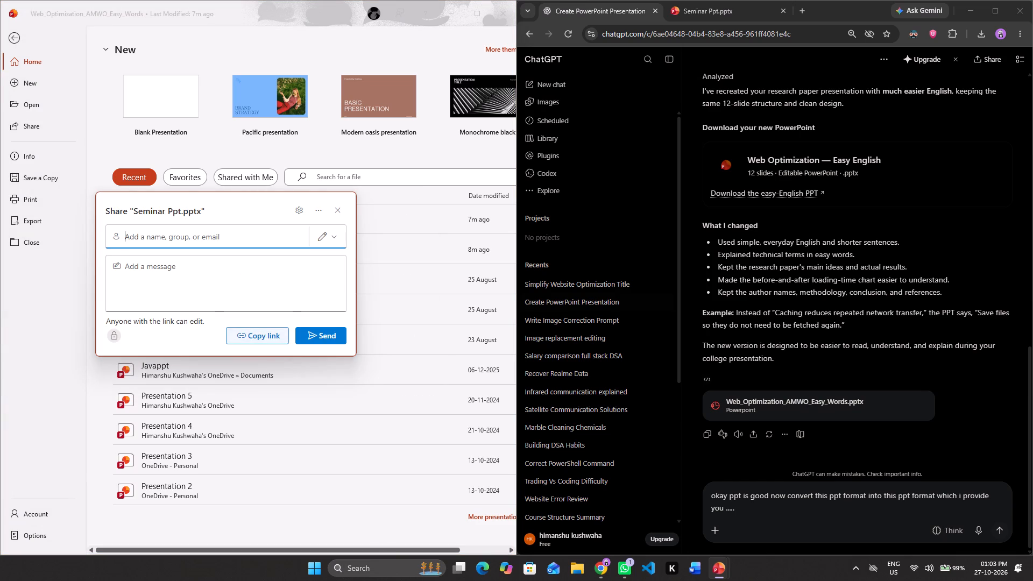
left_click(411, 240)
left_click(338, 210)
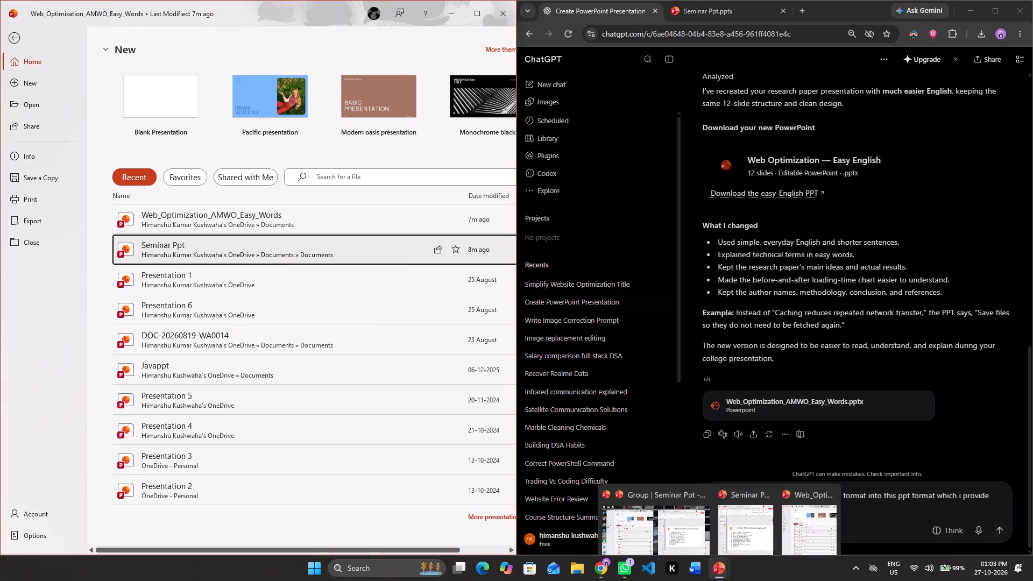
Switch to the Seminar Ppt presentation and undo its earlier edits as far back as the undo history allows.
left_click(750, 527)
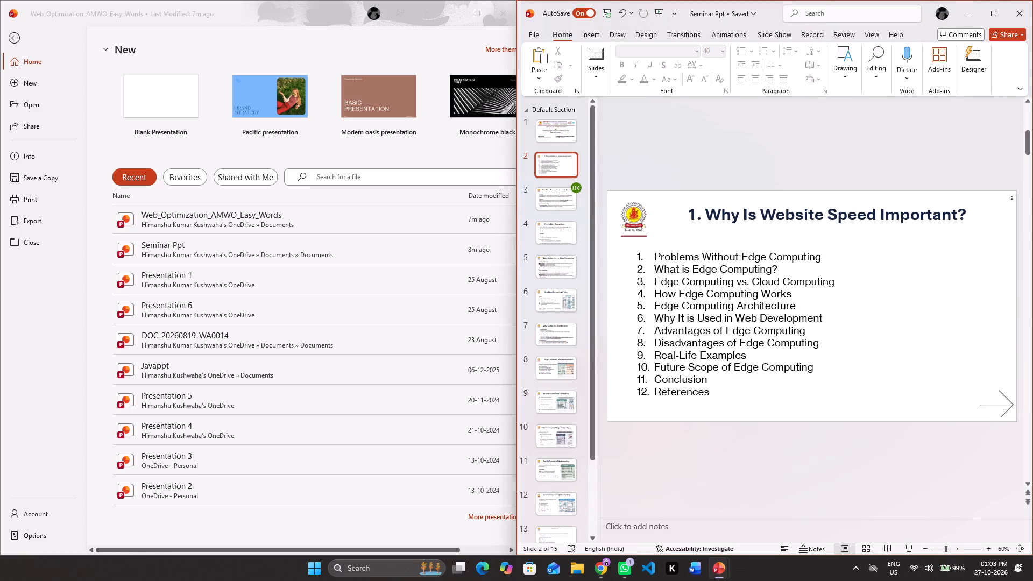
scroll(794, 316, "up", 4)
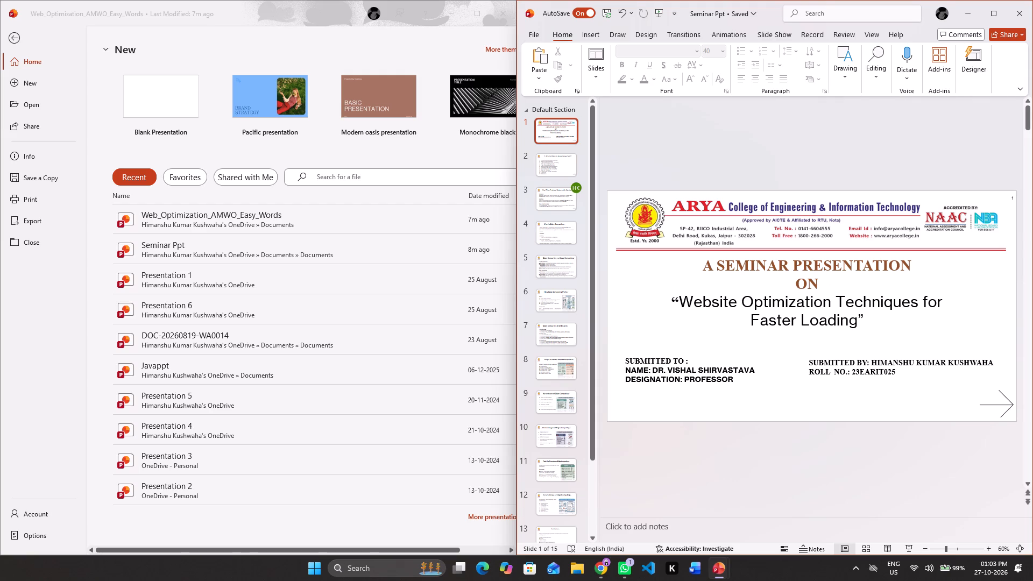
left_click(794, 316)
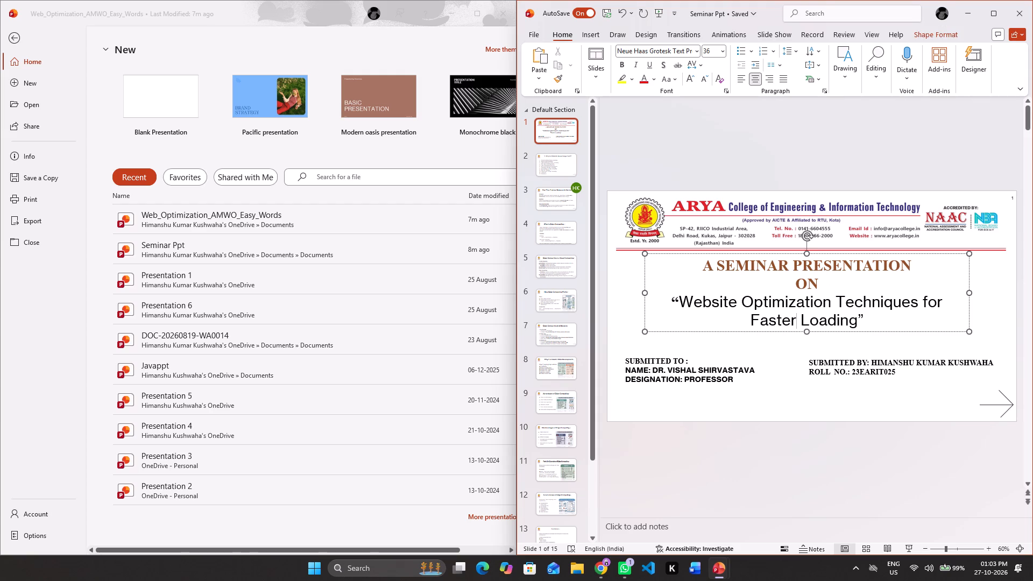
key("ctrl+z")
key("ctrl+z")
key("ctrl+z")
key("ctrl+z")
key("ctrl+z")
key("ctrl+z")
key("ctrl+z")
key("ctrl+z")
key("ctrl+z")
key("ctrl+z")
key("ctrl+z")
key("ctrl+z")
key("ctrl+z")
key("ctrl+z")
key("ctrl+z")
key("ctrl+z")
key("ctrl+z")
key("ctrl+z")
key("ctrl+z")
key("ctrl+z")
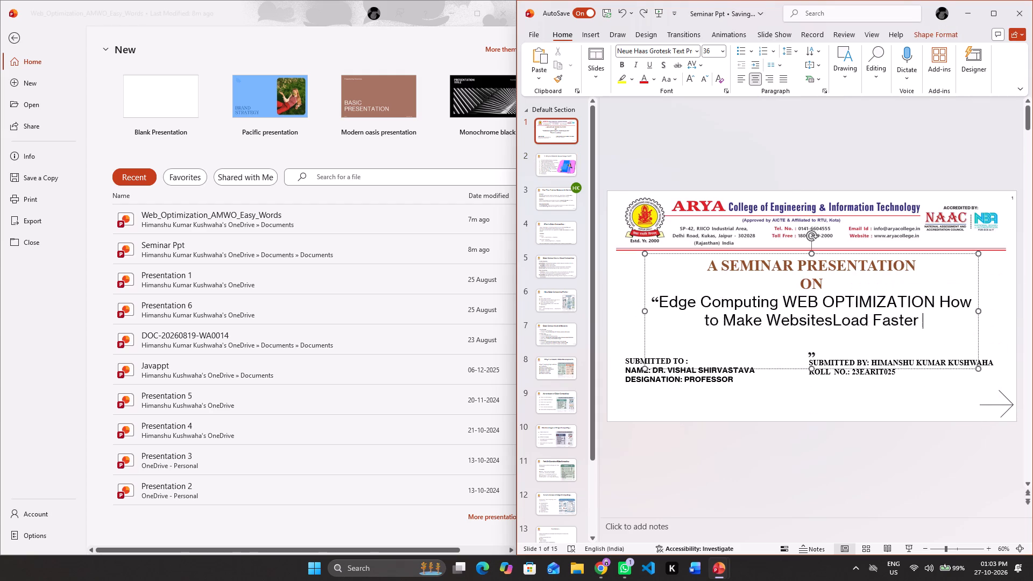
key("ctrl+z")
key("ctrl+z")
key("ctrl+z")
key("ctrl+z")
key("ctrl+z")
key("ctrl+z")
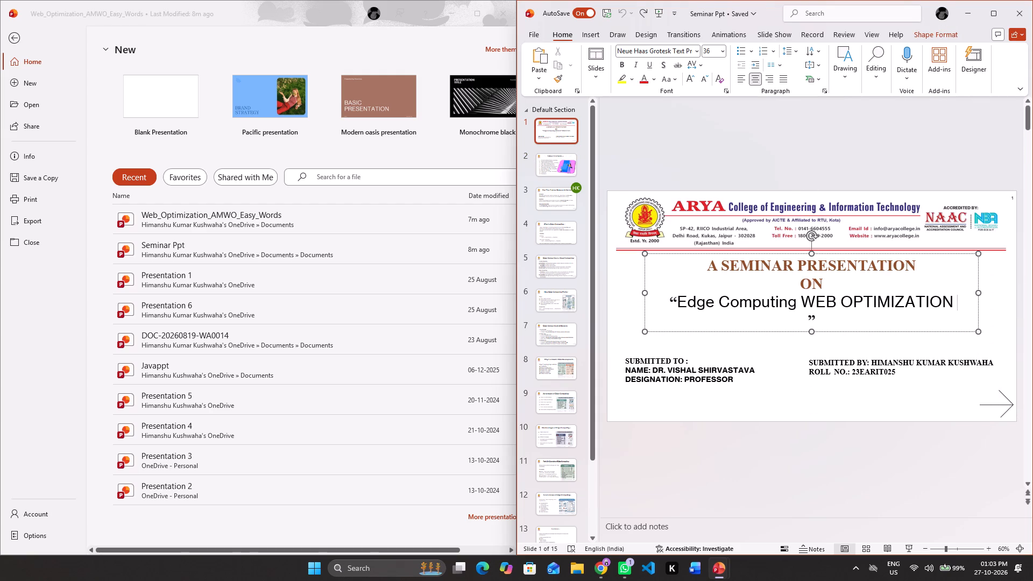
key("ctrl+z")
key("ctrl+z")
left_click(791, 318)
key("ctrl+z")
key("ctrl+z")
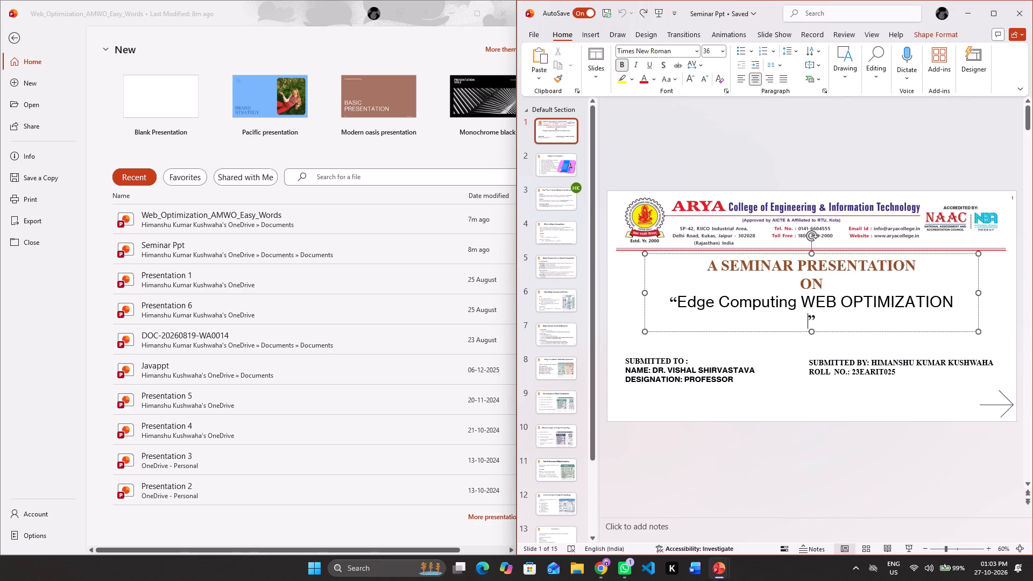
key("ctrl+z")
On slide 1, replace "WEB OPTIMIZATION" in the title with "in web development" and bring the closing quotation mark onto the same line.
left_click_drag(803, 301, 923, 300)
key("BackSpace")
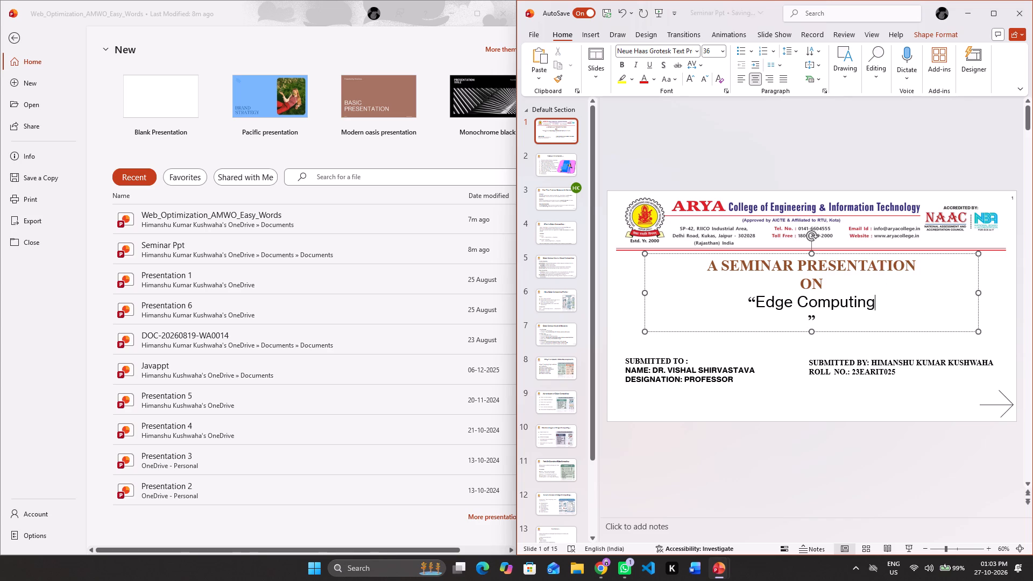
key("space")
type("in")
key("space")
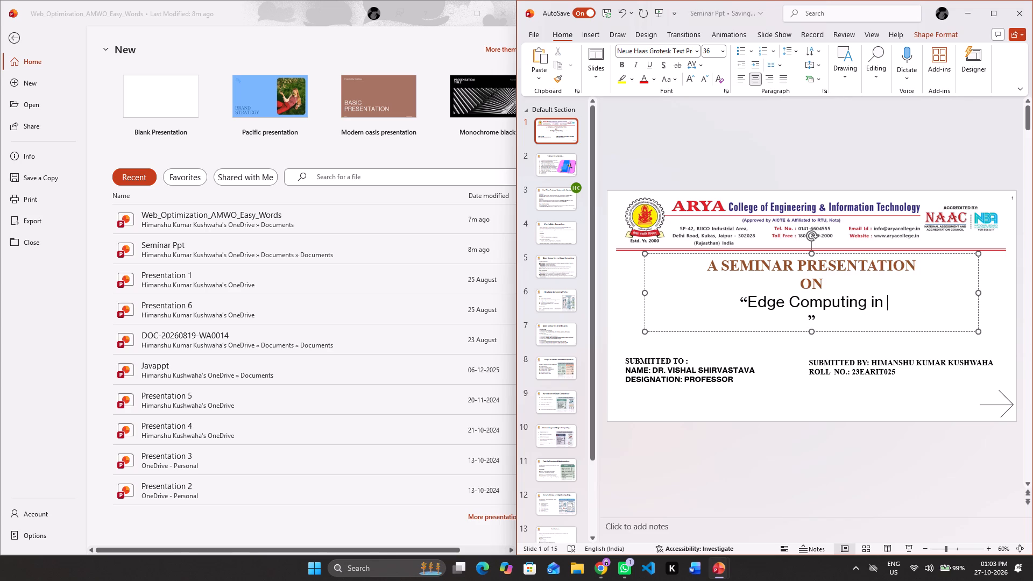
type("web development")
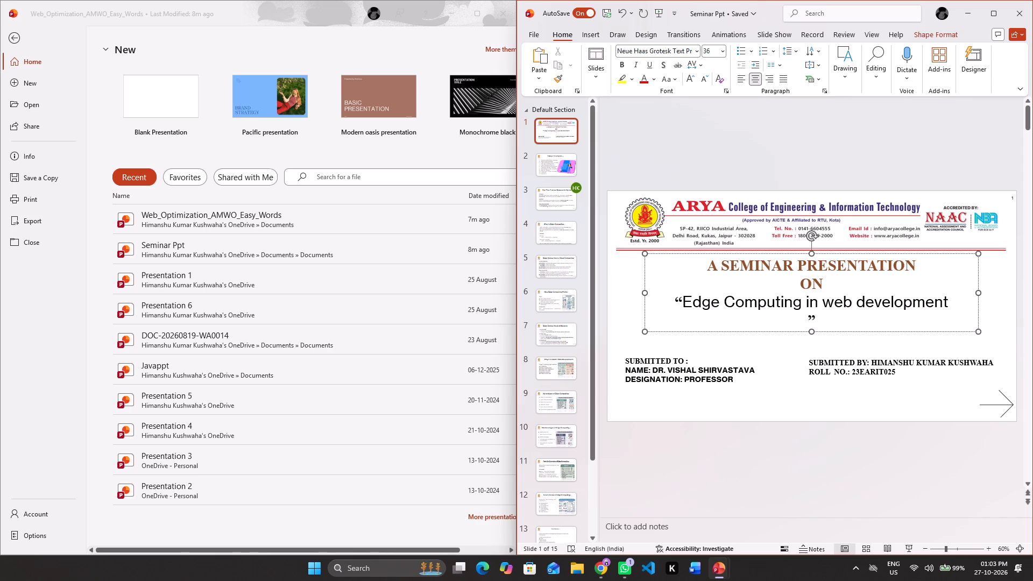
key("Delete")
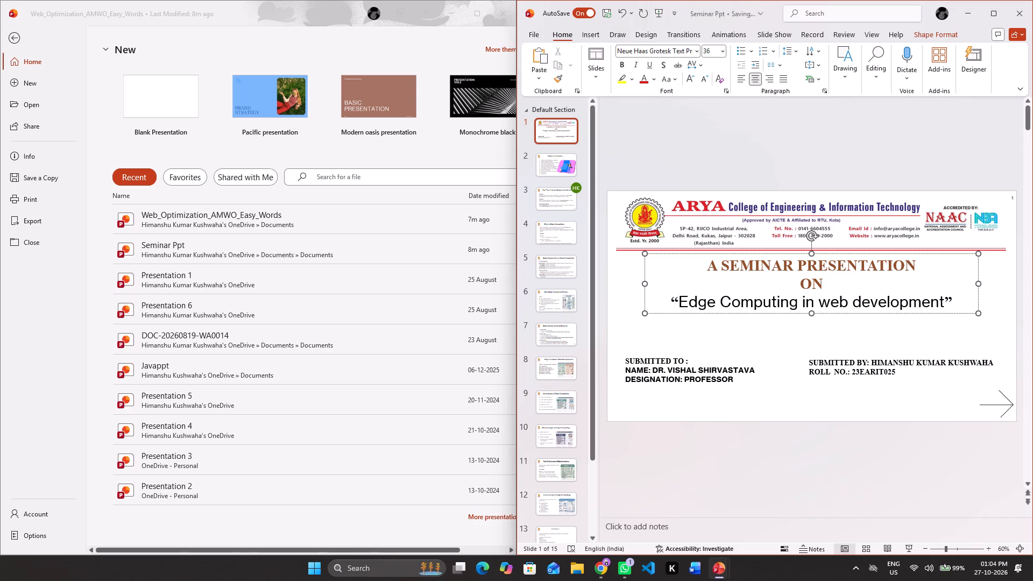
left_click(907, 336)
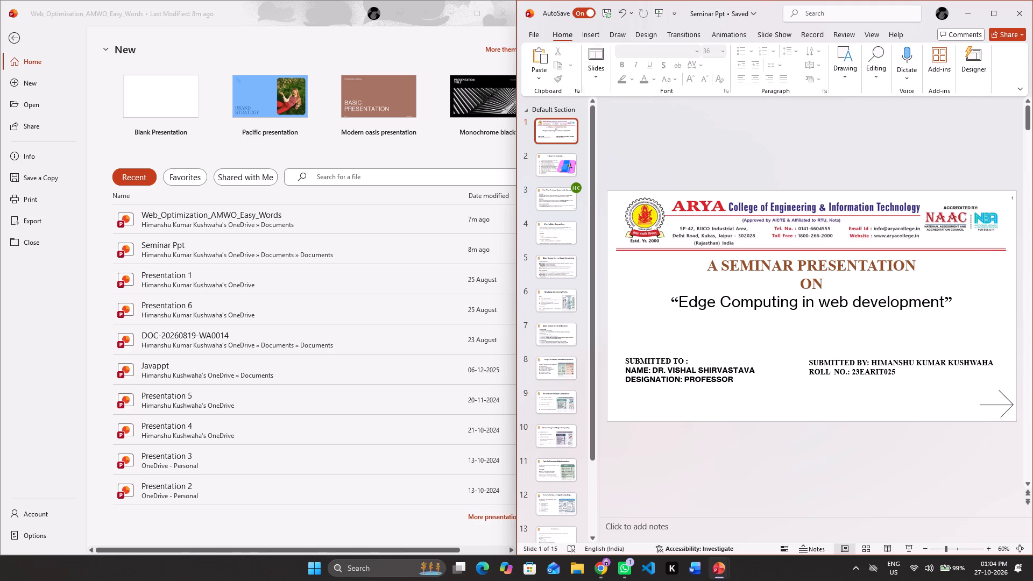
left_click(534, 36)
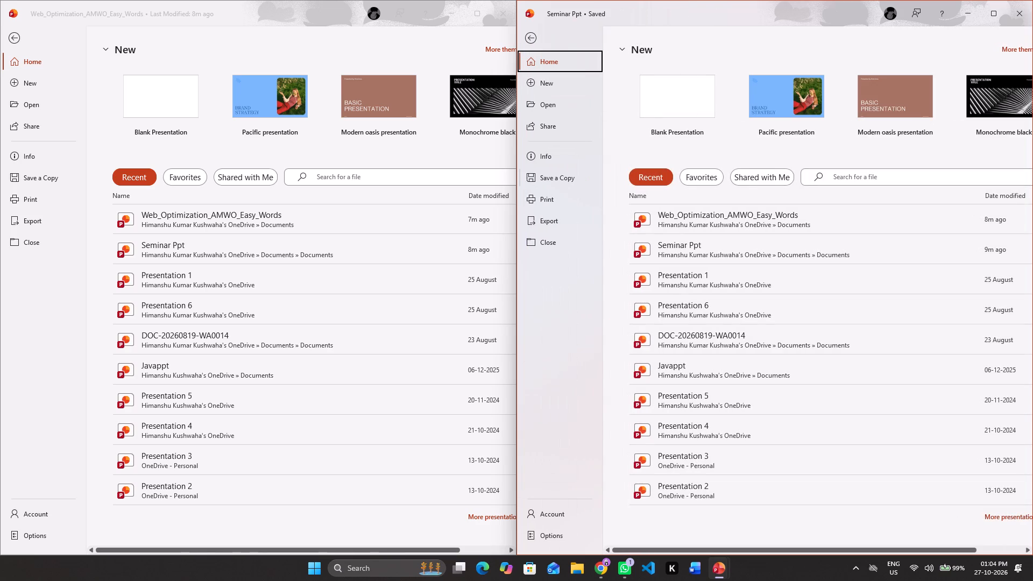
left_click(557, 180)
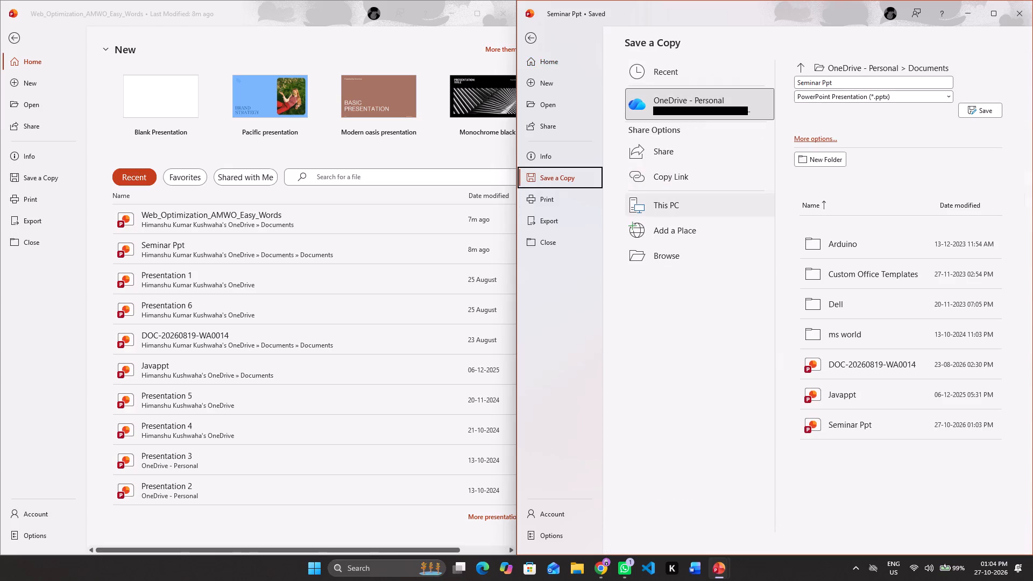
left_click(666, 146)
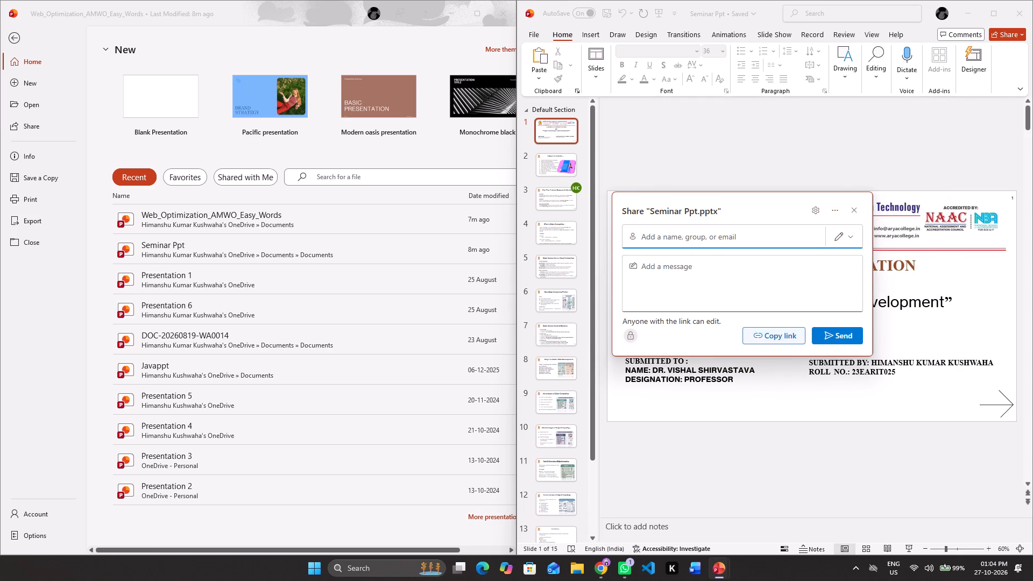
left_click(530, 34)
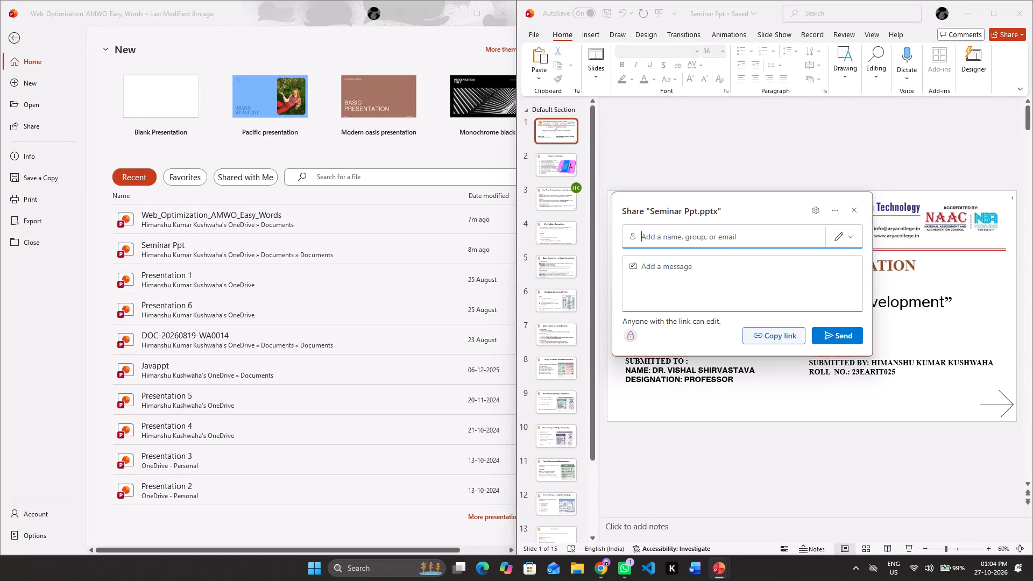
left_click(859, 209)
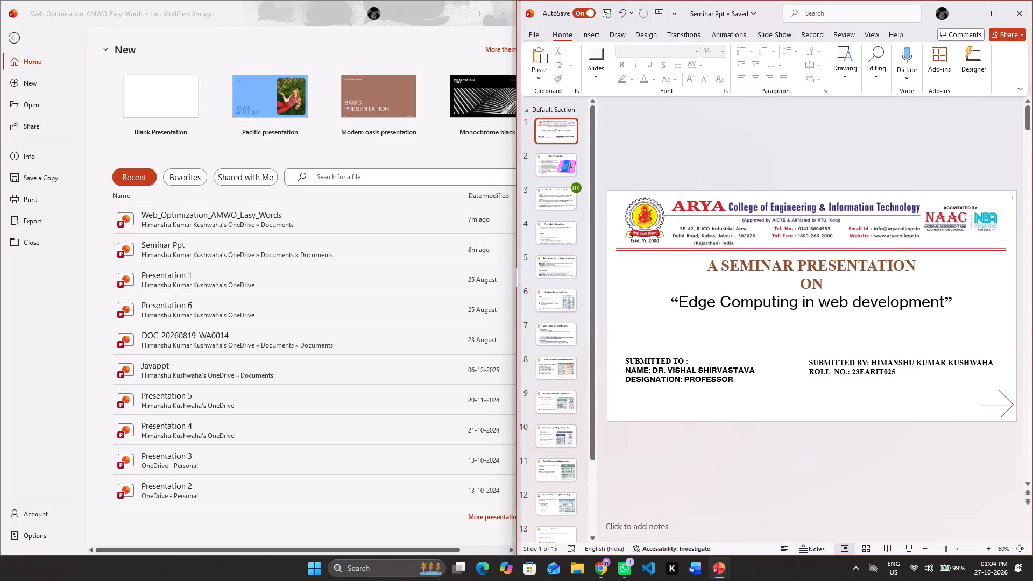
Save a copy of Seminar Ppt as a PowerPoint Presentation in the Downloads folder on New Drive (D:).
left_click(535, 36)
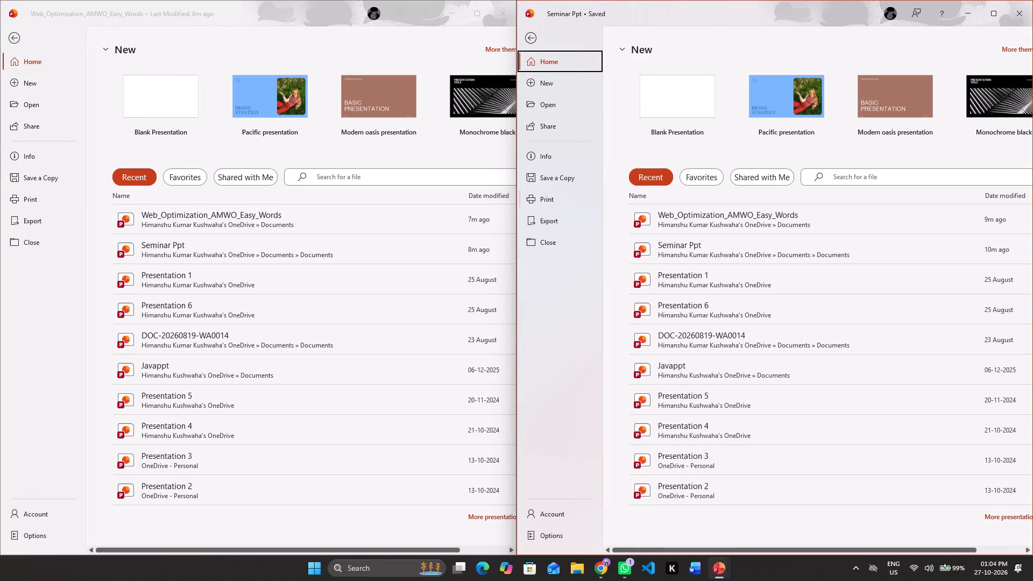
left_click(546, 197)
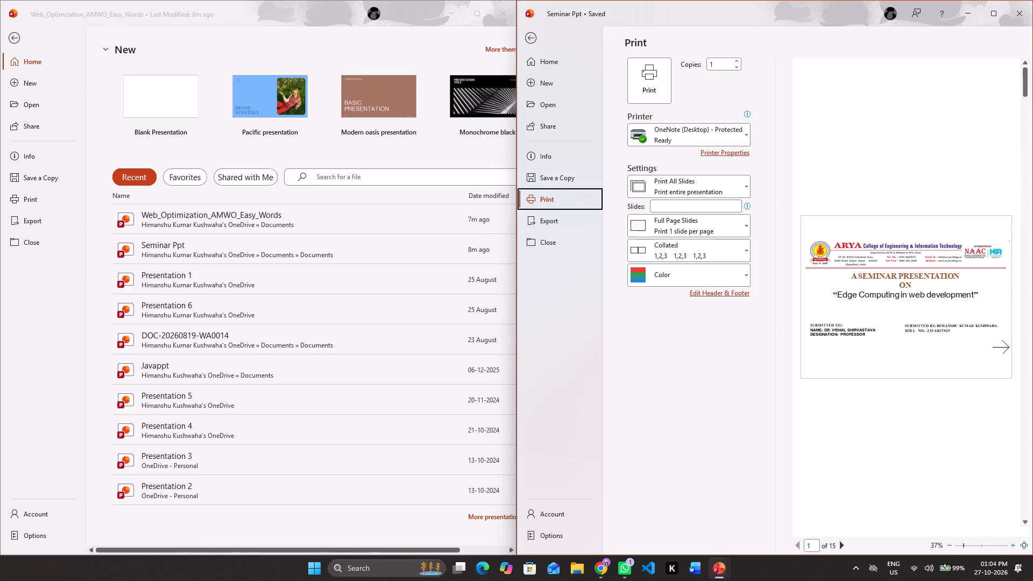
left_click(558, 178)
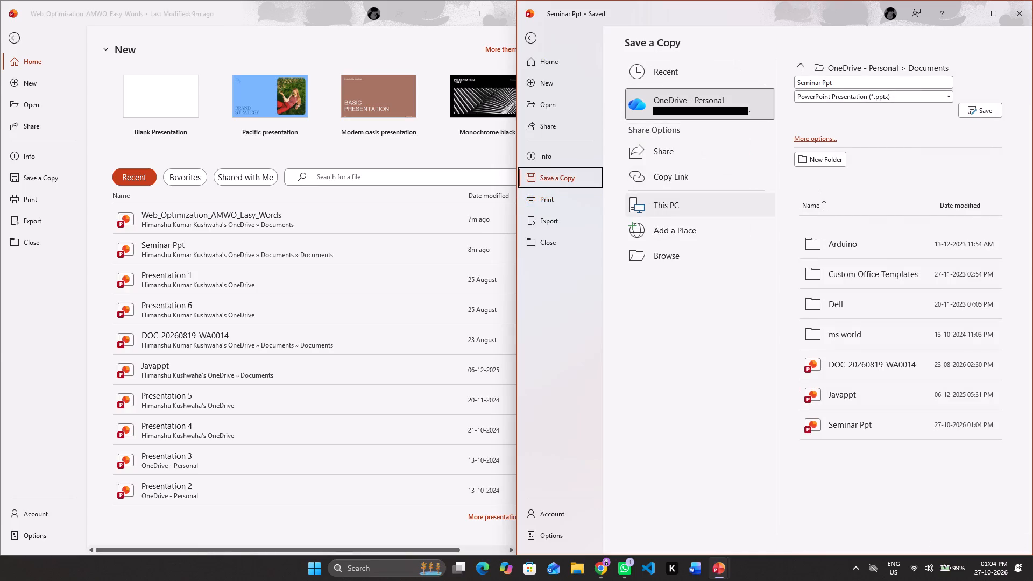
left_click(694, 196)
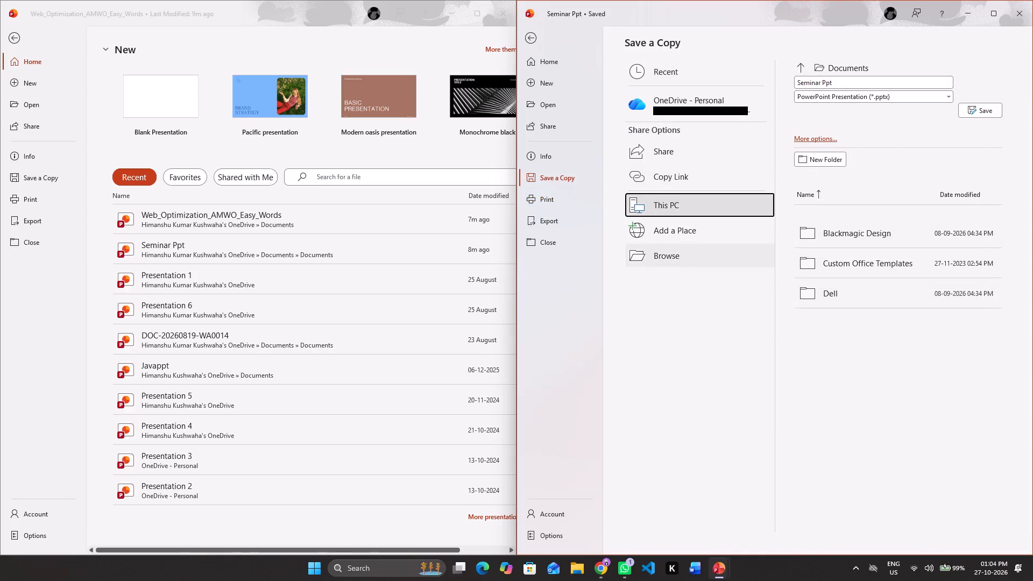
left_click(661, 247)
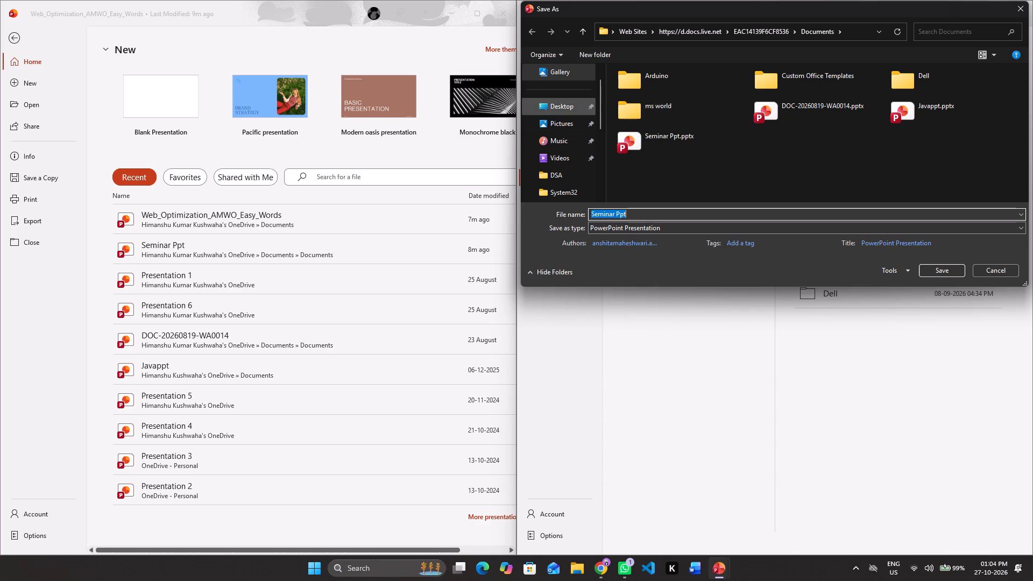
scroll(557, 103, "down", 2)
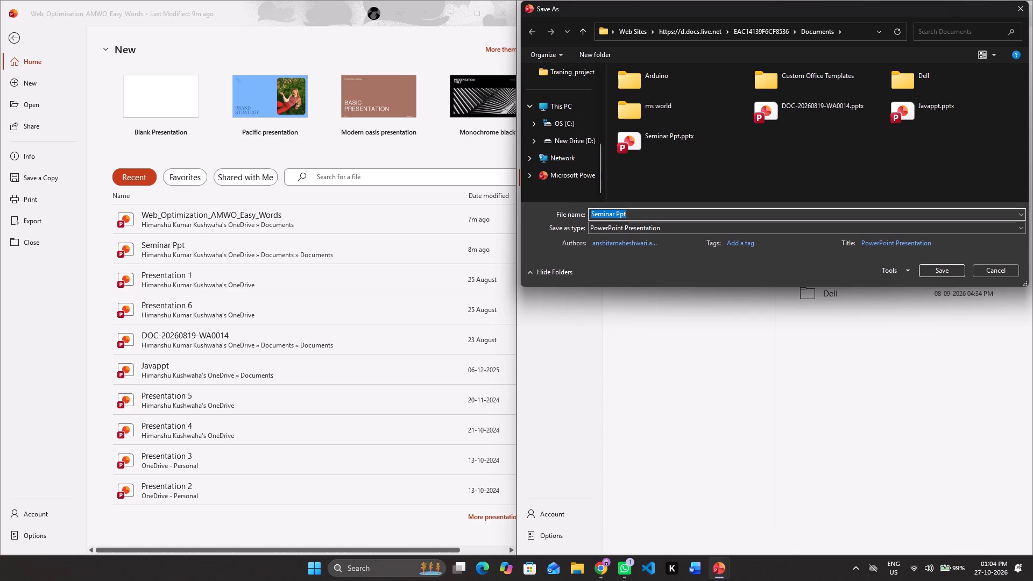
left_click(565, 136)
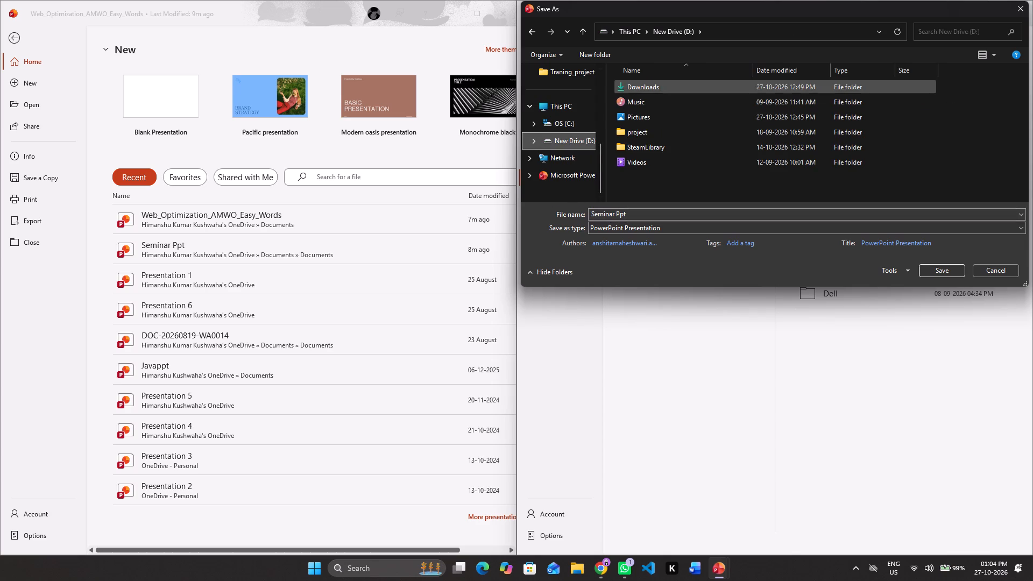
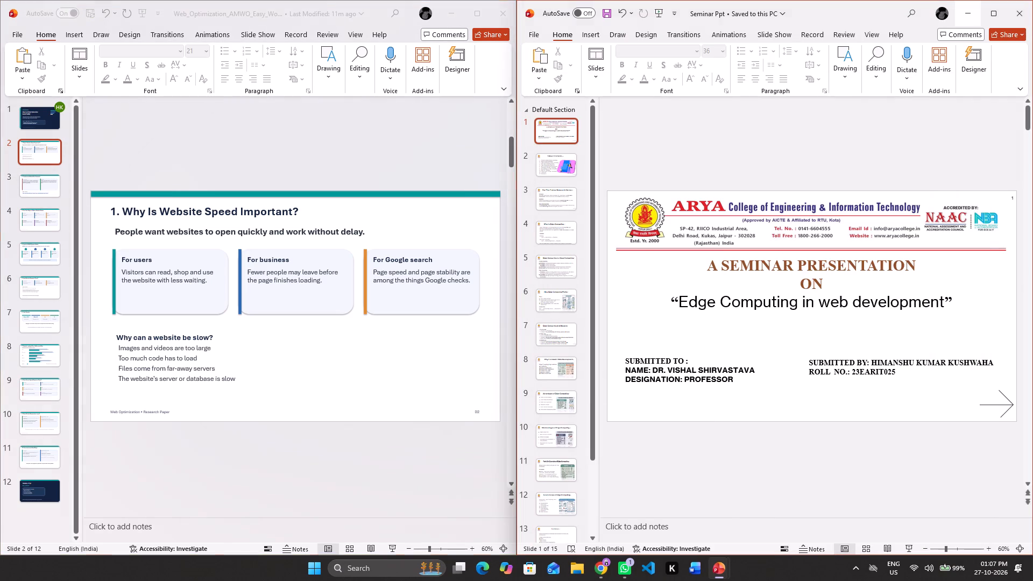
left_click(942, 300)
key("BackSpace")
key("BackSpace")
key("BackSpace")
key("BackSpace")
key("BackSpace")
key("BackSpace")
key("BackSpace")
key("BackSpace")
key("BackSpace")
key("BackSpace")
key("BackSpace")
key("BackSpace")
key("BackSpace")
key("BackSpace")
key("BackSpace")
key("BackSpace")
key("BackSpace")
key("BackSpace")
key("BackSpace")
key("BackSpace")
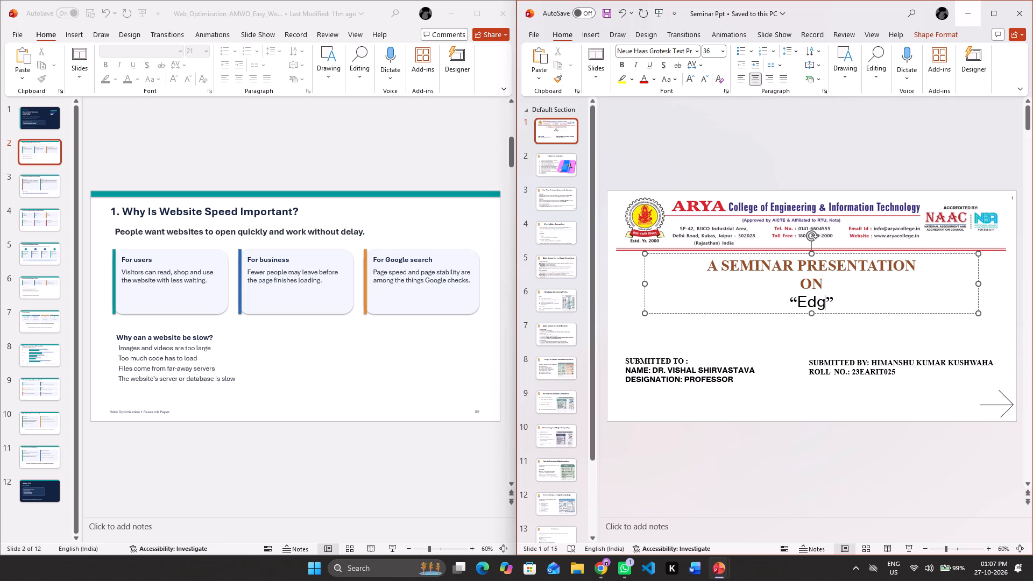
key("ctrl+v")
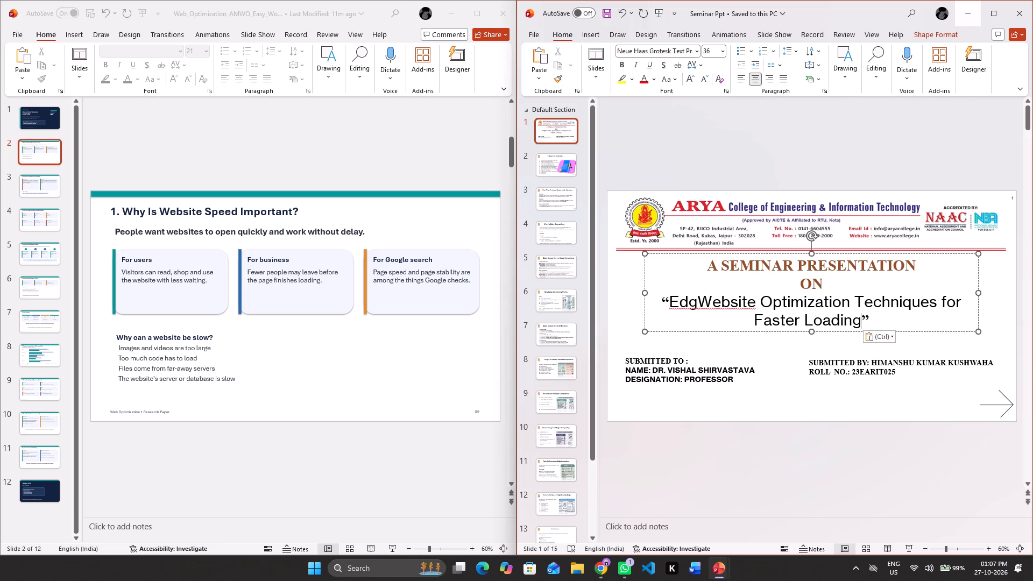
left_click(701, 301)
key("BackSpace")
key("BackSpace")
key("BackSpace")
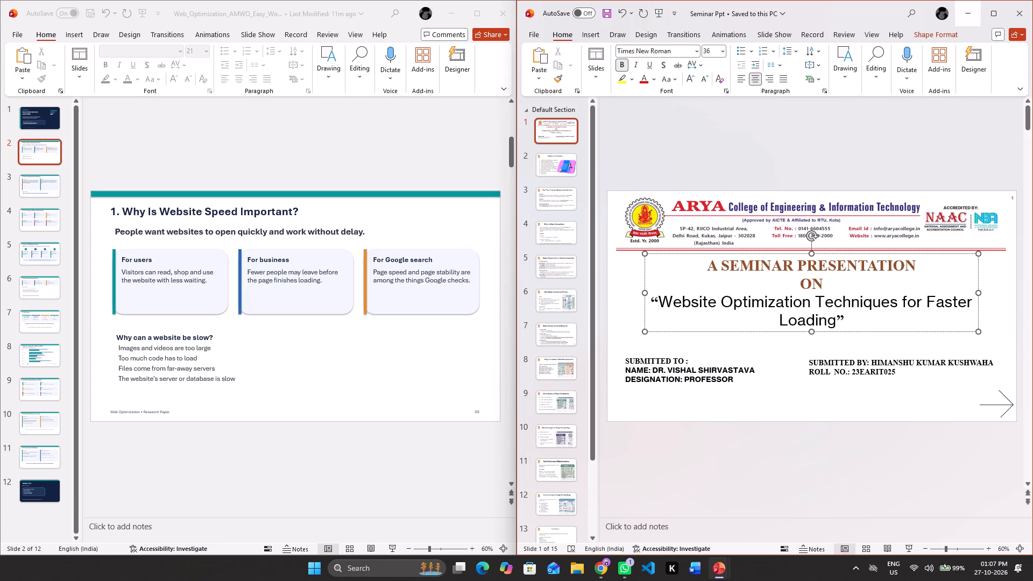
left_click(743, 351)
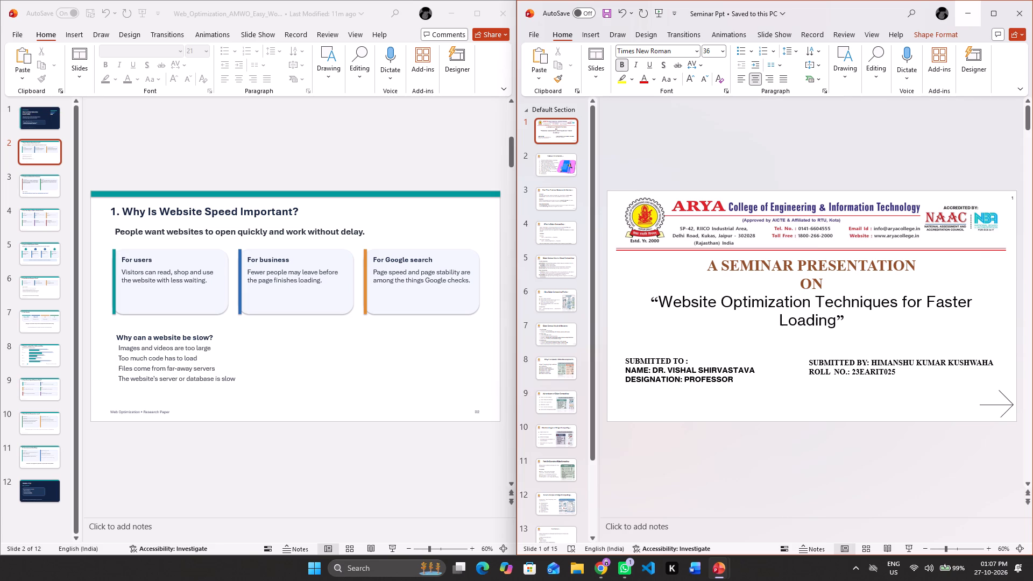
Show slide 2 of Seminar Ppt and copy "Why Is Website Speed Important?" without its number from Web_Optimization's slide 2 heading.
left_click(37, 148)
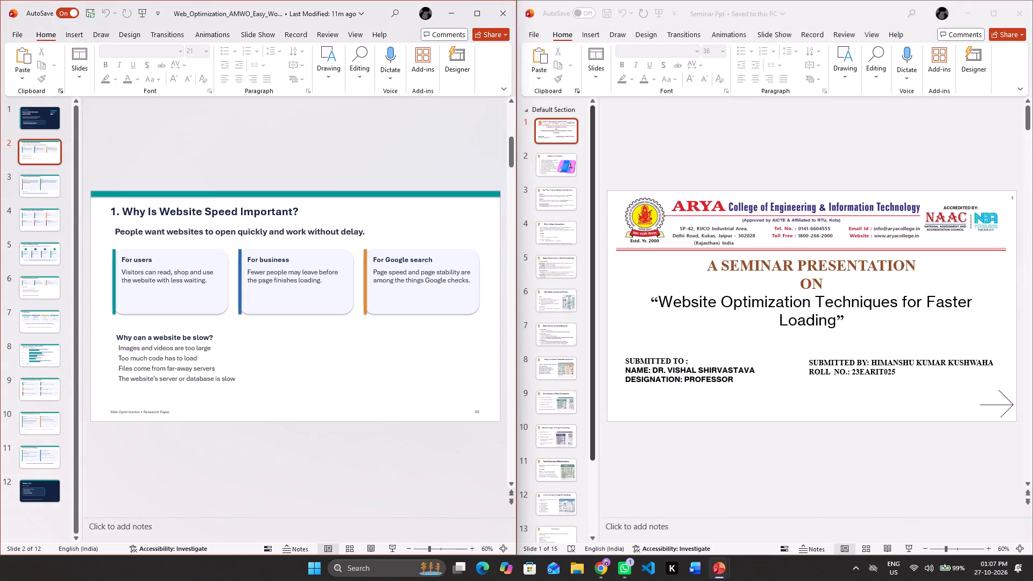
left_click(561, 173)
double_click(561, 173)
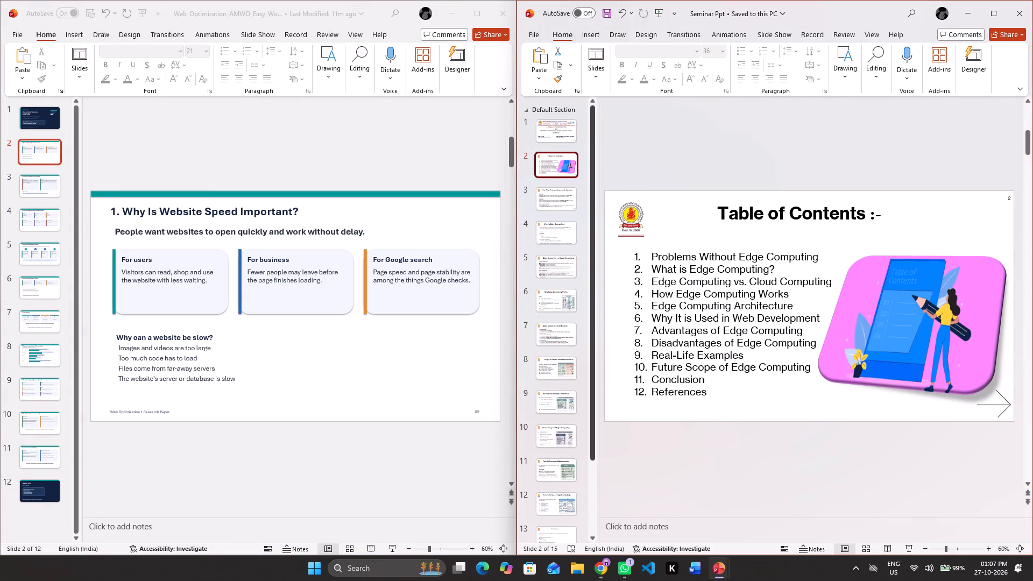
left_click(123, 206)
left_click(123, 206)
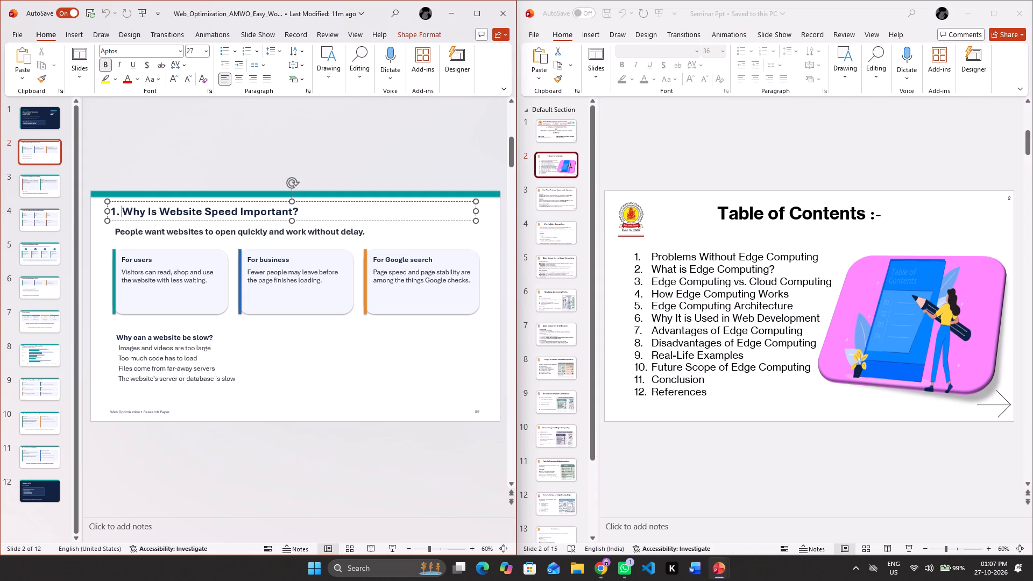
key("ctrl+a")
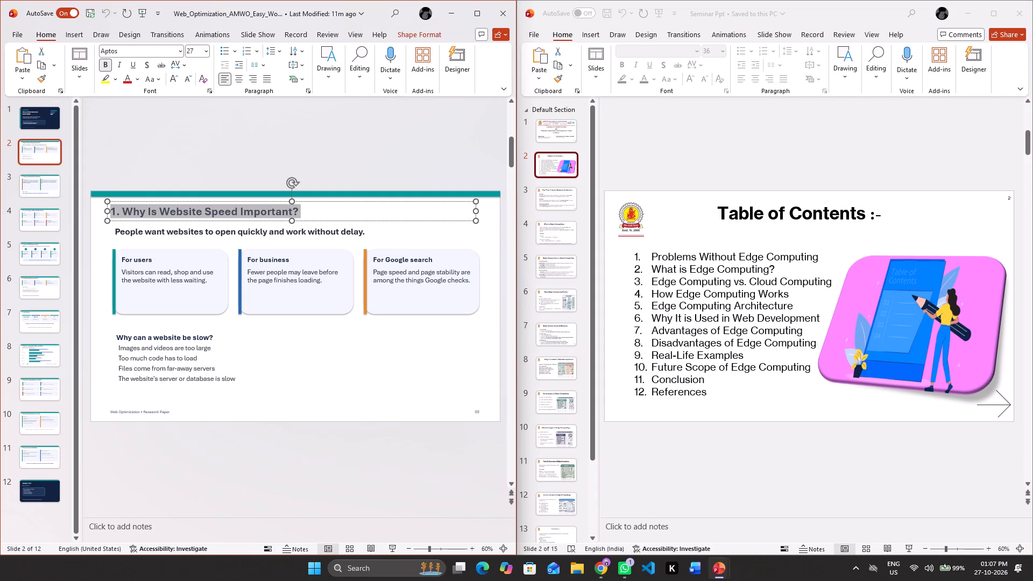
left_click(123, 206)
left_click_drag(123, 206, 315, 204)
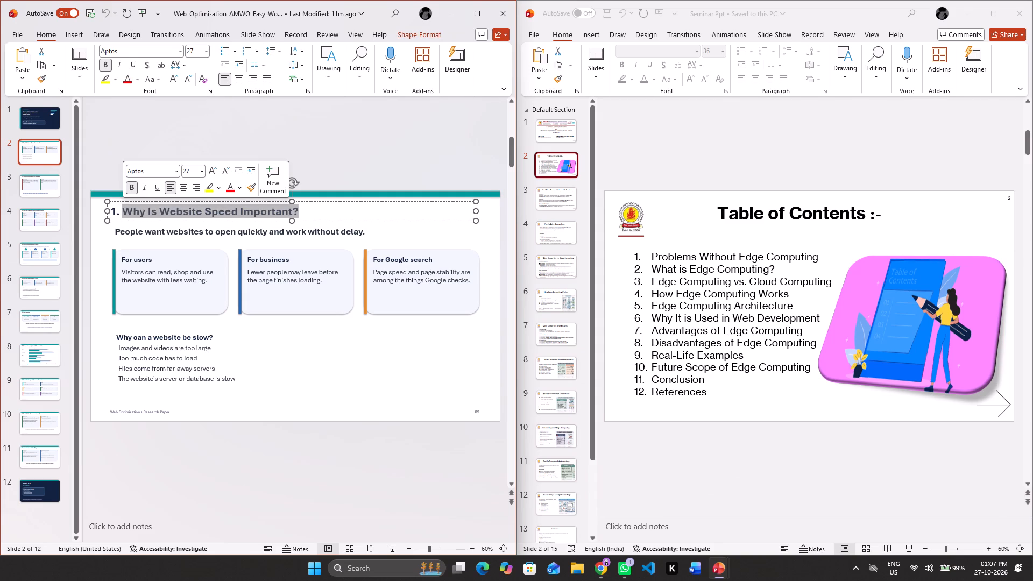
left_click_drag(315, 204, 316, 204)
key("ctrl+c")
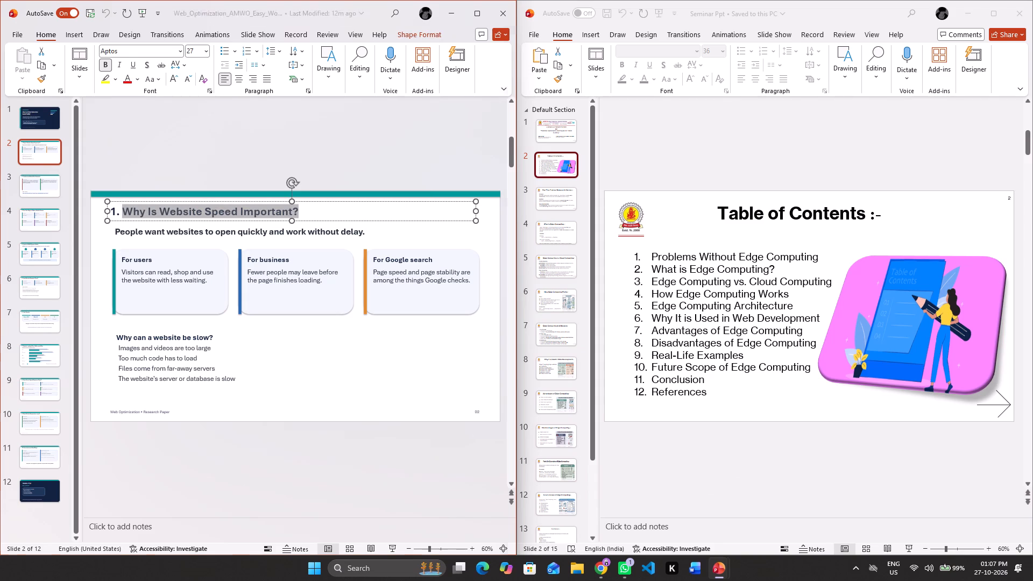
Replace the "Table of Contents :-" heading on Seminar Ppt's slide 2 with the copied "Why Is Website Speed Important?".
double_click(845, 211)
left_click(893, 214)
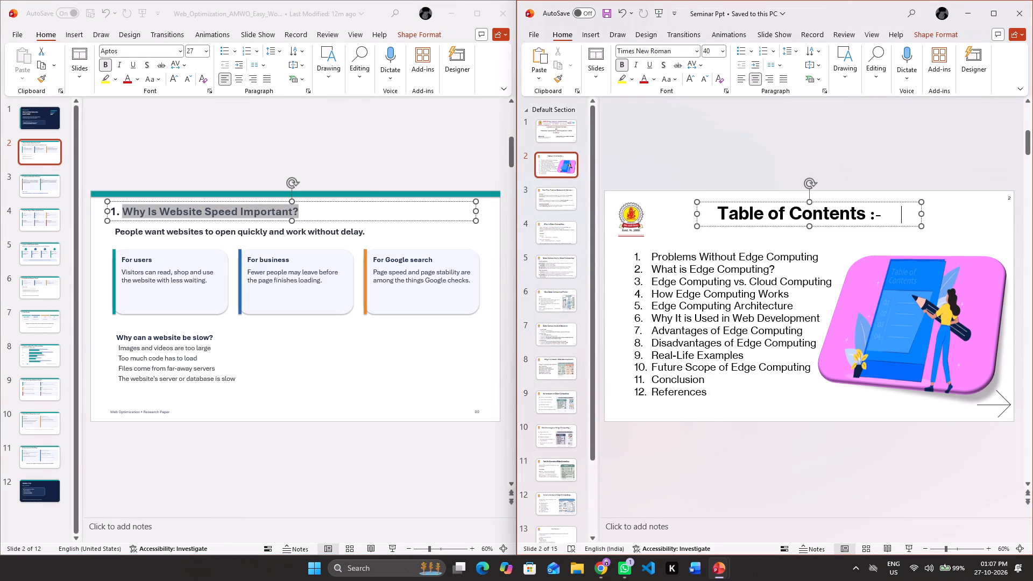
key("ctrl+v")
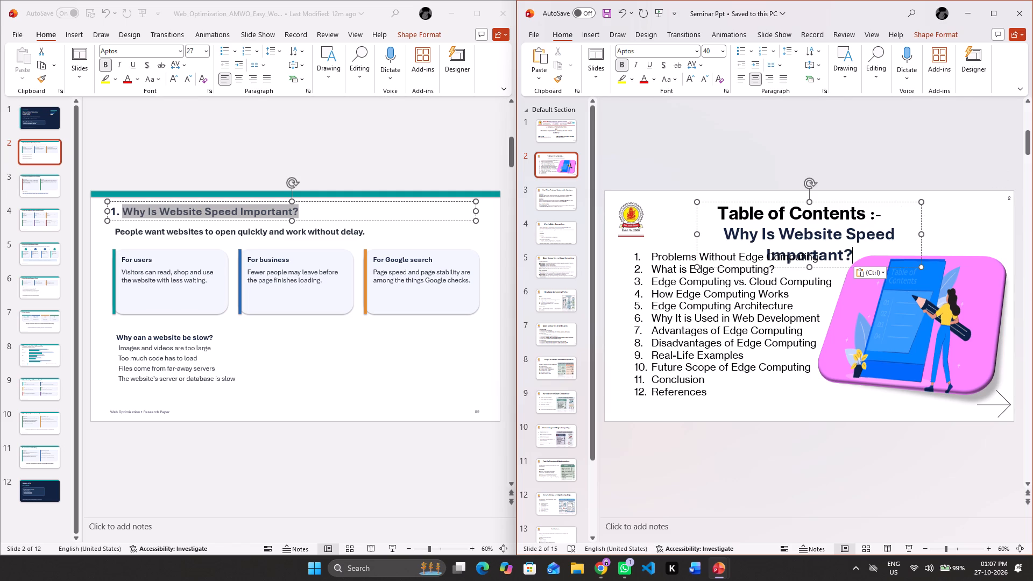
left_click(887, 210)
key("BackSpace")
key("BackSpace")
key("BackSpace")
key("BackSpace")
key("BackSpace")
key("BackSpace")
key("BackSpace")
key("BackSpace")
key("BackSpace")
key("BackSpace")
key("BackSpace")
key("BackSpace")
key("BackSpace")
key("BackSpace")
key("BackSpace")
key("BackSpace")
key("BackSpace")
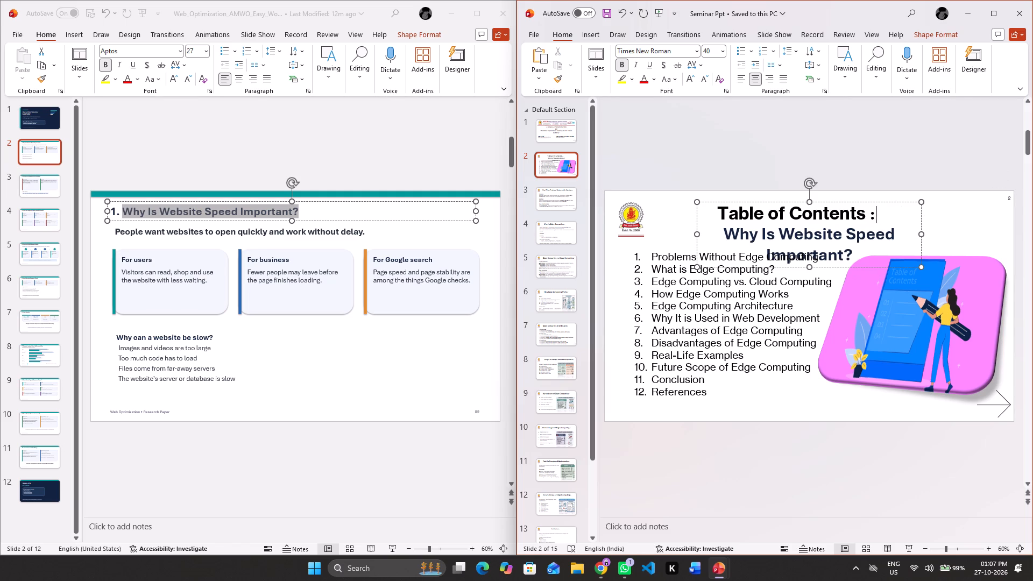
key("BackSpace")
key("BackSpace")
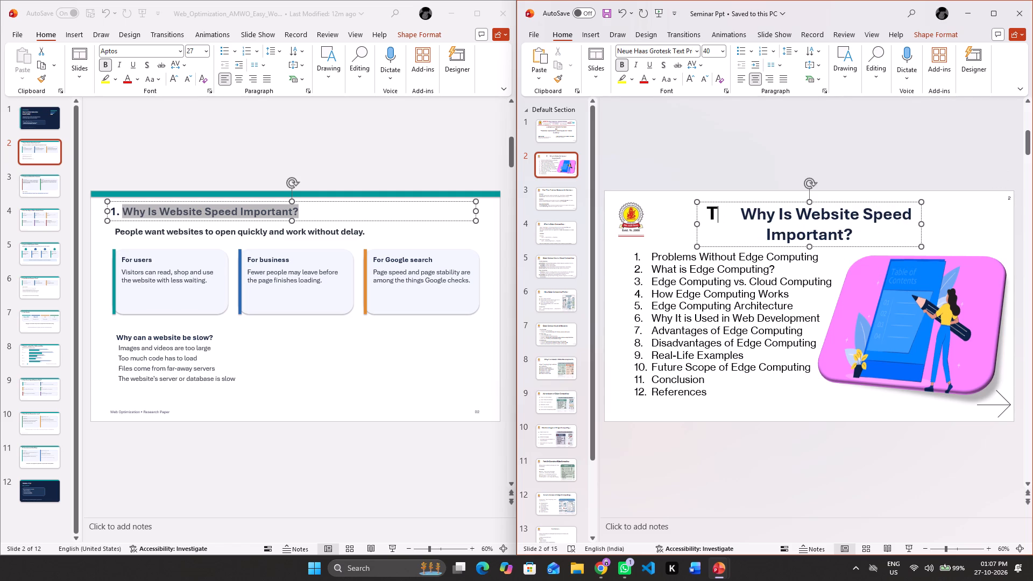
key("BackSpace")
key("BackSpace")
key("Delete")
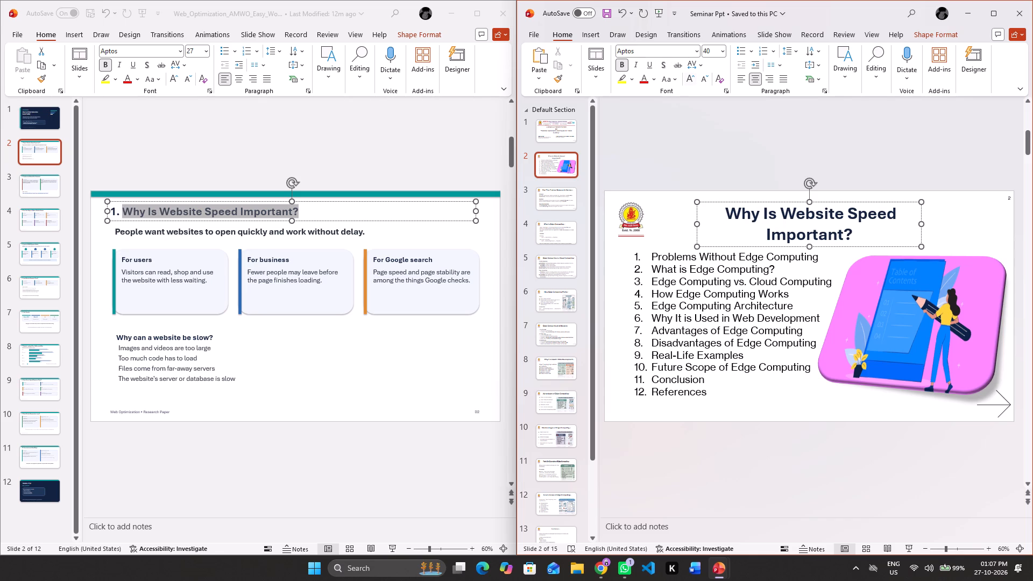
Widen the heading box on Seminar Ppt's slide 2 so the heading fits on a single line.
left_click(903, 220)
left_click_drag(922, 223, 984, 204)
left_click_drag(943, 213, 923, 209)
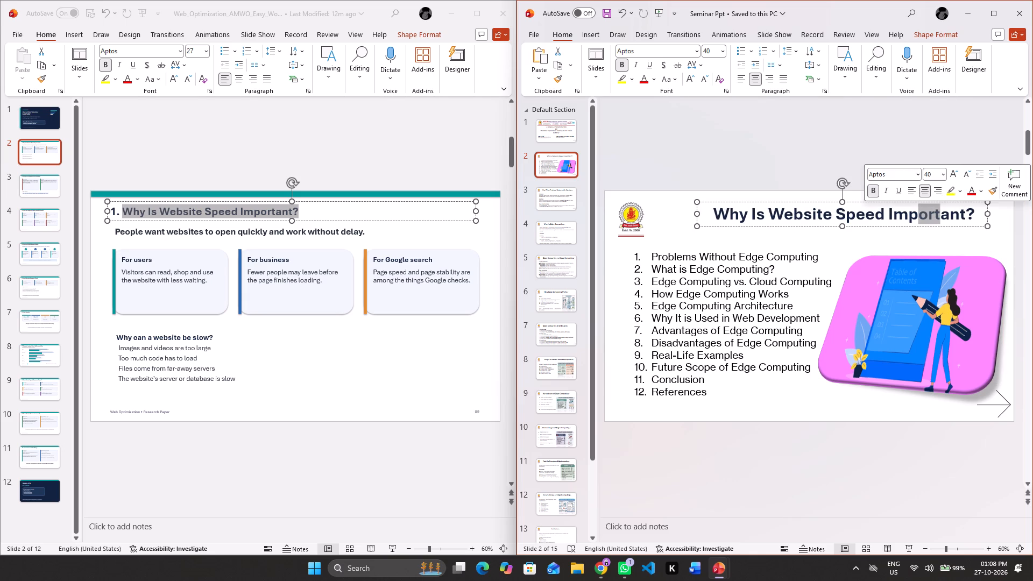
Shift the "Why Is Website Speed Important?" heading box slightly left on Seminar Ppt's slide 2, keeping it level.
left_click_drag(858, 202, 851, 202)
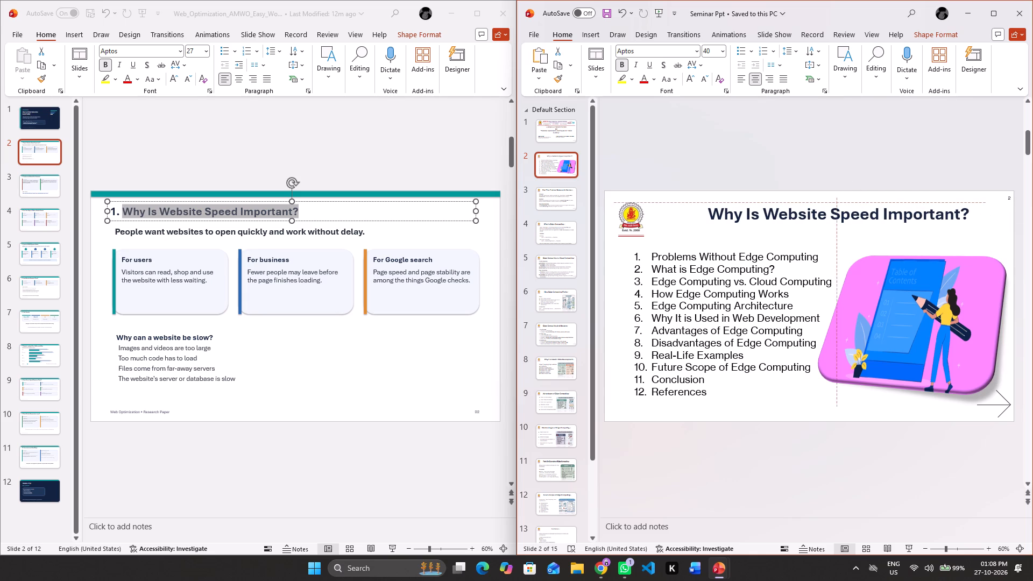
left_click_drag(851, 202, 840, 201)
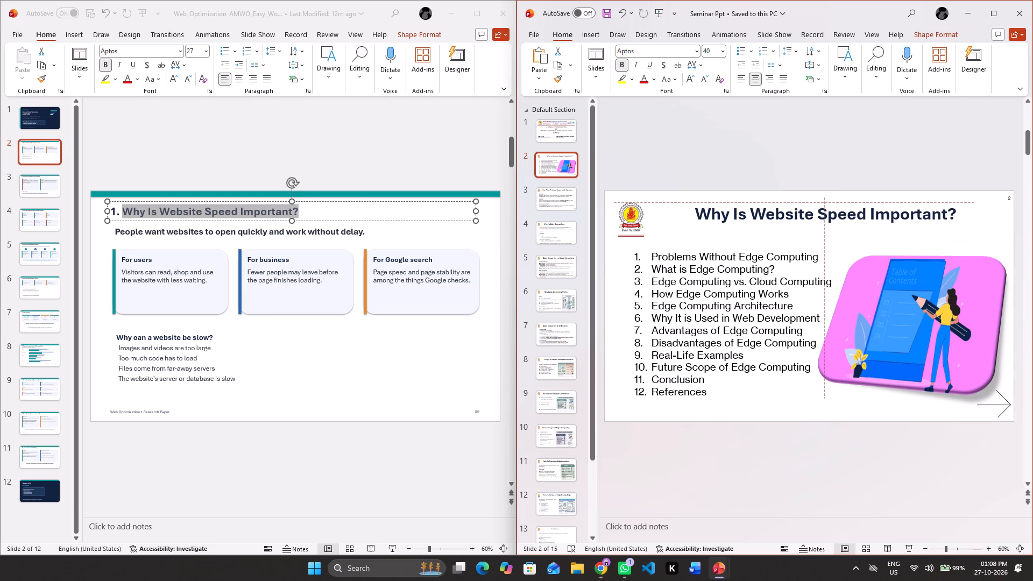
left_click_drag(840, 201, 840, 202)
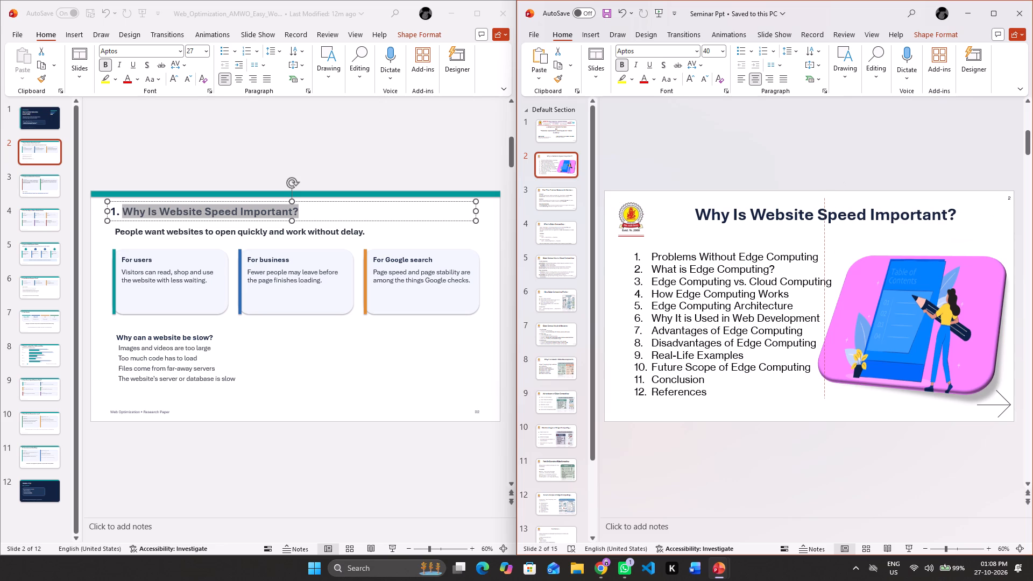
Delete the pink table-of-contents illustration from Seminar Ppt's slide 2.
left_click(844, 287)
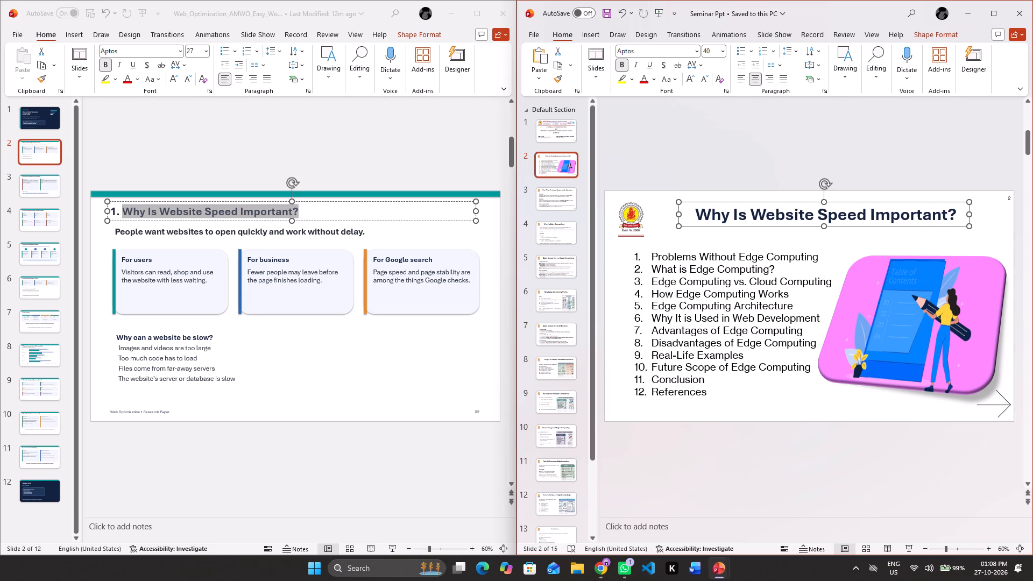
key("BackSpace")
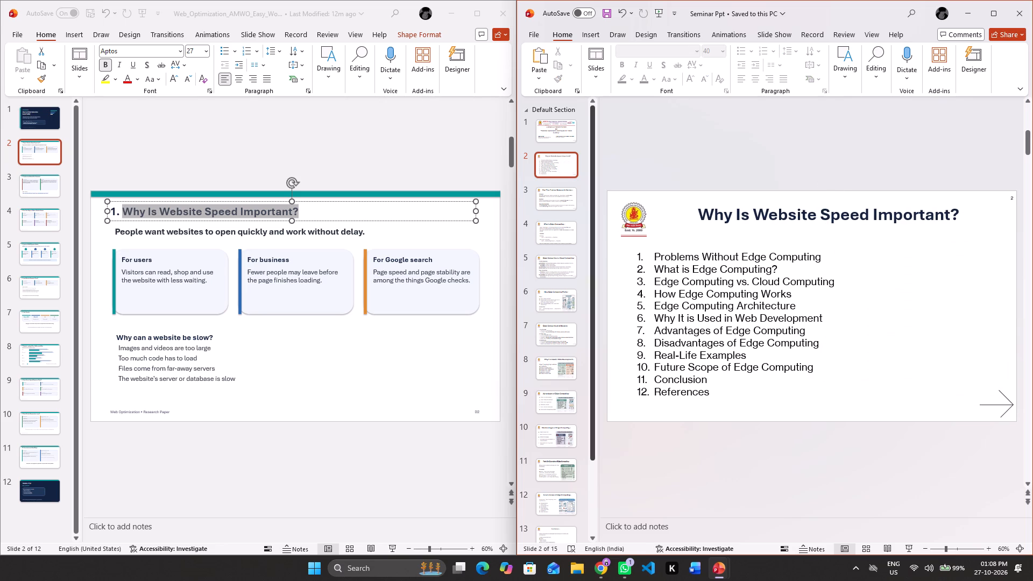
Copy all objects on Web_Optimization's slide 2, including the heading, subtitle, three cards, reasons list and footer.
left_click(153, 227)
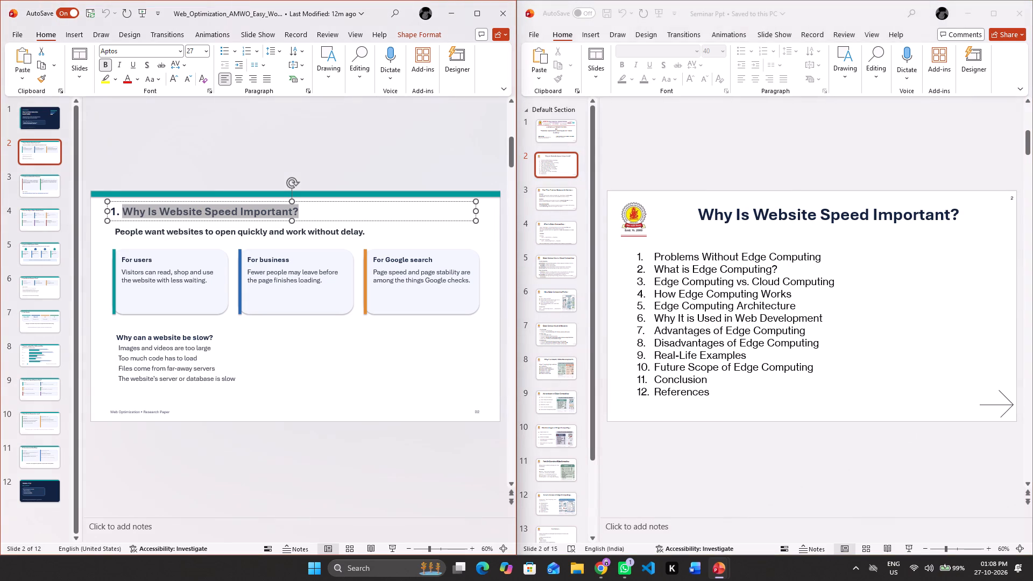
left_click(153, 230)
key("ctrl+a")
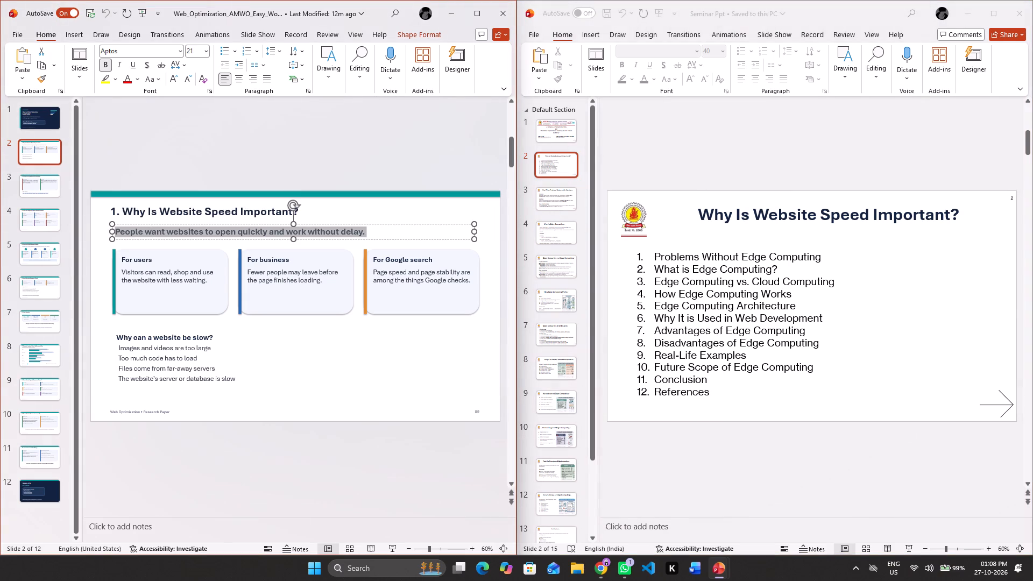
left_click(103, 219)
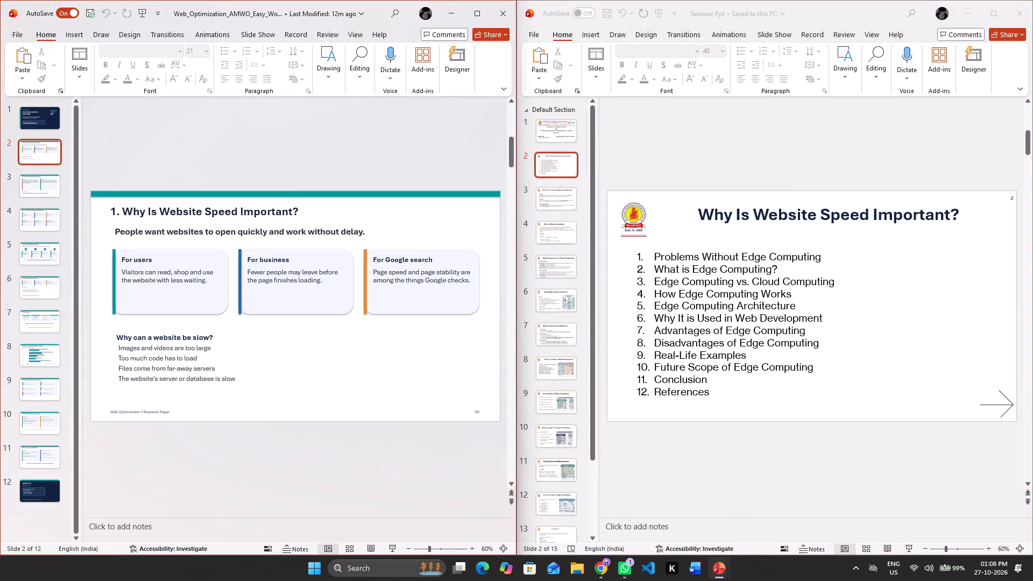
left_click(107, 209)
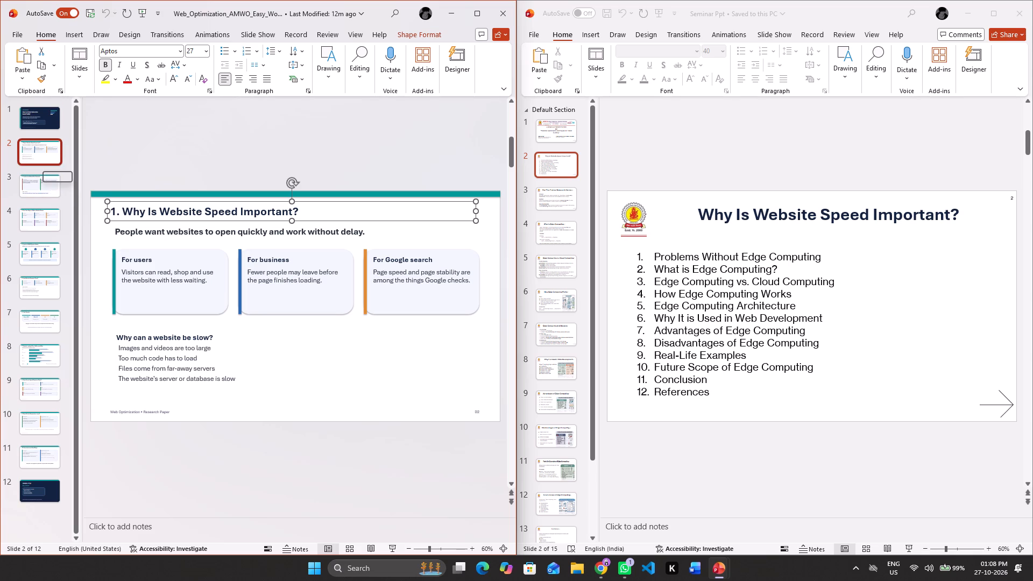
left_click(194, 363)
key("ctrl+a")
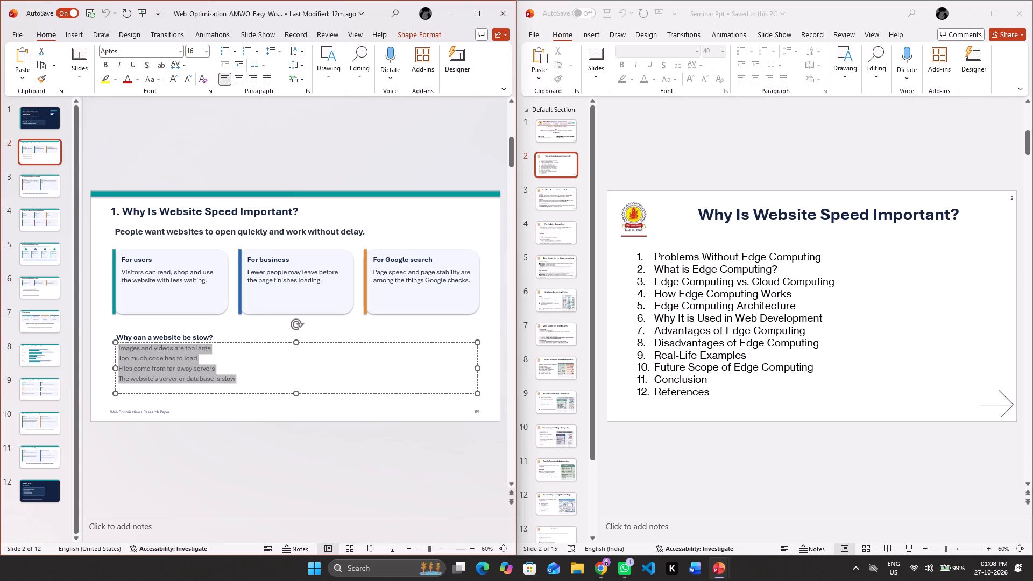
left_click(244, 320)
key("ctrl+a")
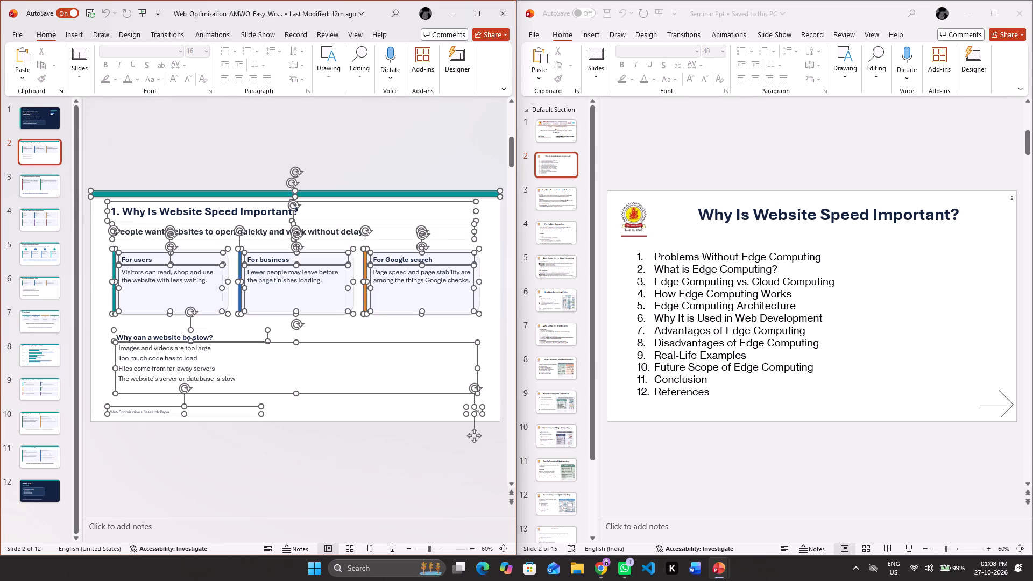
key("ctrl+c")
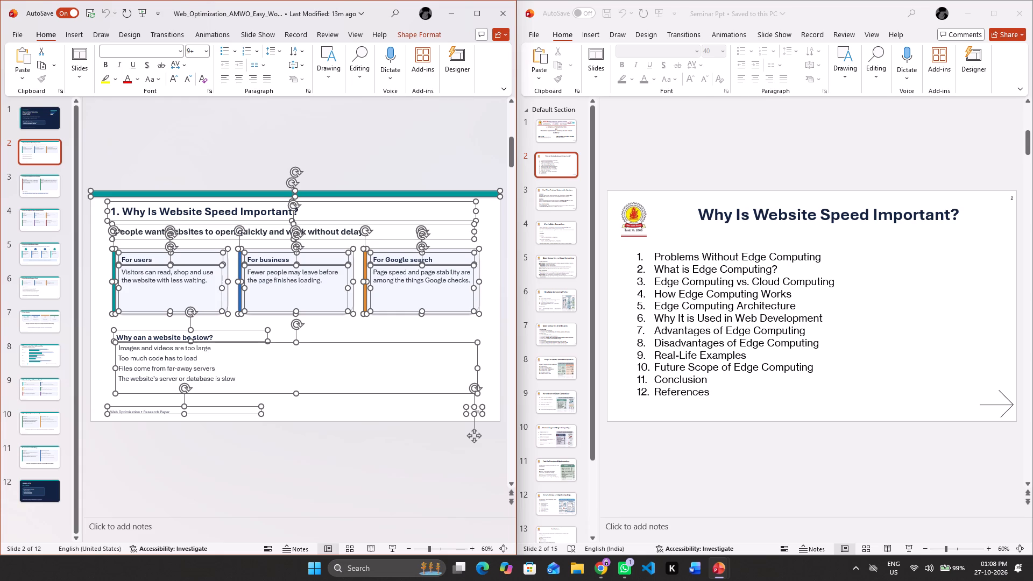
Delete the whole numbered Edge Computing contents list box from Seminar Ppt's slide 2.
left_click_drag(630, 252, 740, 321)
left_click(740, 321)
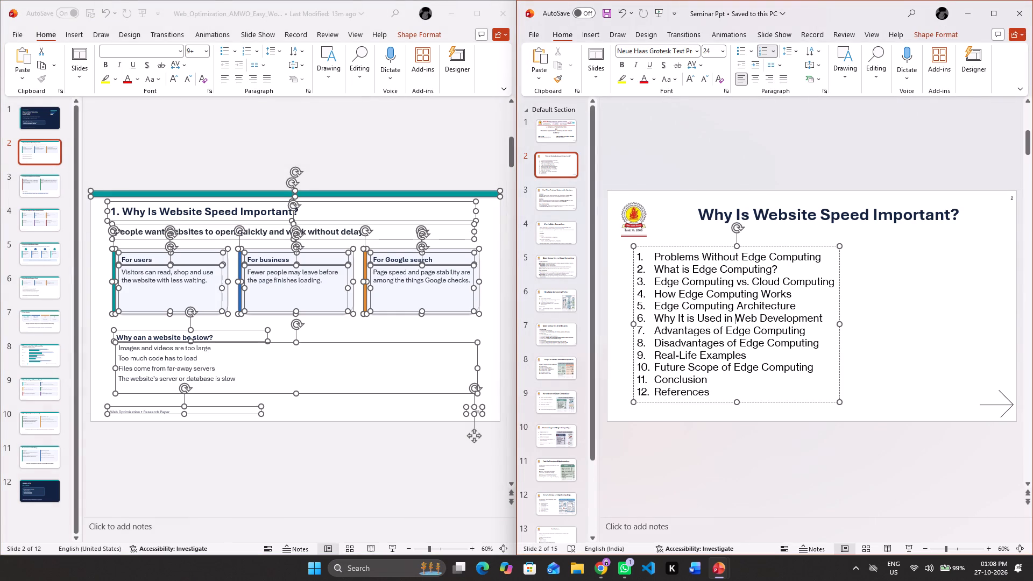
key("BackSpace")
left_click(839, 272)
key("BackSpace")
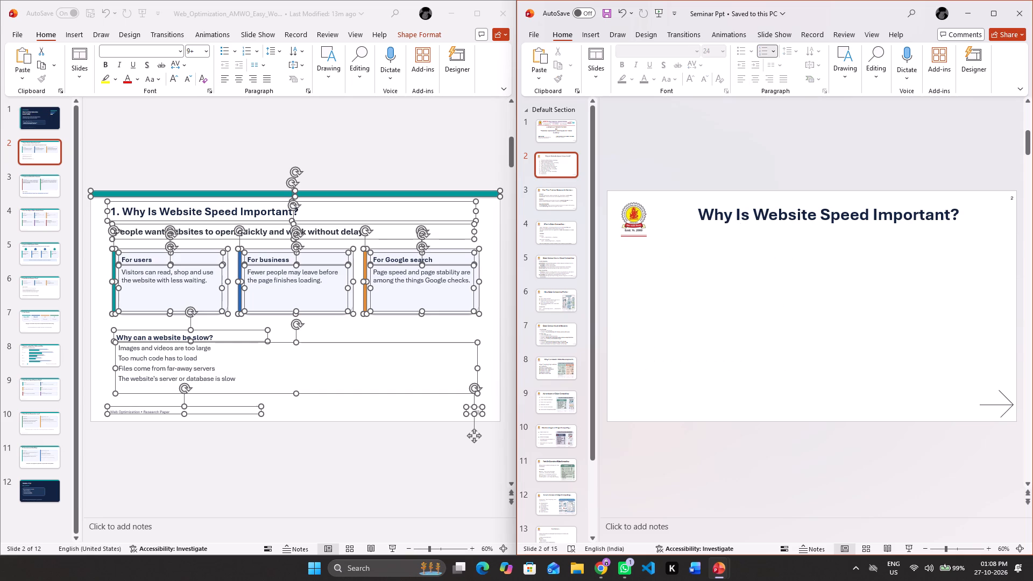
Paste the objects copied from Web_Optimization onto Seminar Ppt's slide 2.
key("ctrl+v")
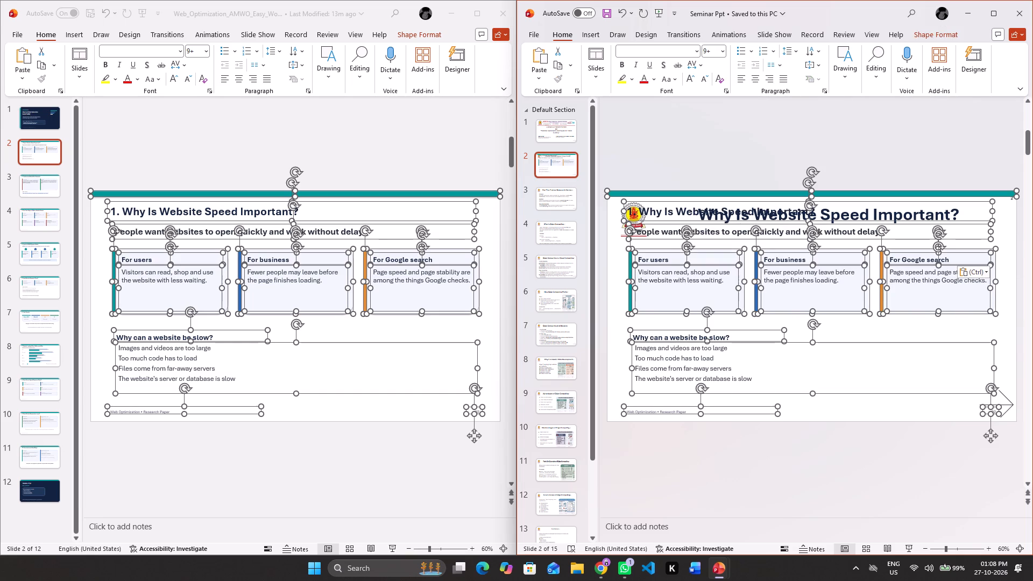
left_click(901, 142)
Delete the pasted "1. Why Is Website Speed Important?" heading box that overlaps the template heading on Seminar Ppt's slide 2.
left_click(673, 213)
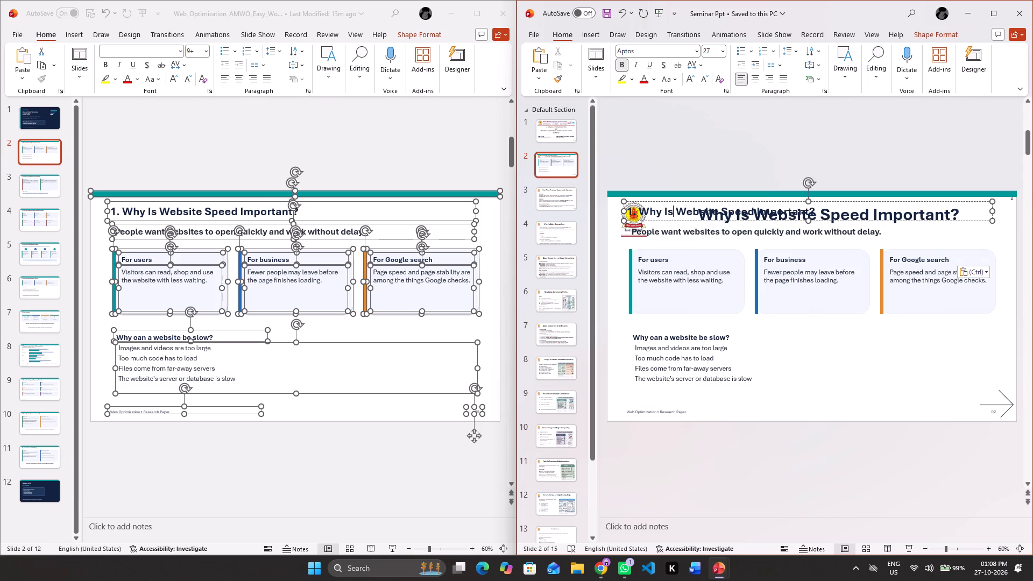
left_click(668, 202)
key("Delete")
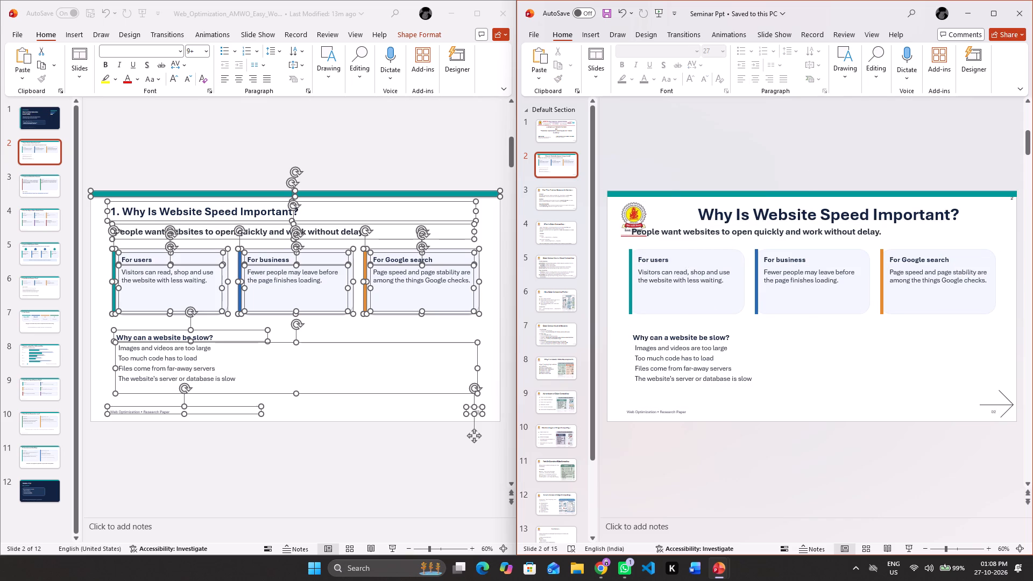
Move the subtitle "People want websites to open quickly and work without delay." clear of the logo, directly beneath the heading's text.
left_click(659, 231)
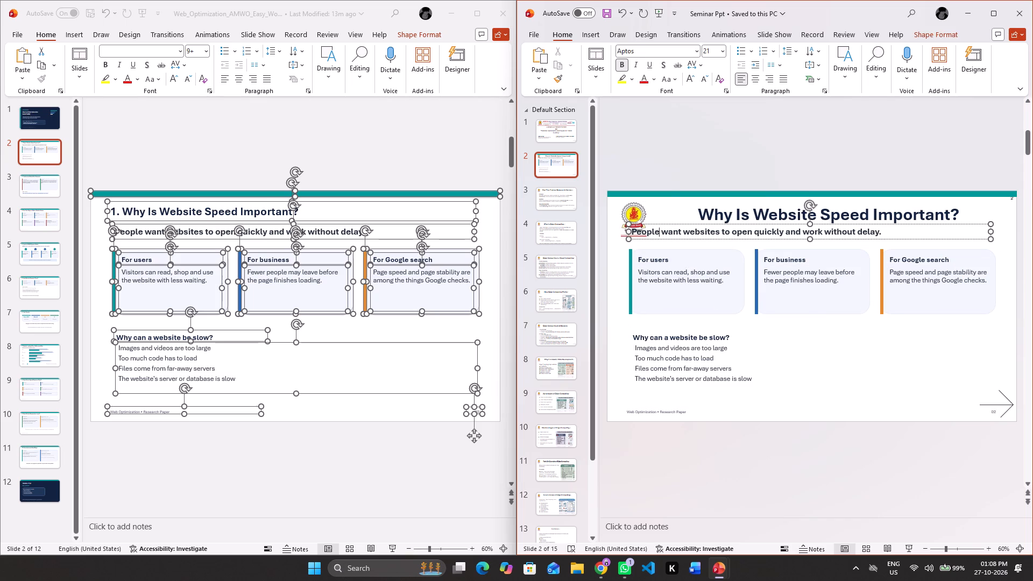
left_click_drag(672, 224, 716, 225)
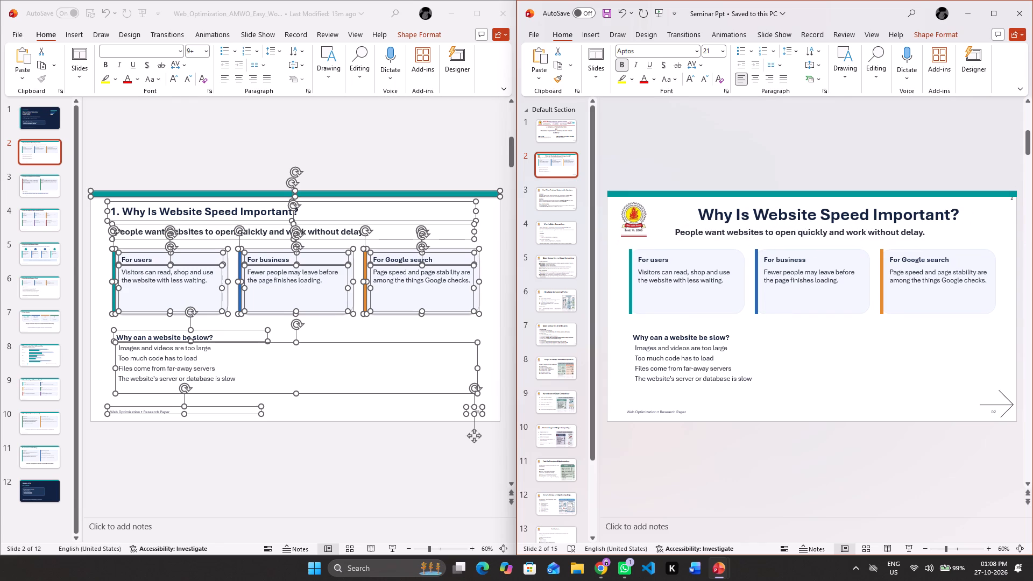
left_click_drag(716, 225, 735, 224)
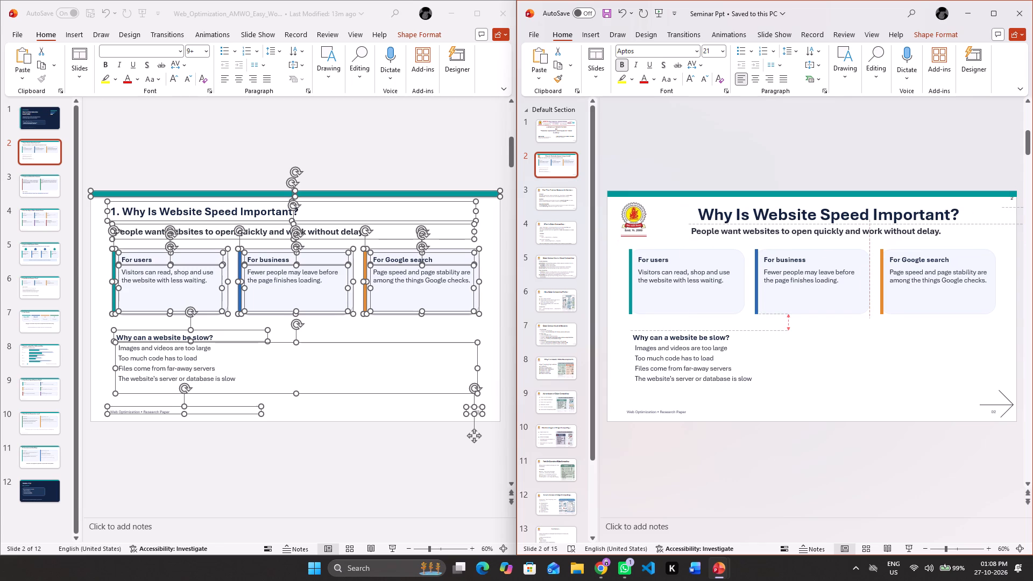
left_click_drag(735, 224, 745, 225)
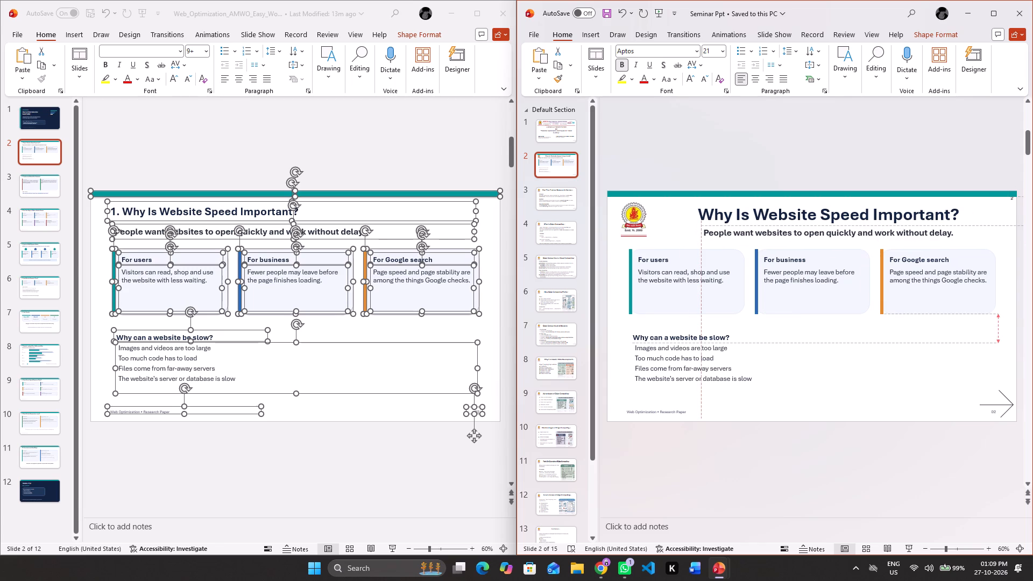
left_click_drag(745, 225, 745, 226)
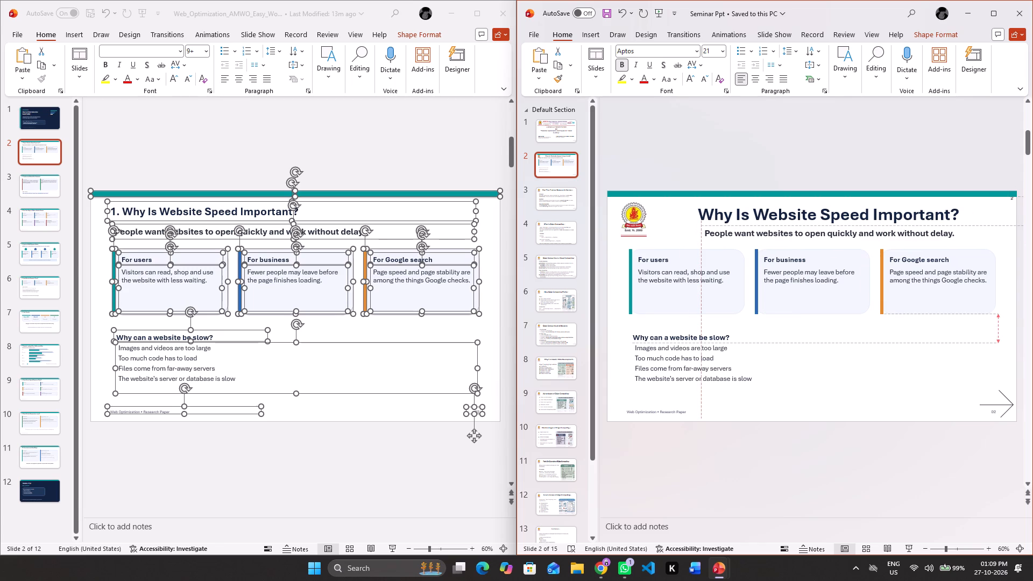
left_click_drag(745, 226, 742, 226)
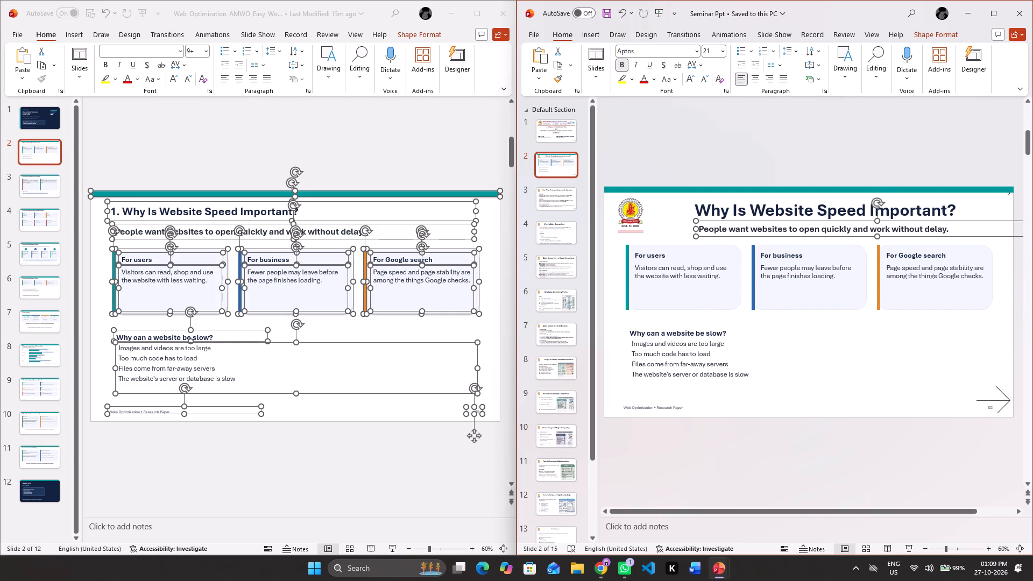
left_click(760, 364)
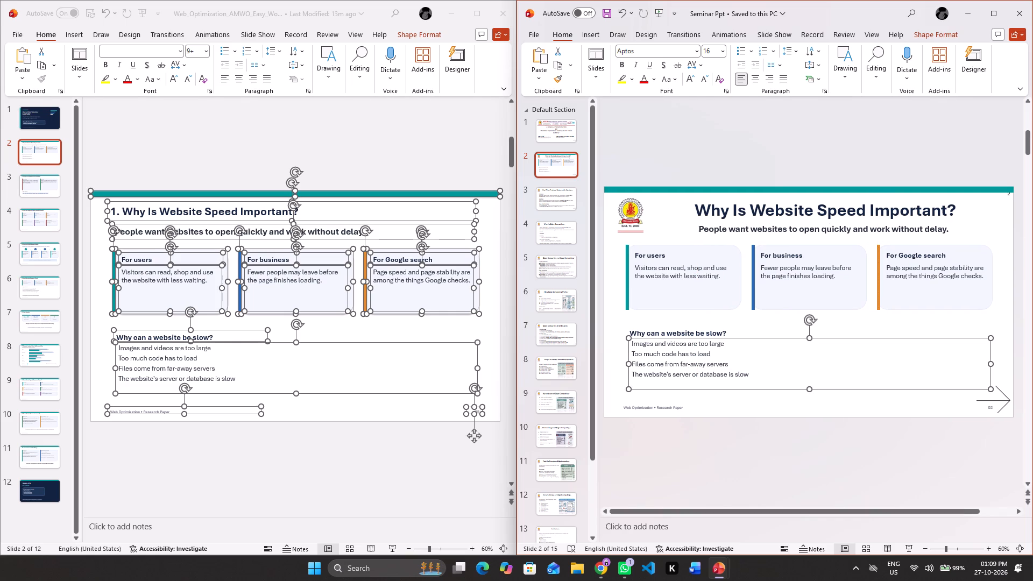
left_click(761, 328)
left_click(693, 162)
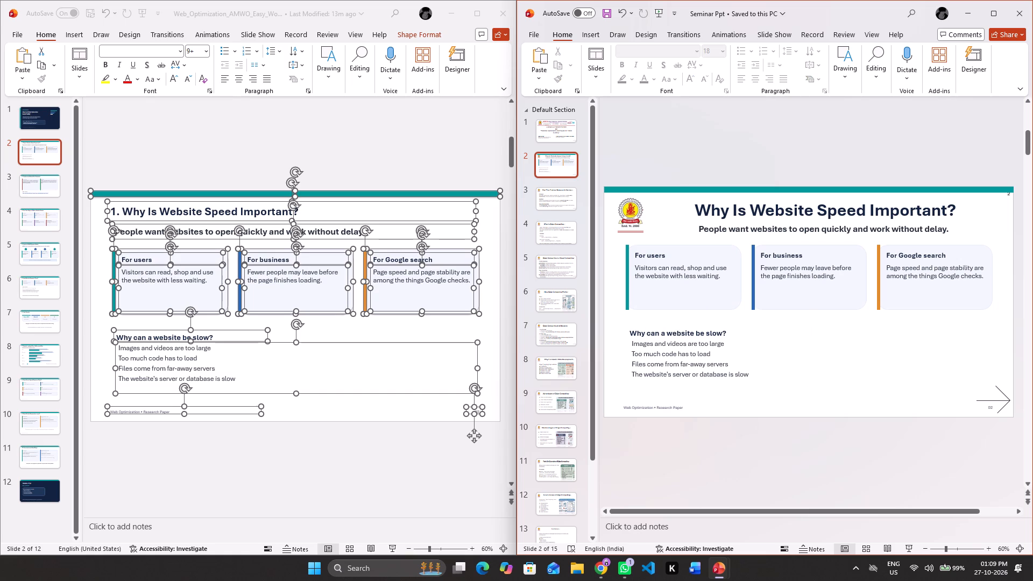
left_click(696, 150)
Bring up slide 3, "Problem and Goal of the Research", in Web_Optimization as the next source slide.
left_click(387, 147)
left_click(55, 185)
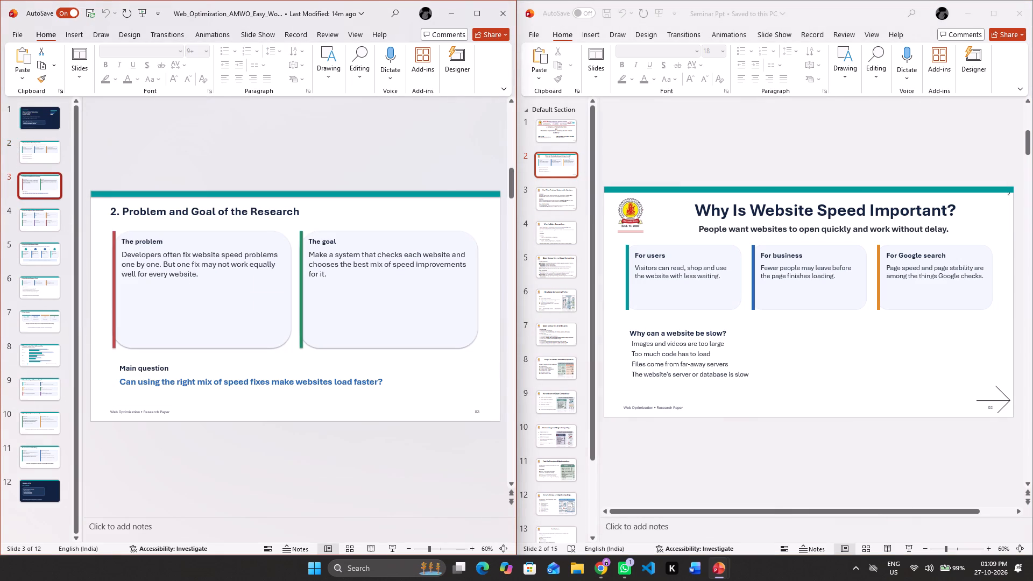
left_click(49, 149)
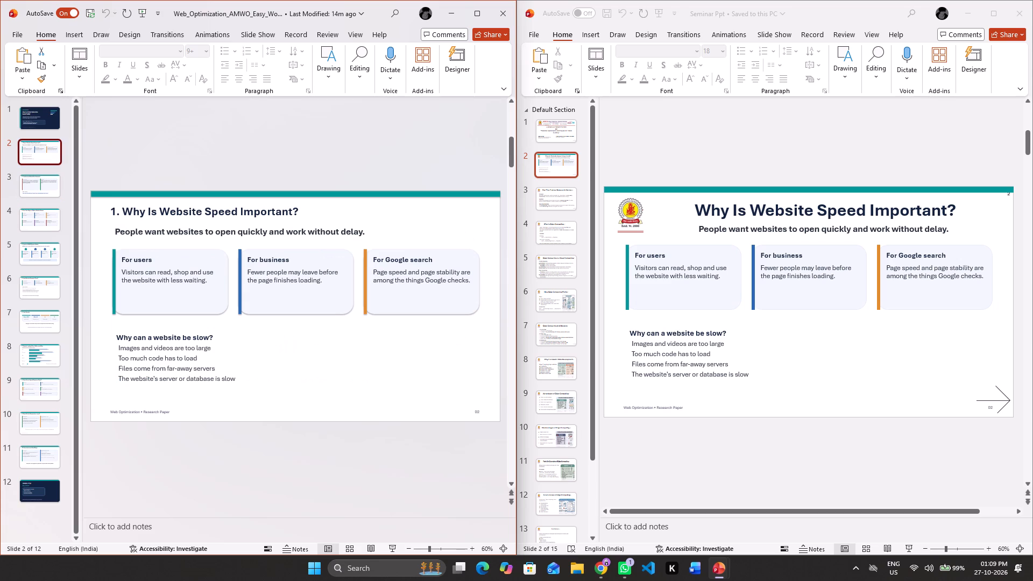
left_click(48, 193)
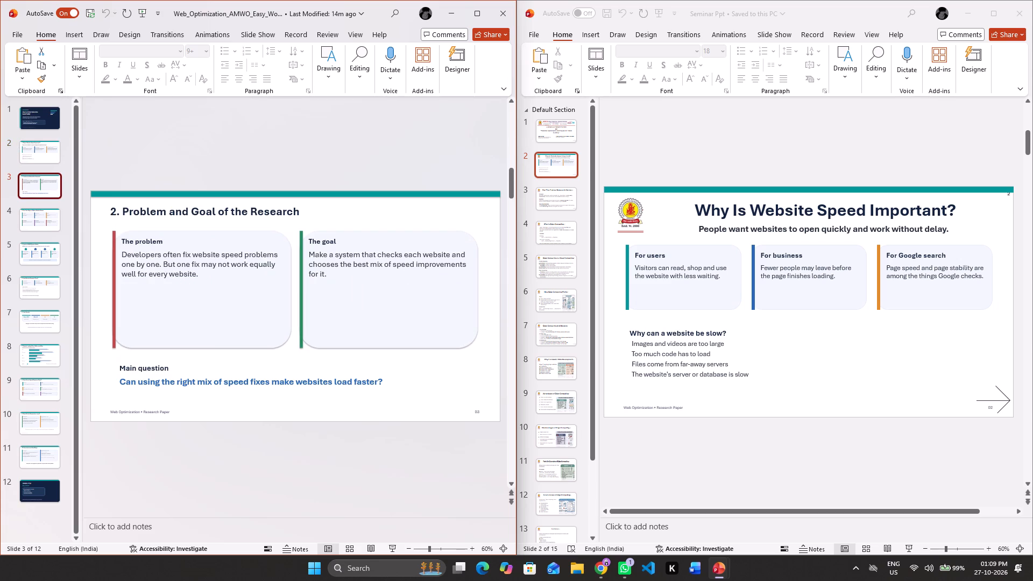
left_click(323, 211)
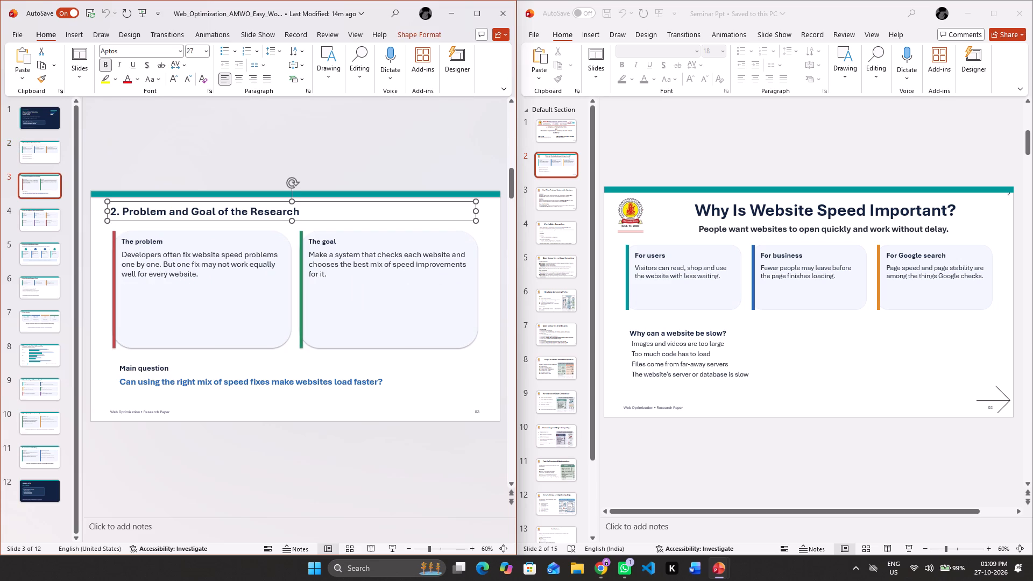
left_click(363, 373)
Clear Seminar Ppt's slide 3 by deleting the "Real Time Problem Statement & Solution:-" heading and the Problem/Solution text box.
left_click(565, 193)
double_click(565, 193)
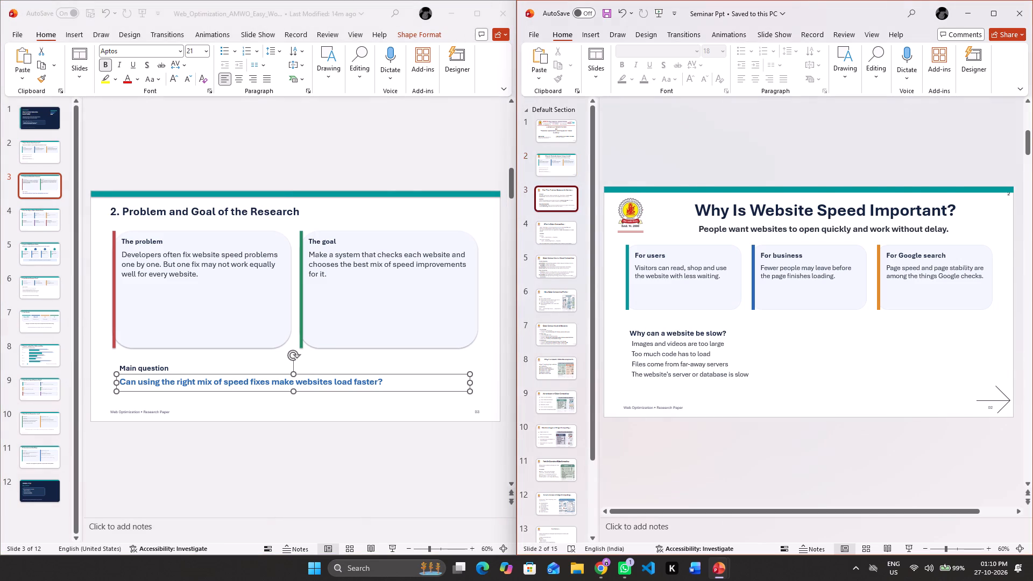
left_click(755, 171)
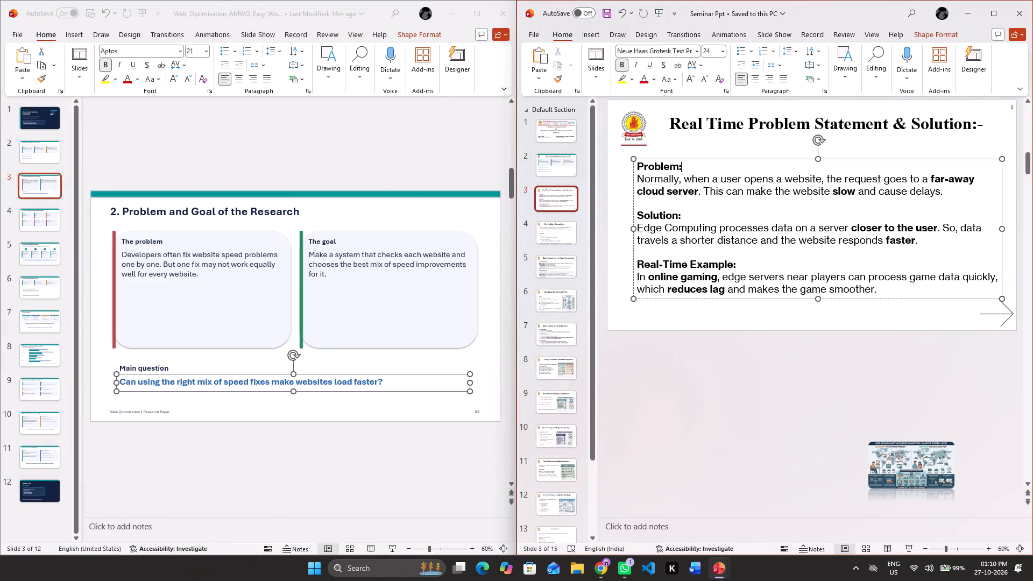
left_click(701, 124)
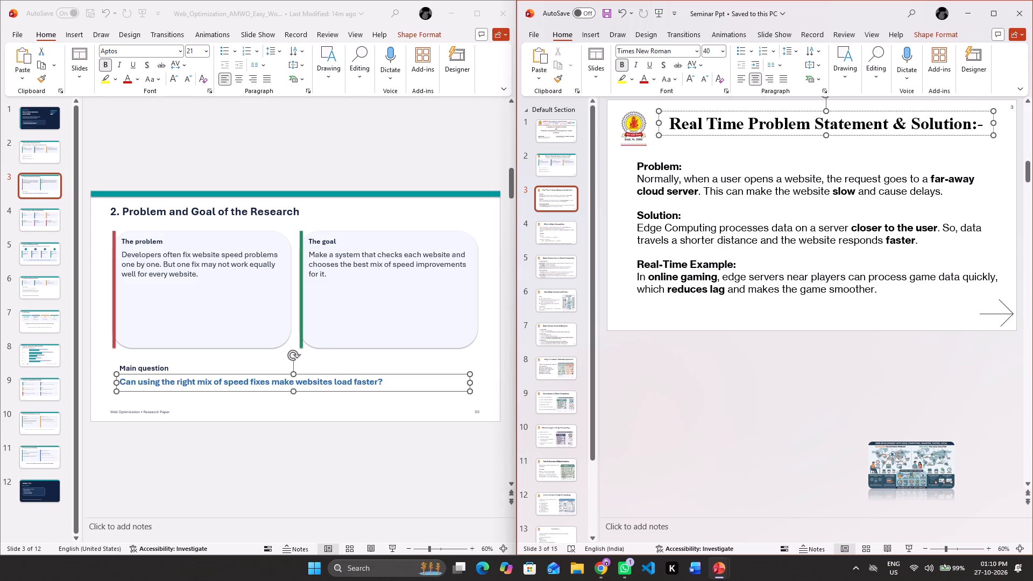
left_click(703, 111)
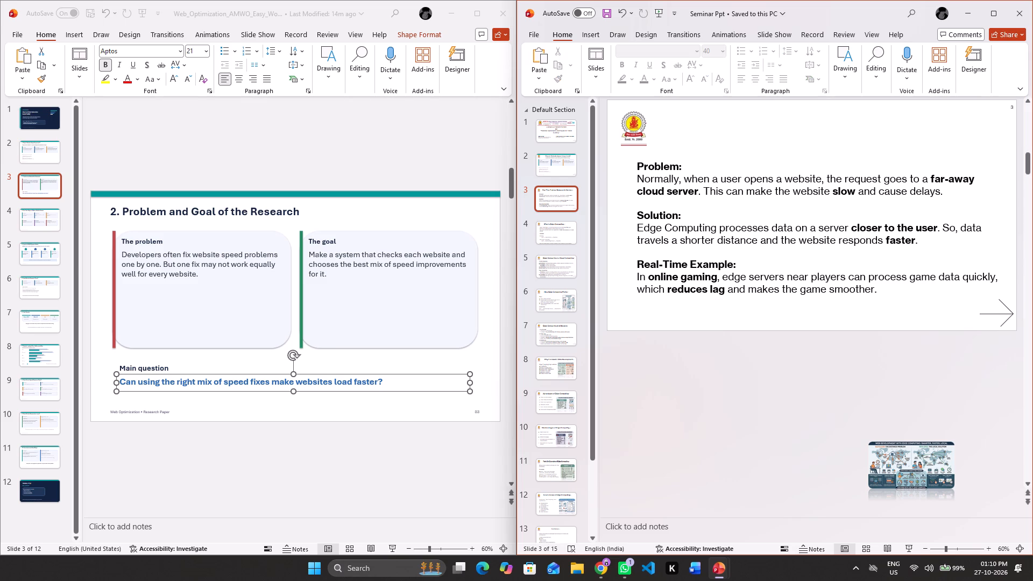
left_click(680, 172)
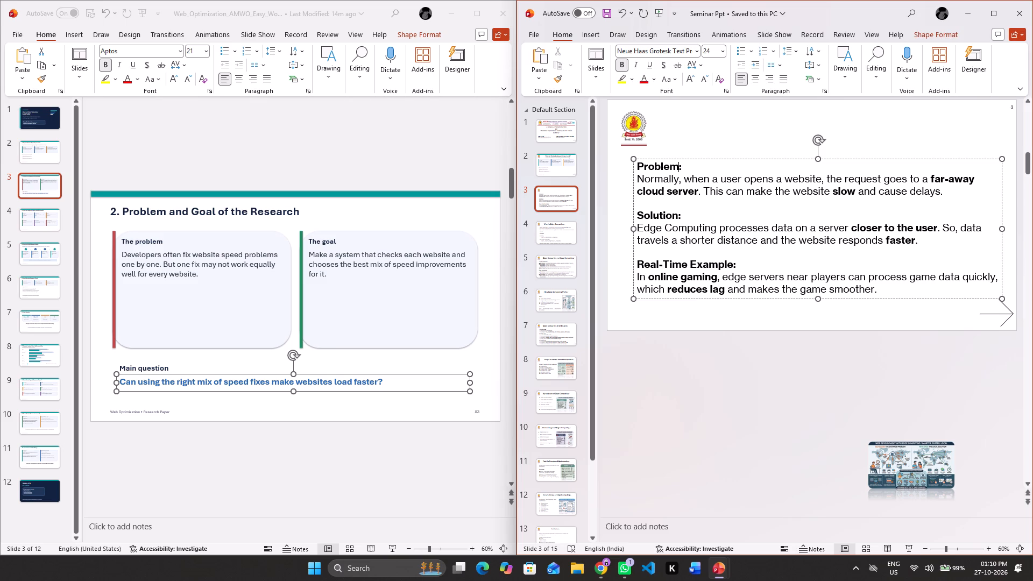
left_click(673, 157)
key("Delete")
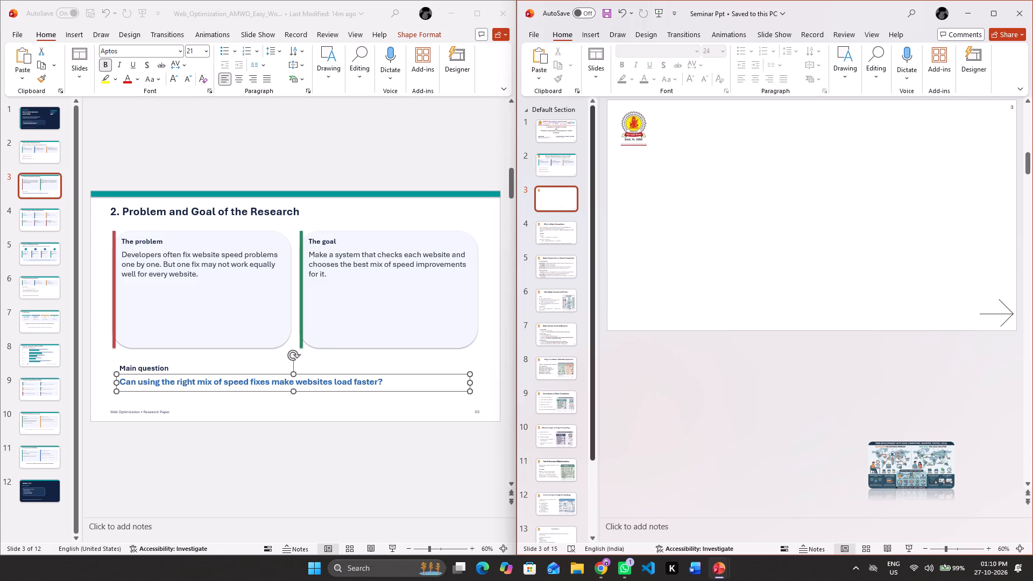
Copy all objects from Web_Optimization's slide 3 and paste them onto Seminar Ppt's slide 3.
left_click(180, 218)
key("ctrl+a")
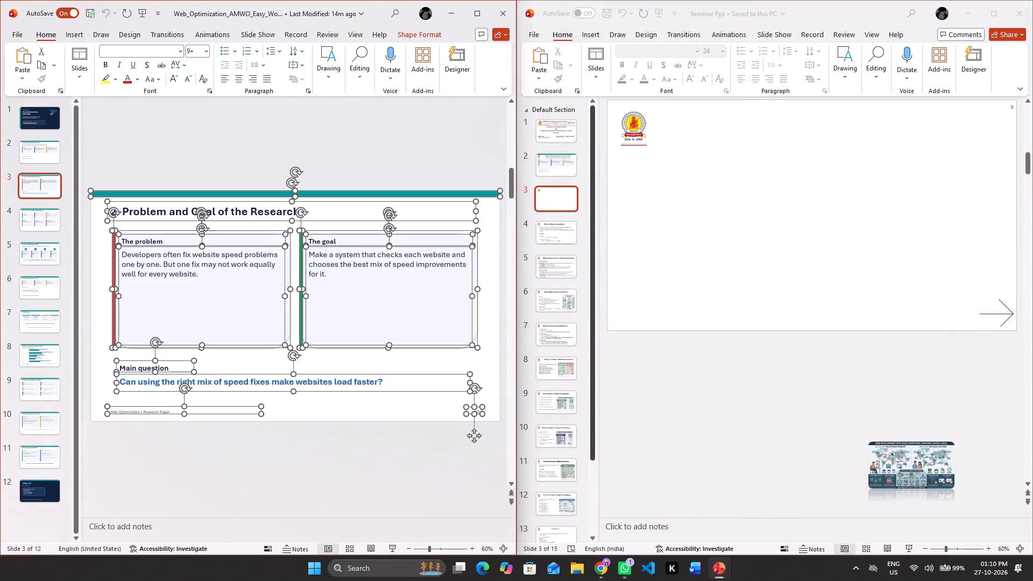
key("ctrl+c")
left_click(720, 105)
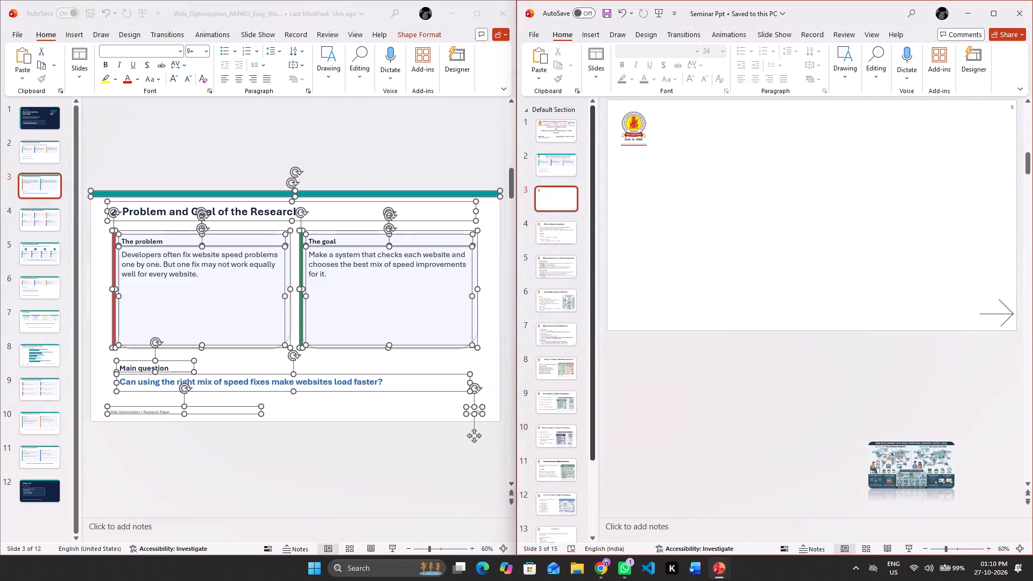
left_click(710, 130)
key("ctrl+v")
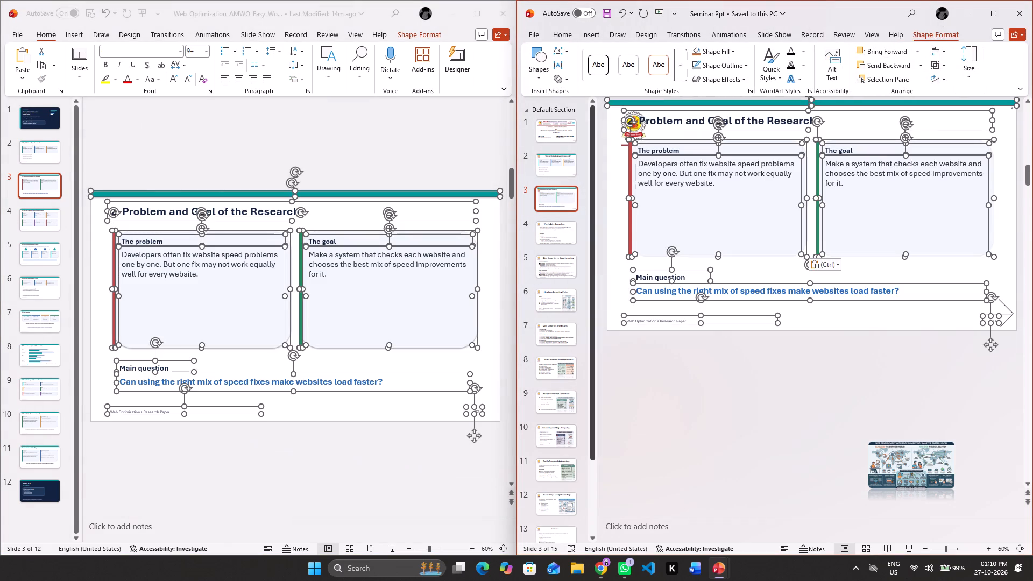
Move the pasted "2. Problem and Goal of the Research" heading clear of the logo, keeping it above the two cards.
left_click(673, 122)
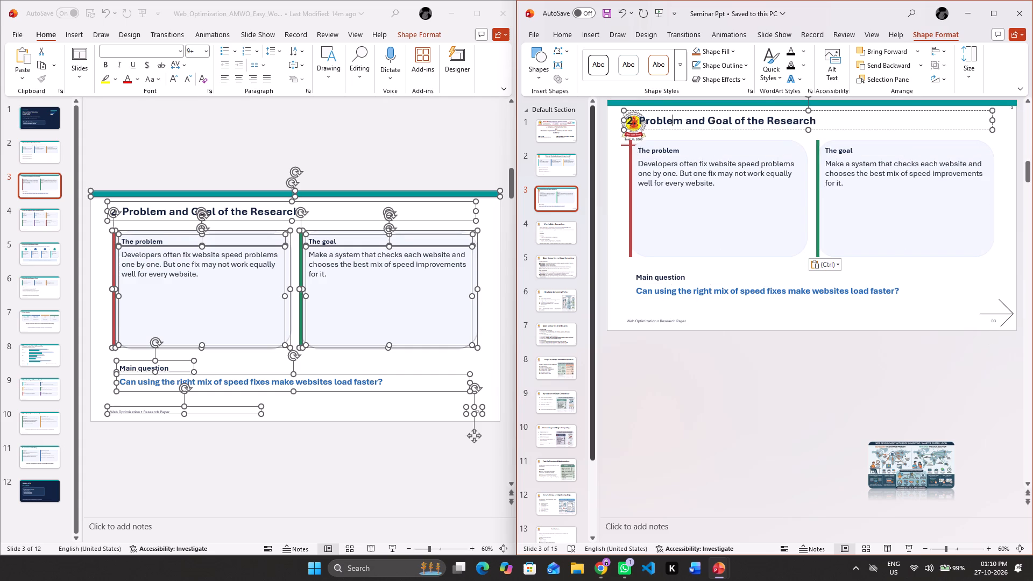
left_click_drag(698, 110, 746, 111)
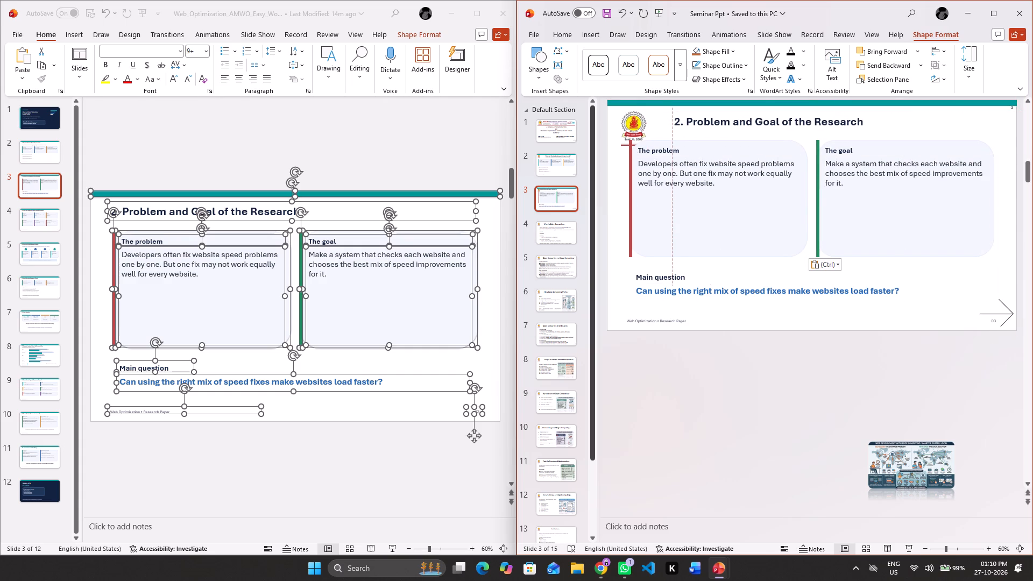
left_click_drag(746, 111, 746, 111)
left_click_drag(746, 111, 781, 111)
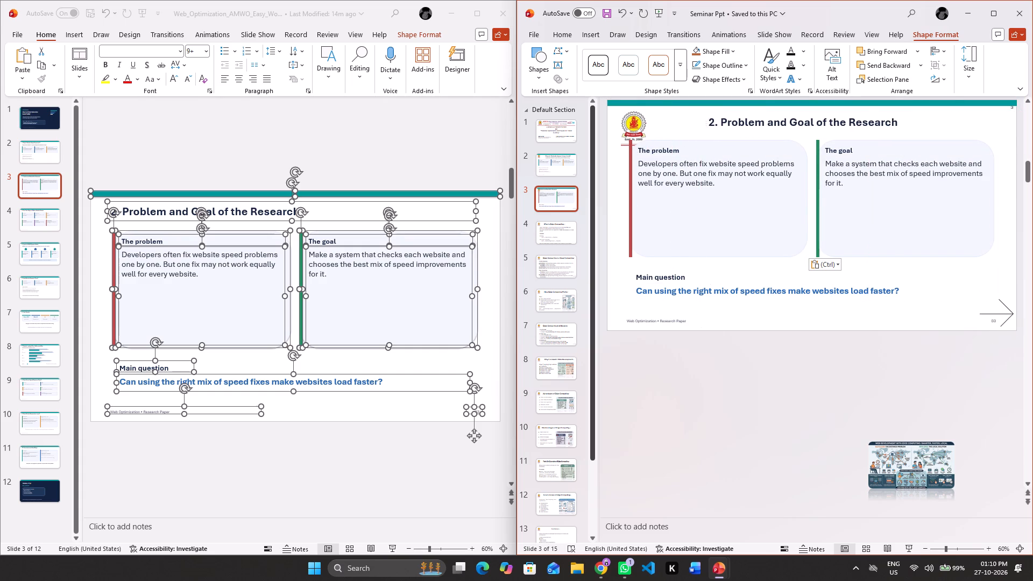
left_click_drag(781, 111, 797, 110)
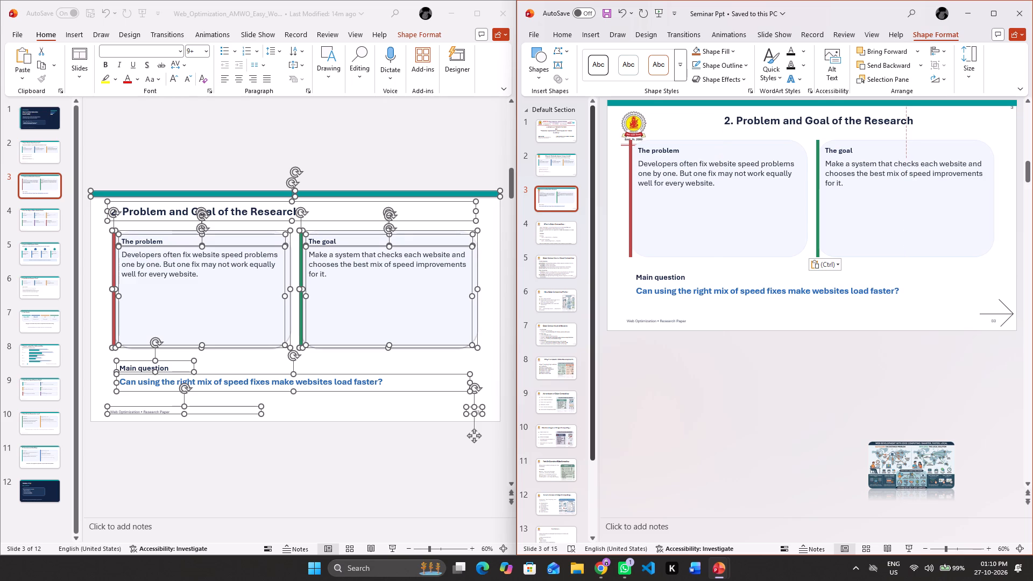
left_click_drag(797, 110, 821, 111)
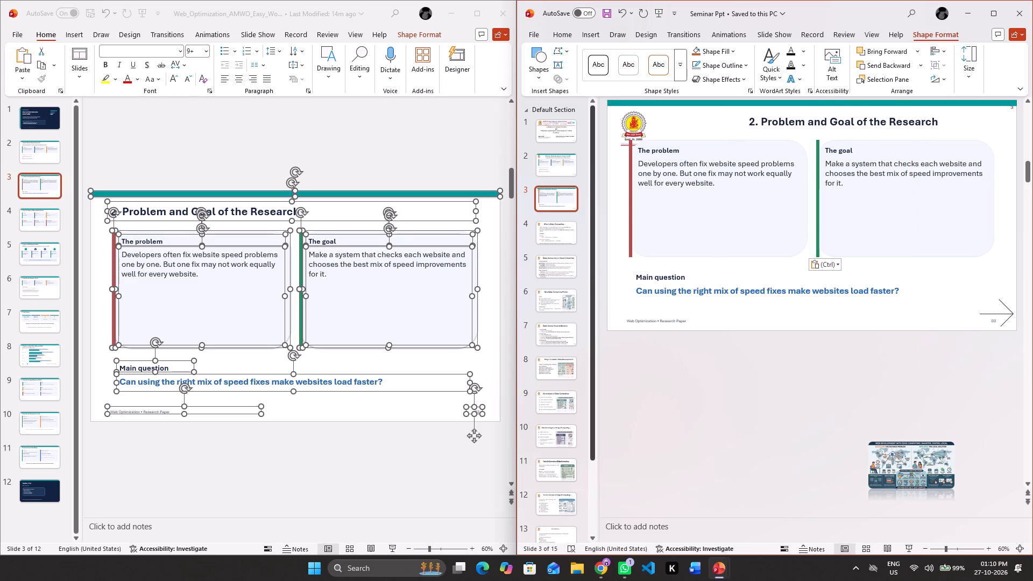
left_click_drag(821, 111, 819, 112)
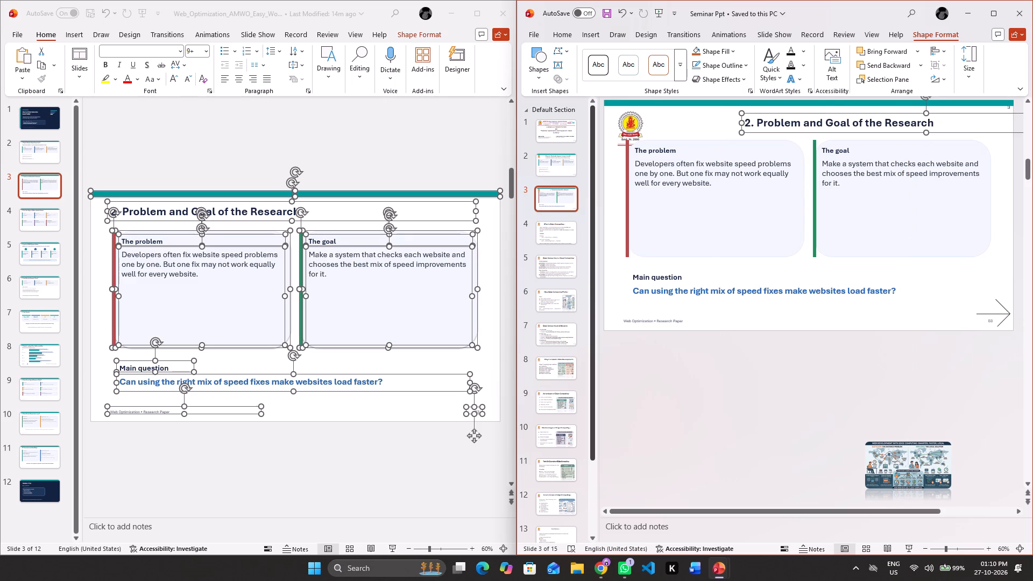
Remove the "2. " numbering from the start of Seminar Ppt's slide 3 heading.
left_click(756, 124)
key("BackSpace")
key("BackSpace")
key("BackSpace")
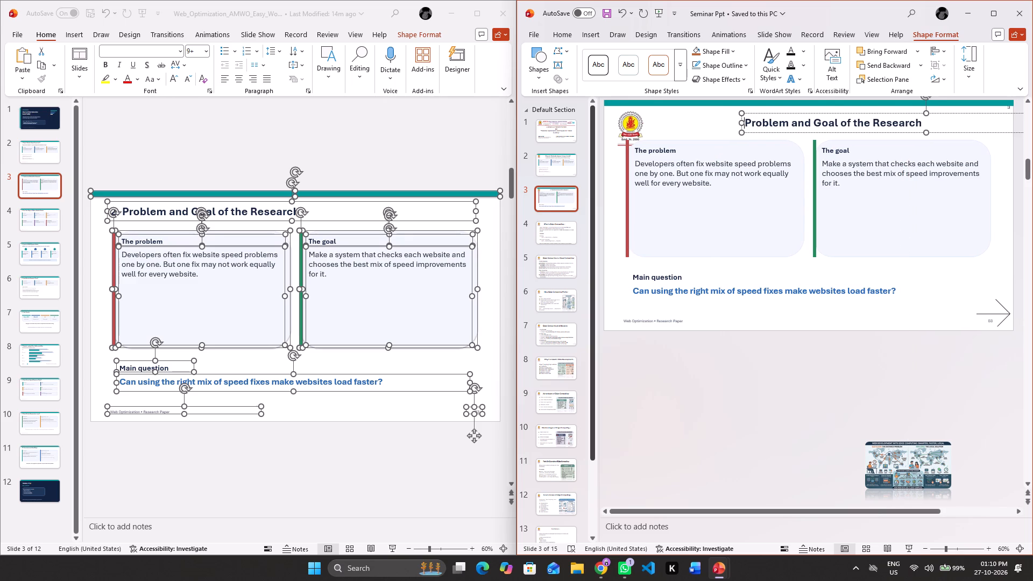
Check the heading size on Seminar Ppt's slide 2 and set the slide 3 heading to the same font size, 40.
scroll(760, 122, "up", 1)
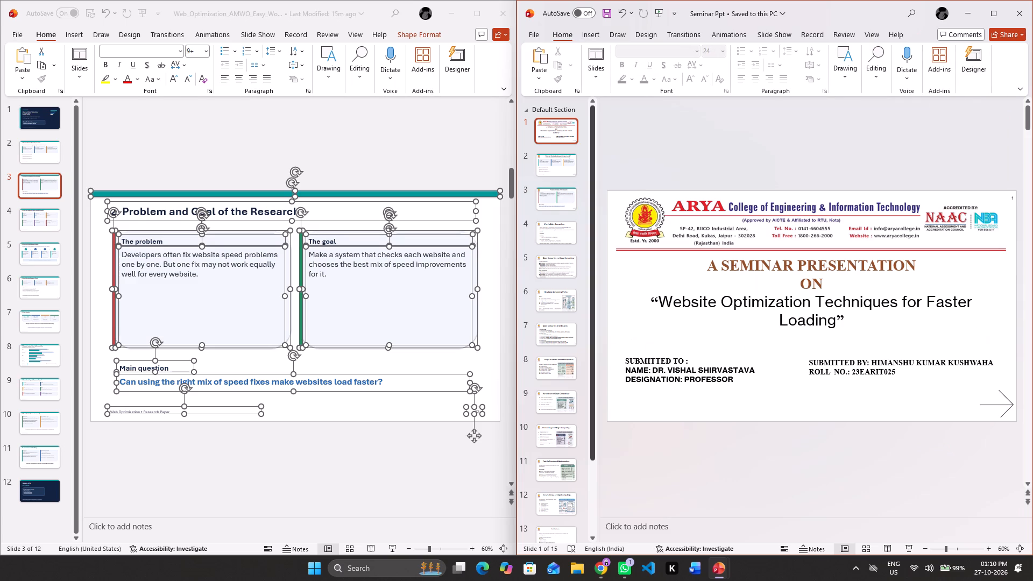
left_click(541, 163)
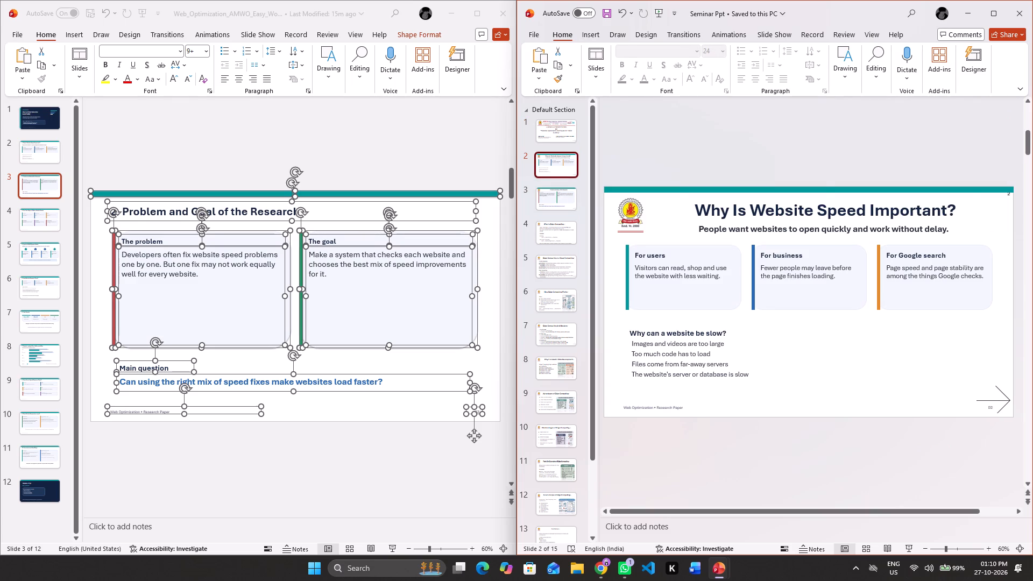
left_click(803, 217)
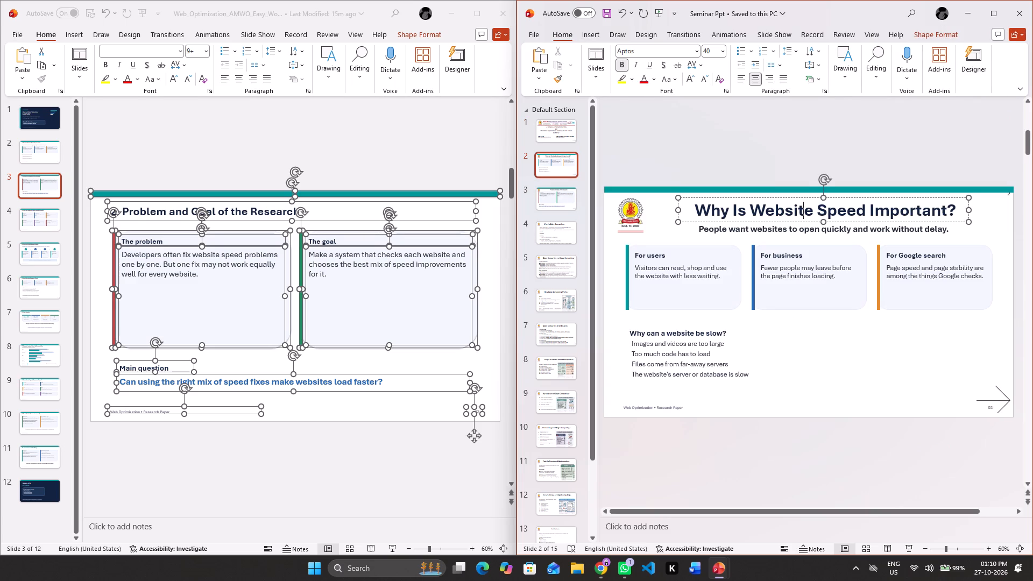
left_click(556, 195)
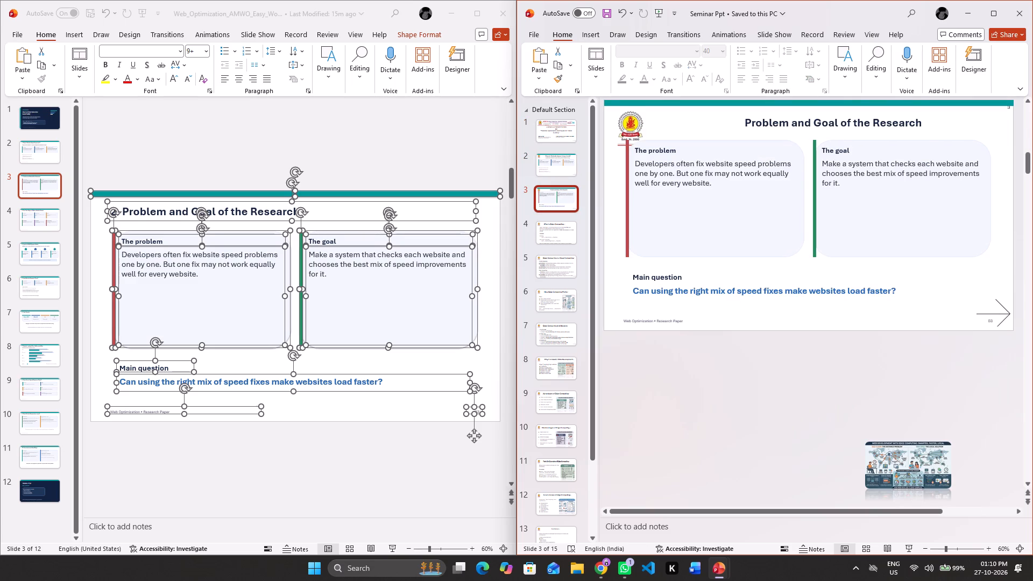
left_click(815, 126)
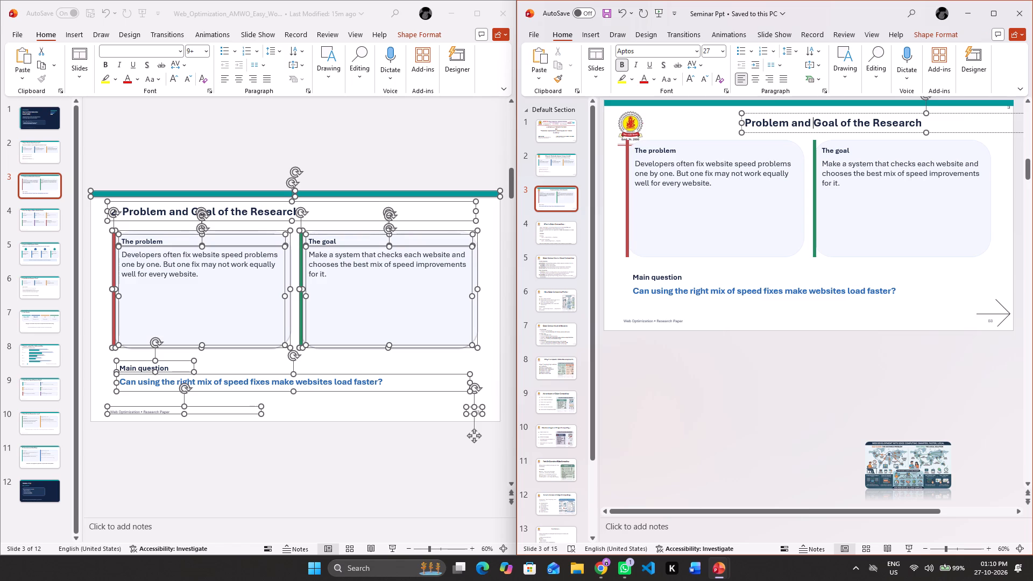
key("ctrl+a")
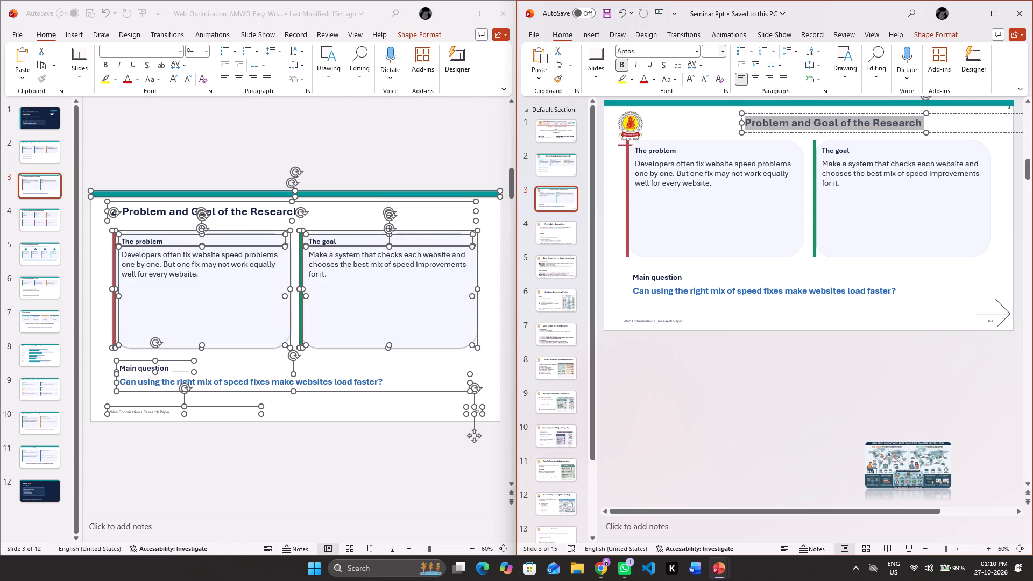
left_click(725, 52)
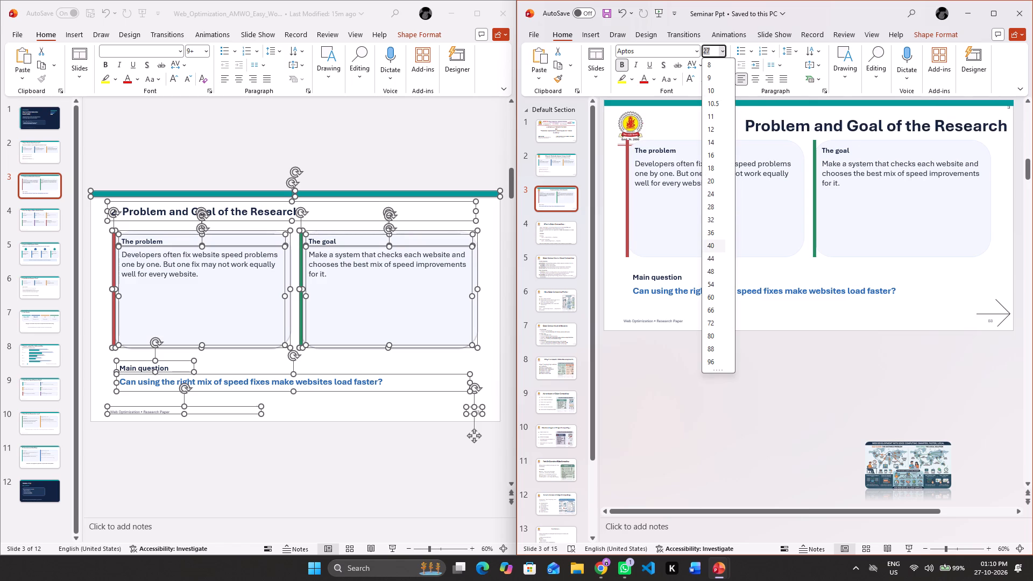
left_click(712, 245)
left_click(830, 122)
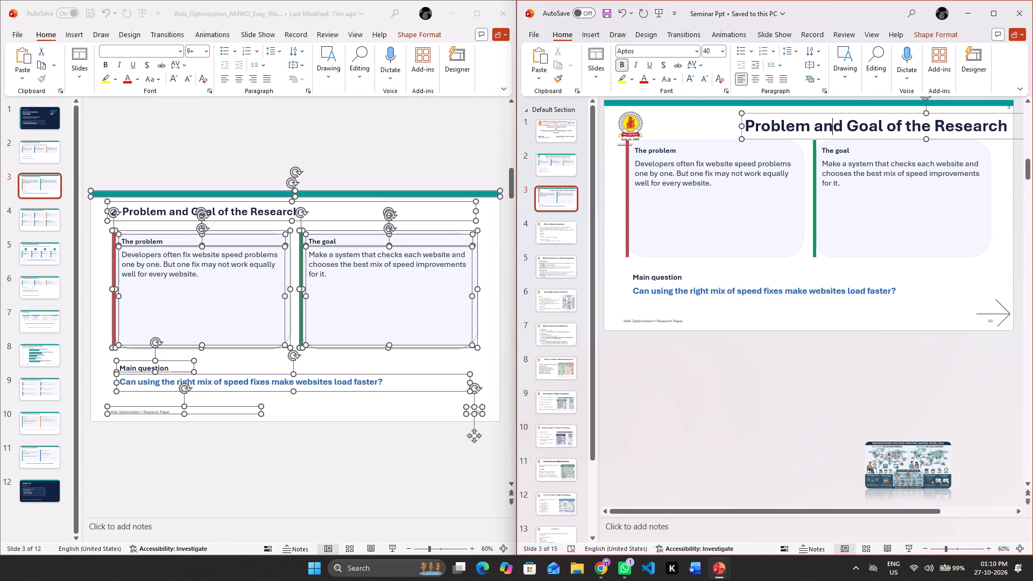
Move the "Problem and Goal of the Research" heading on Seminar Ppt's slide 3 to centre it between the logo and the slide edge, above the cards.
left_click_drag(837, 114, 772, 113)
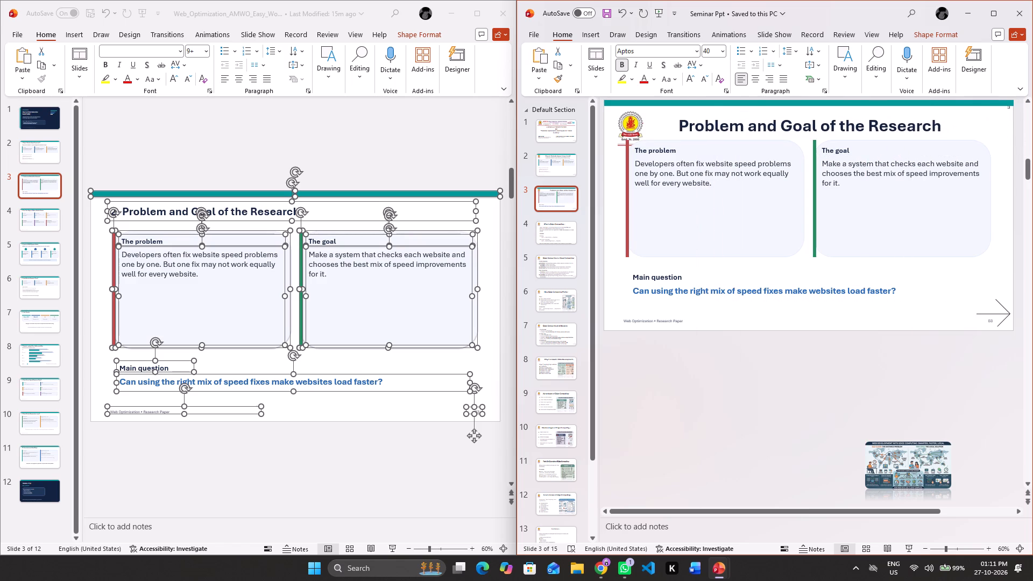
left_click_drag(772, 113, 765, 115)
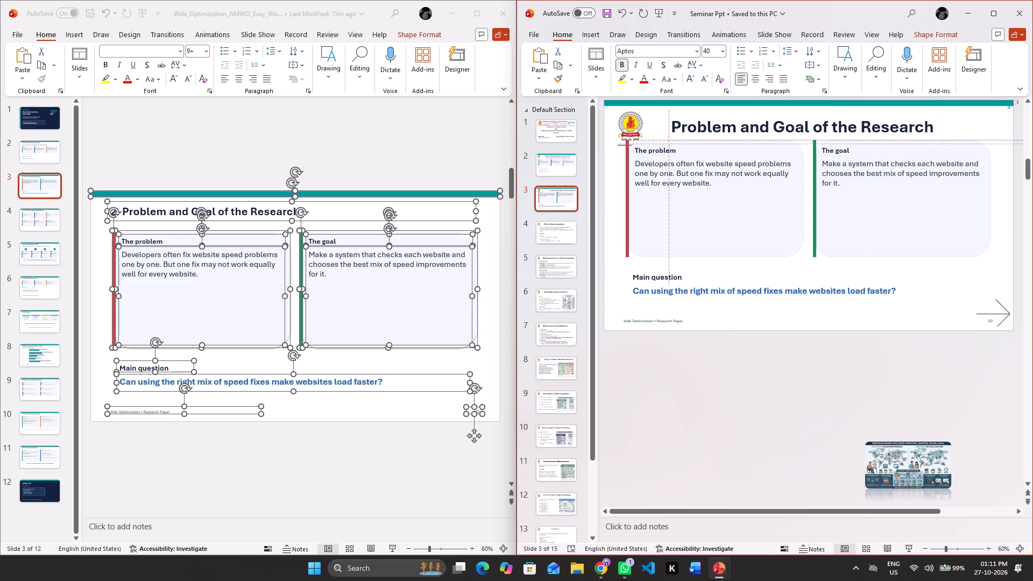
left_click_drag(765, 115, 762, 113)
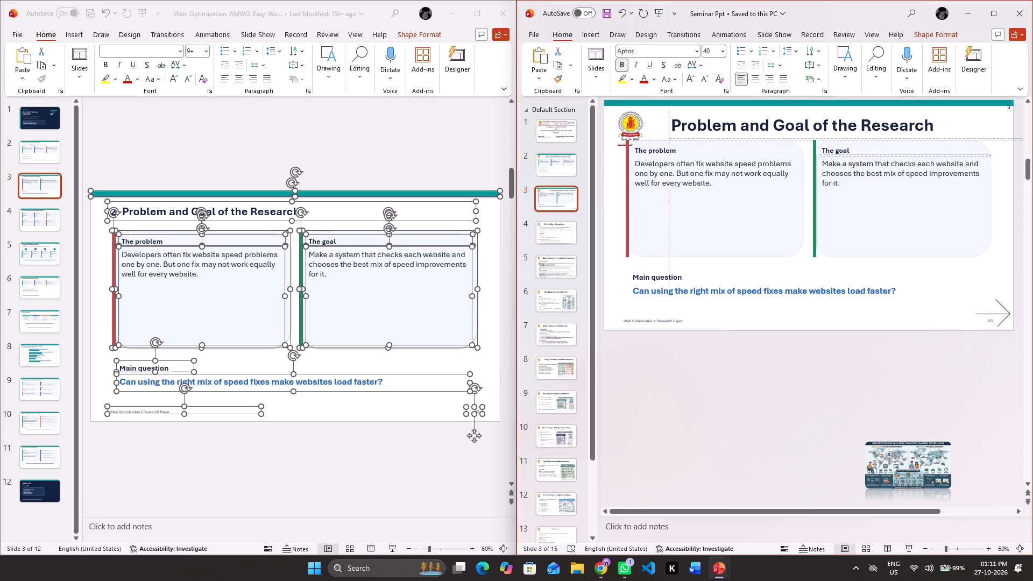
left_click_drag(762, 113, 773, 108)
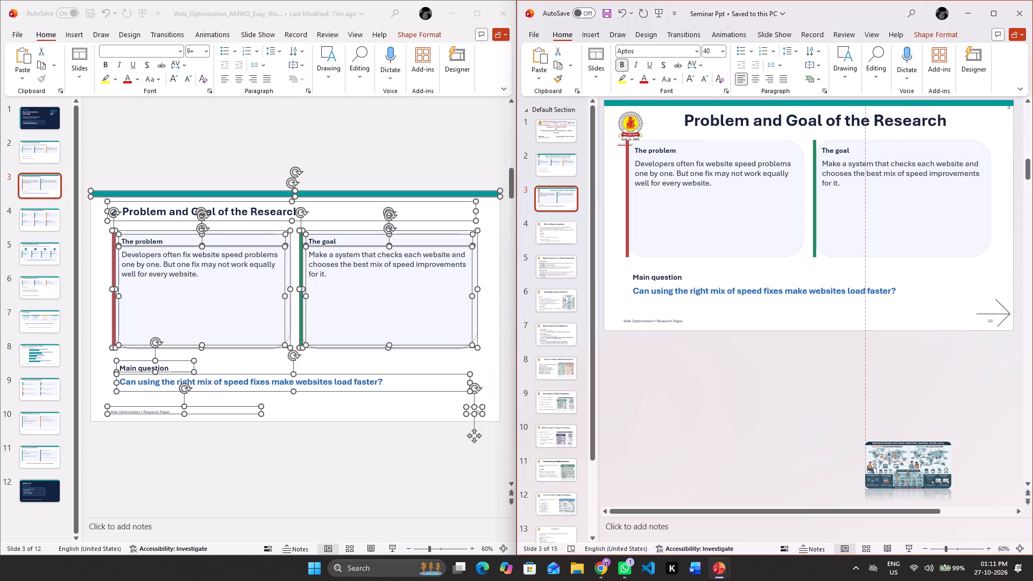
left_click_drag(773, 108, 769, 109)
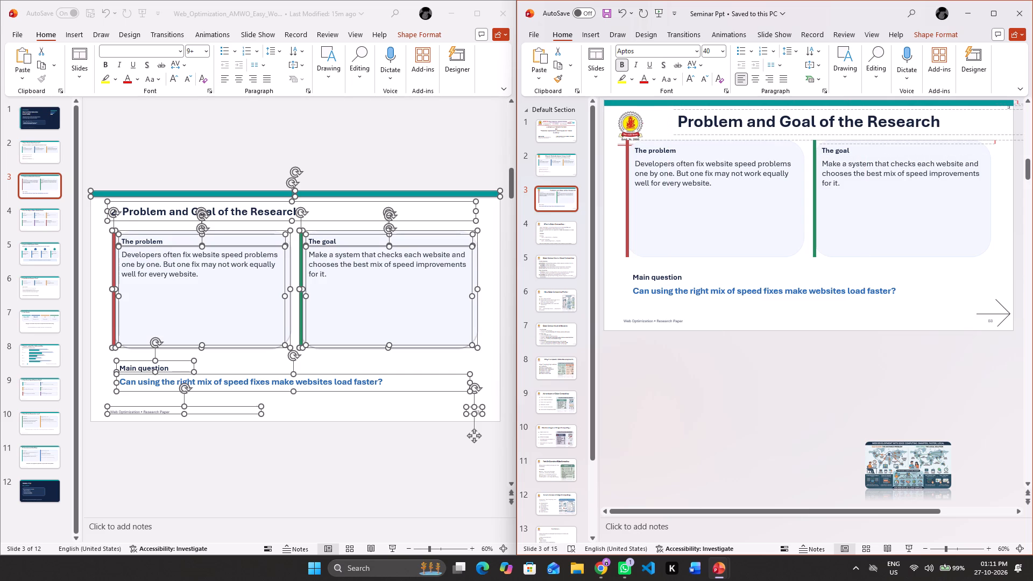
left_click_drag(769, 109, 774, 109)
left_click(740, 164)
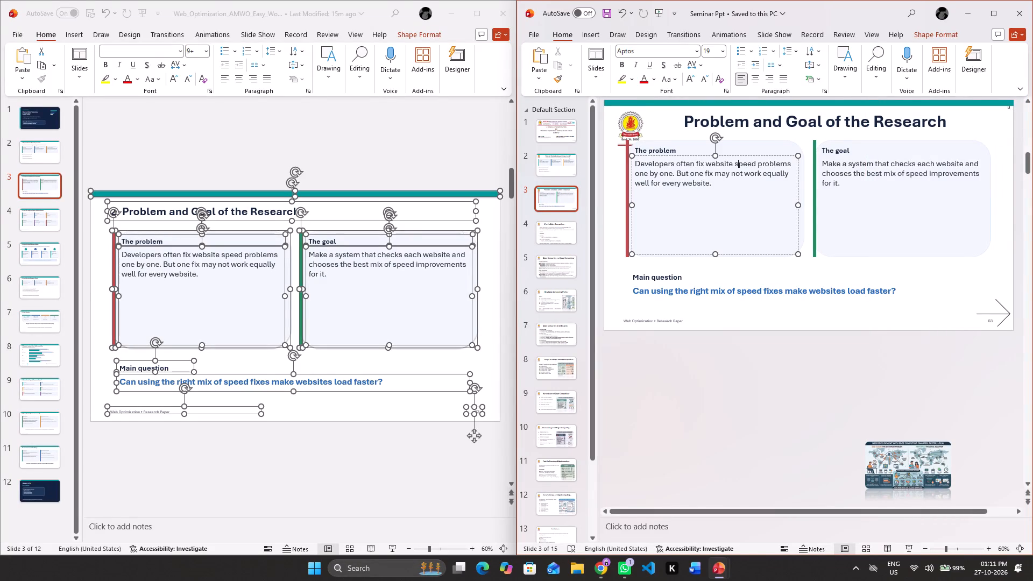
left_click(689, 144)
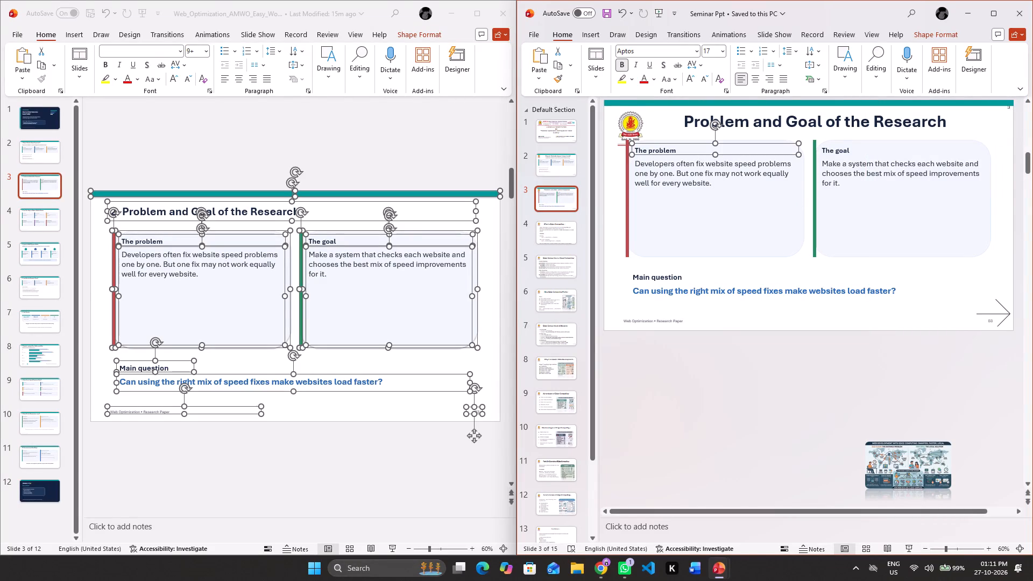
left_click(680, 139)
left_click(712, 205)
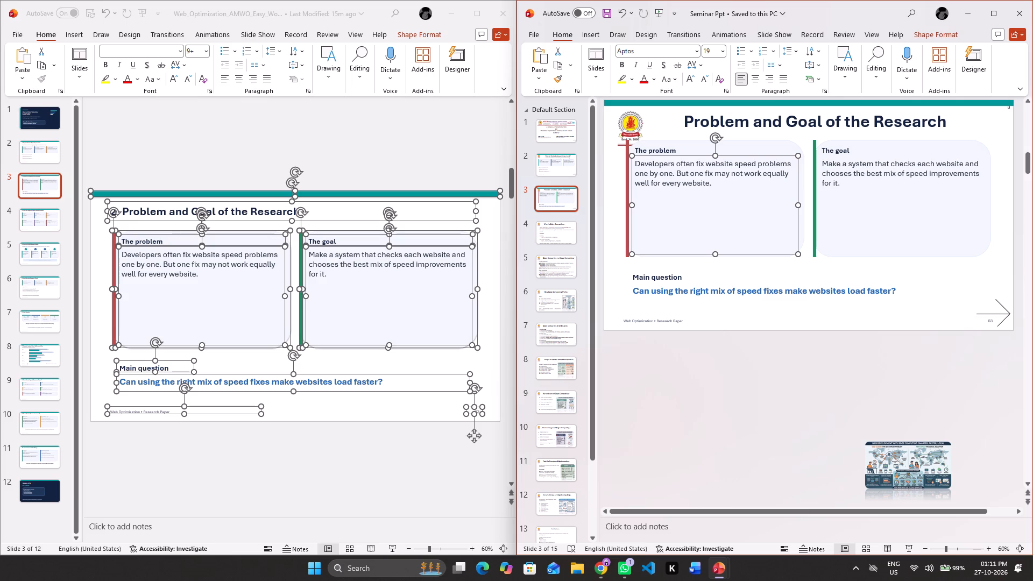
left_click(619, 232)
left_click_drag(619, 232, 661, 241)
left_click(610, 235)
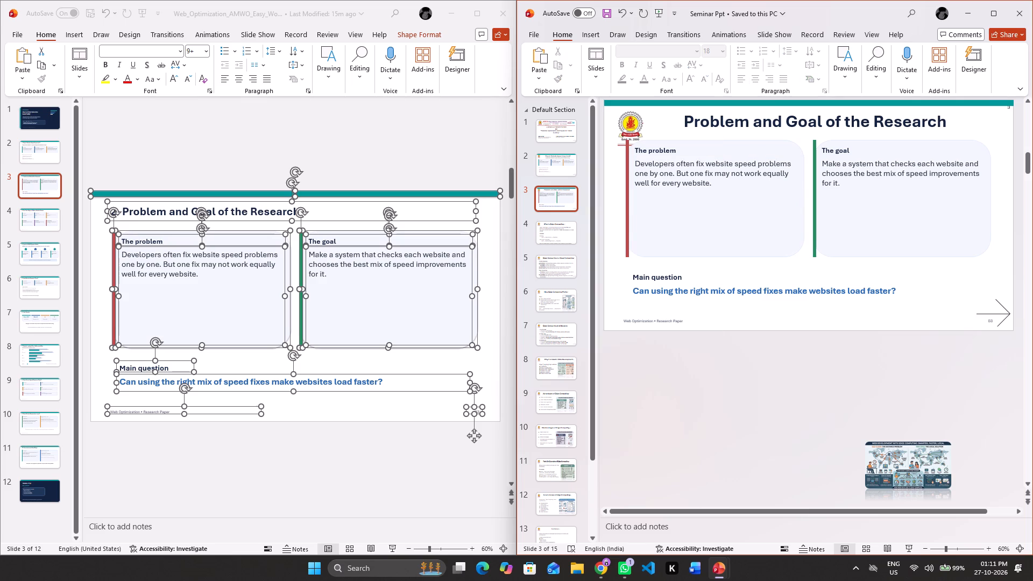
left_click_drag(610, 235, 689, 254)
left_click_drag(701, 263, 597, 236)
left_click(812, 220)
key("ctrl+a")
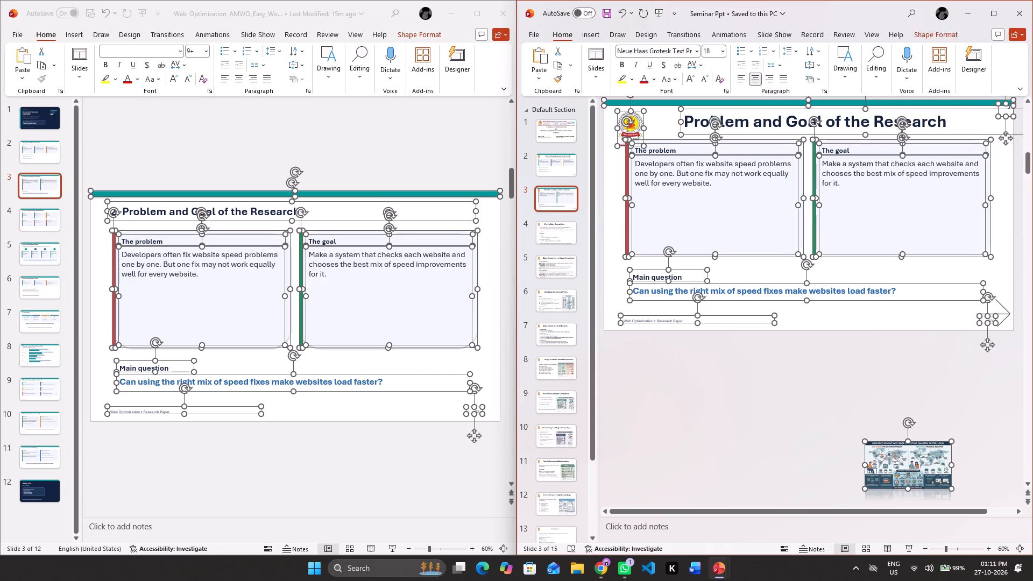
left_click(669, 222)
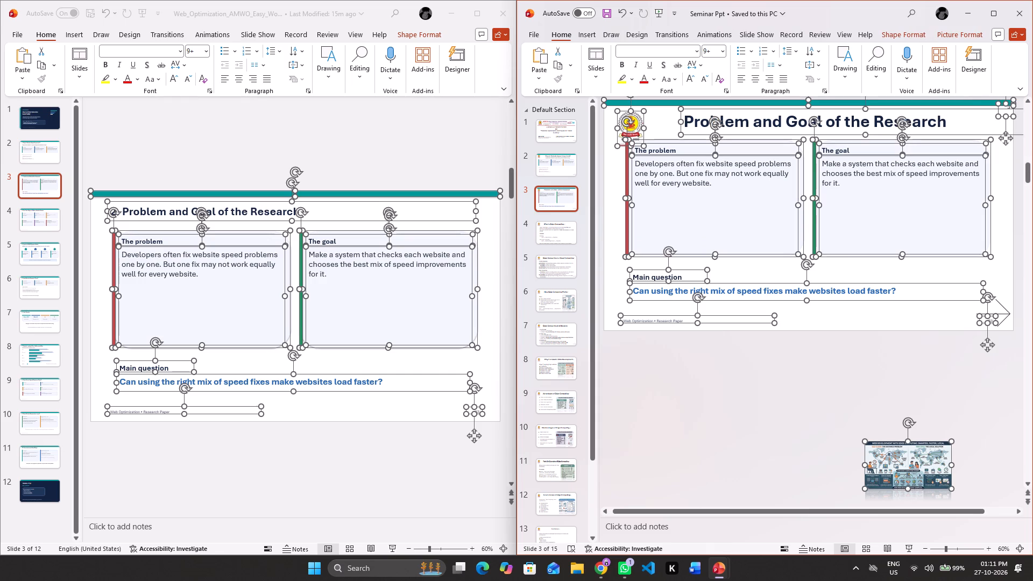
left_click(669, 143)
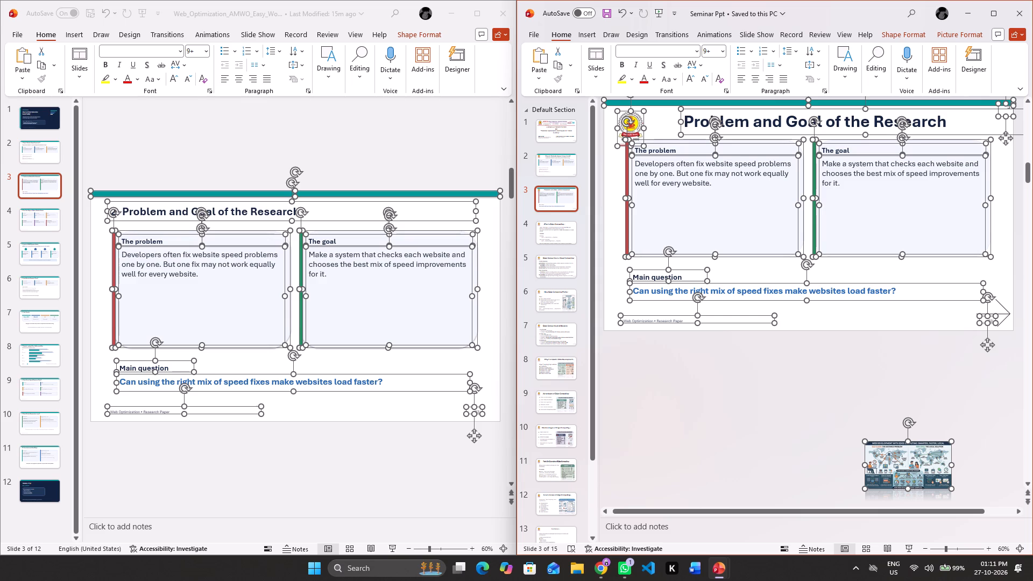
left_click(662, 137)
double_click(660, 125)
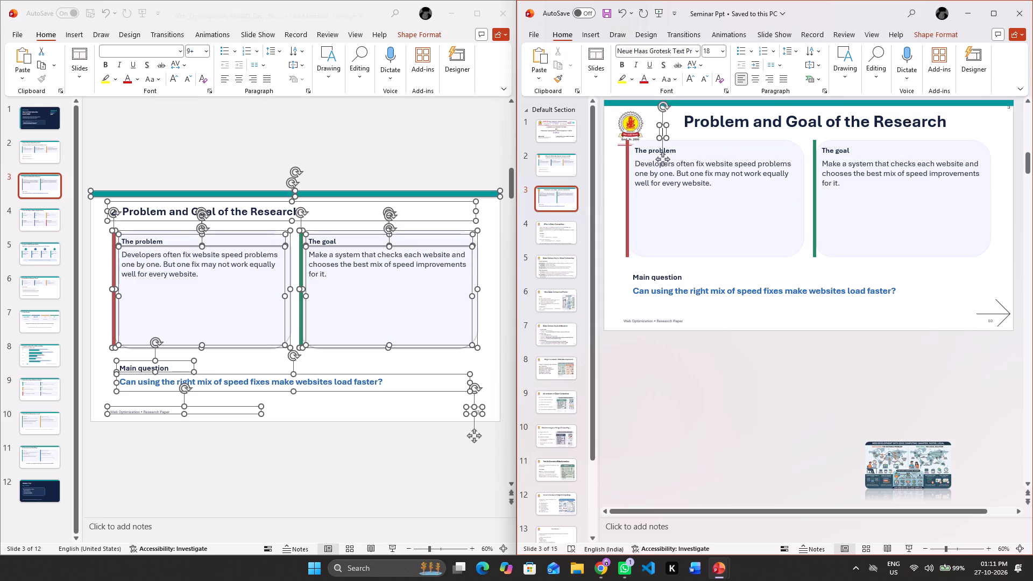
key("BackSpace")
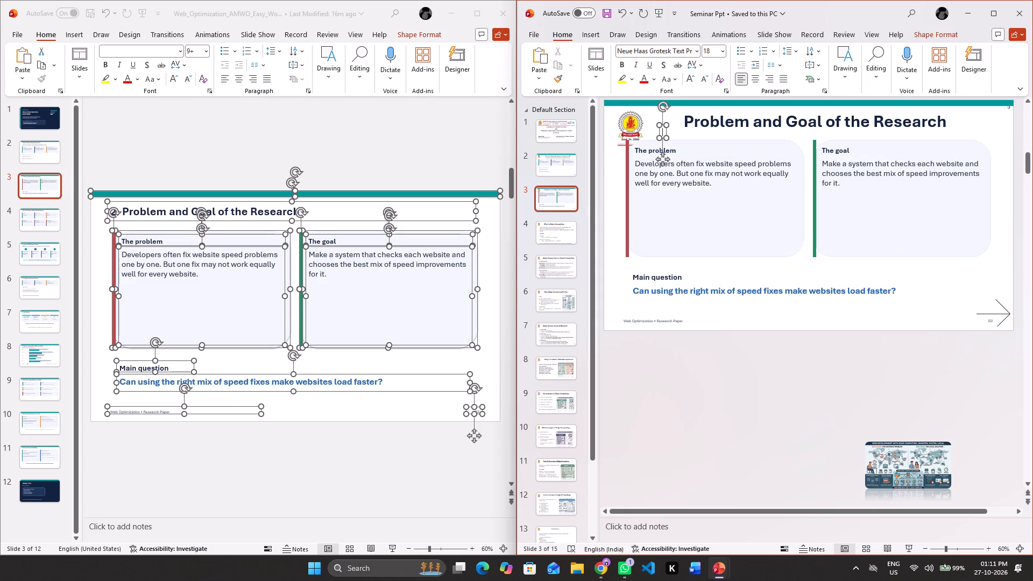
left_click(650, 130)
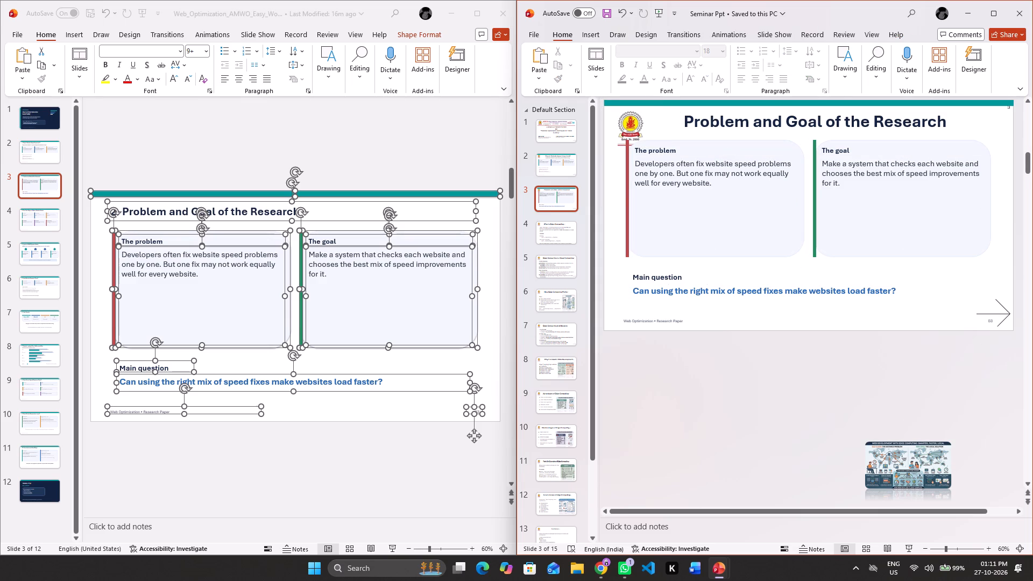
Move "The problem" card's background shape down slightly to clear the logo, and shorten it from its bottom edge.
left_click(654, 140)
left_click_drag(654, 140, 654, 152)
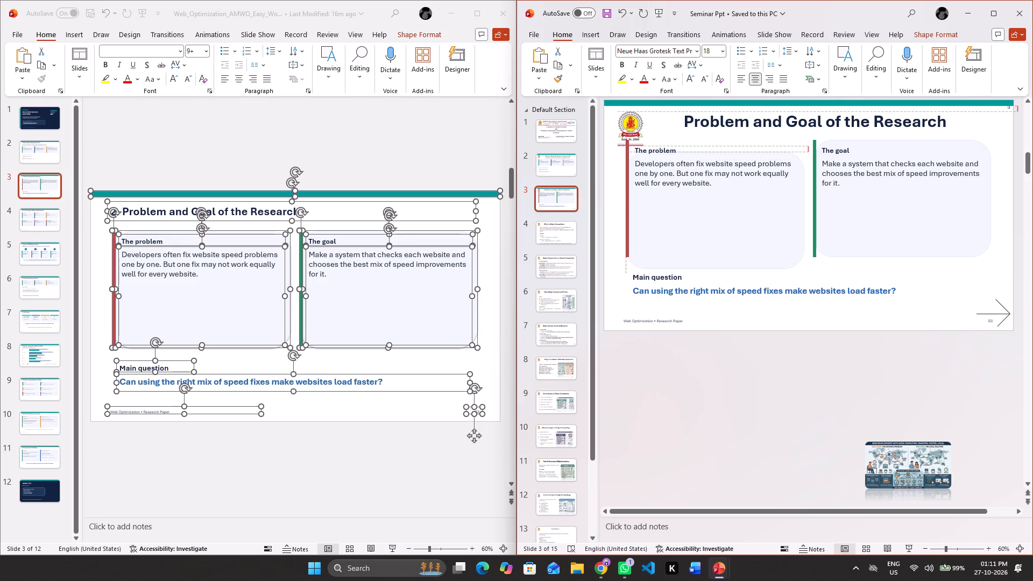
left_click_drag(654, 152, 654, 154)
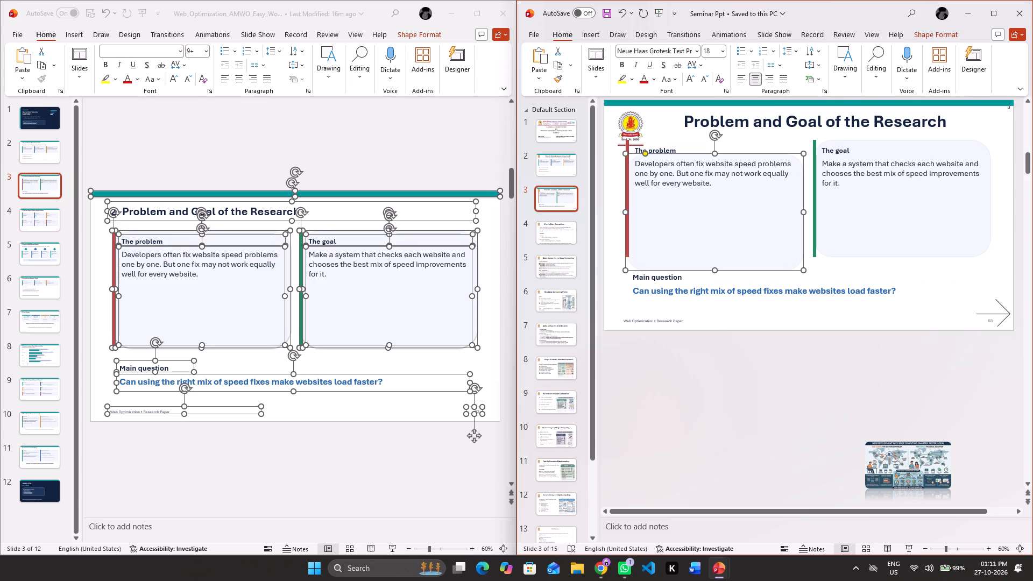
left_click_drag(716, 273, 716, 268)
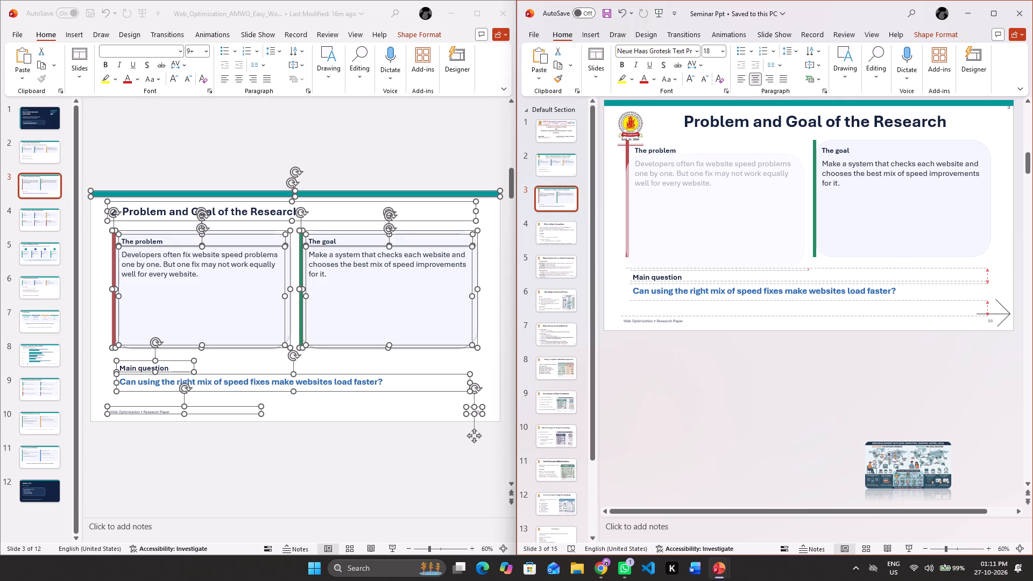
left_click_drag(716, 268, 708, 232)
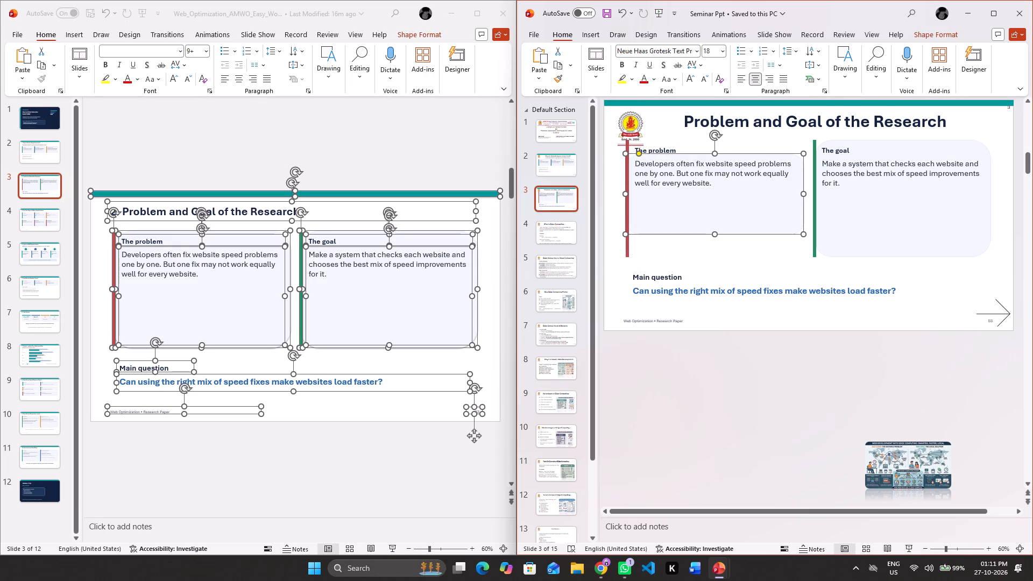
Shorten the red accent bar beside "The problem" card from its top end so it starts below the logo.
left_click(626, 244)
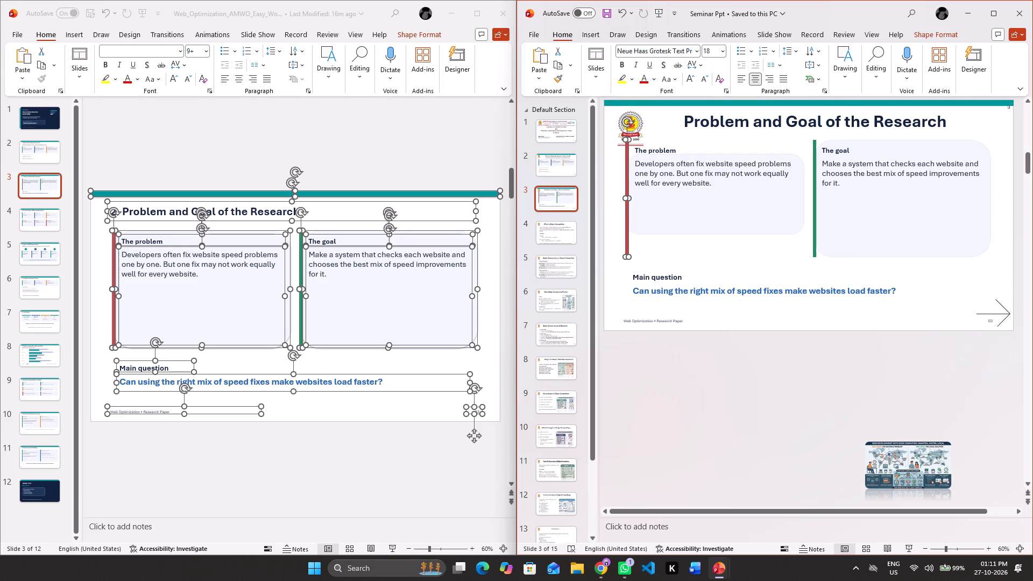
double_click(624, 139)
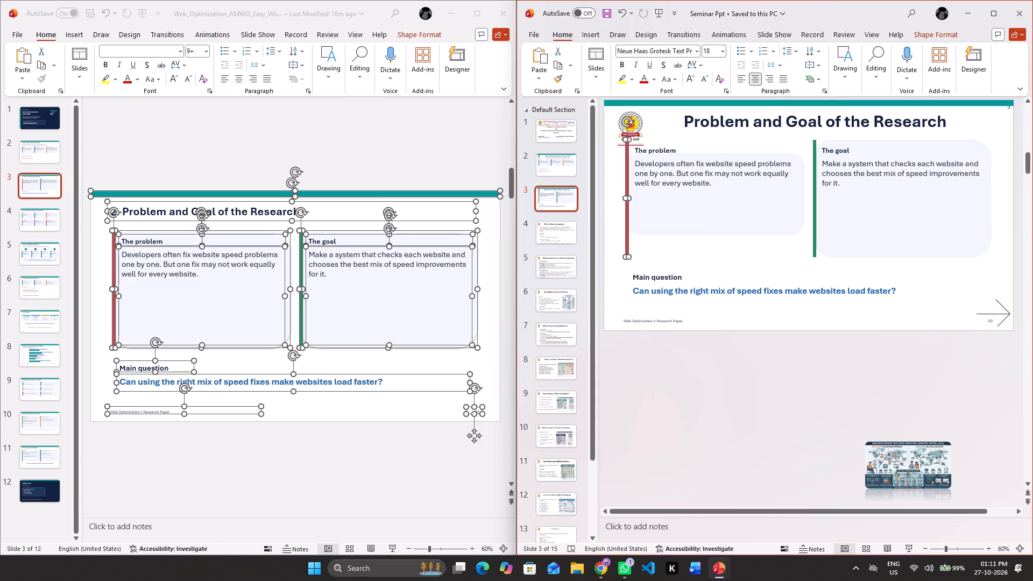
left_click(624, 139)
left_click(624, 139)
left_click(624, 139)
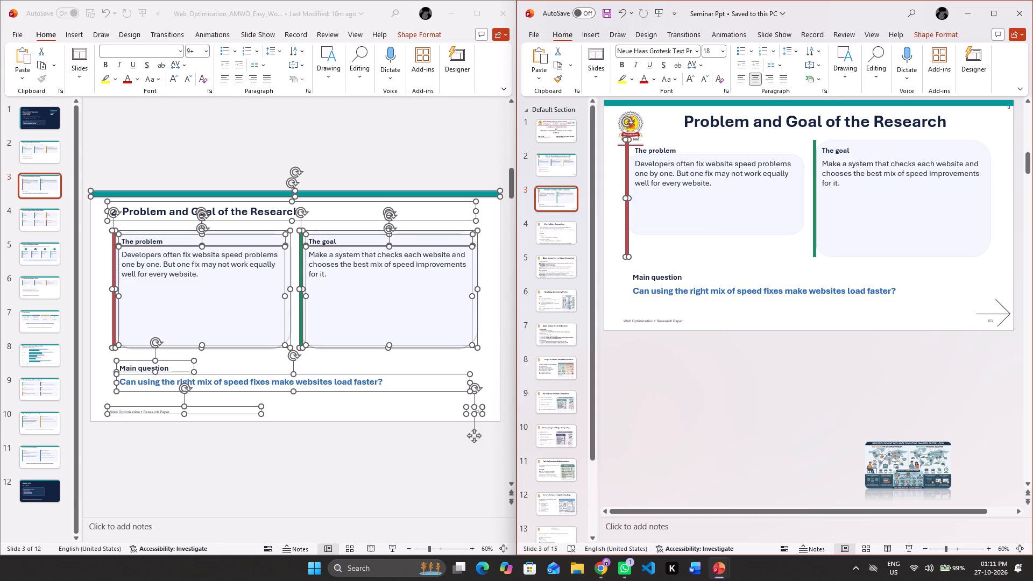
left_click(624, 139)
left_click_drag(624, 139, 625, 148)
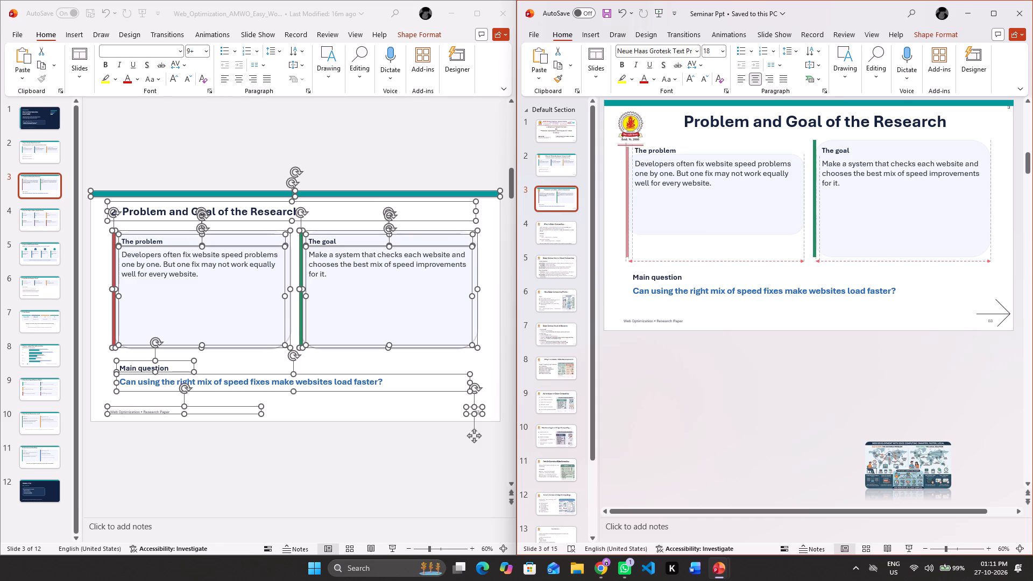
left_click_drag(625, 148, 627, 163)
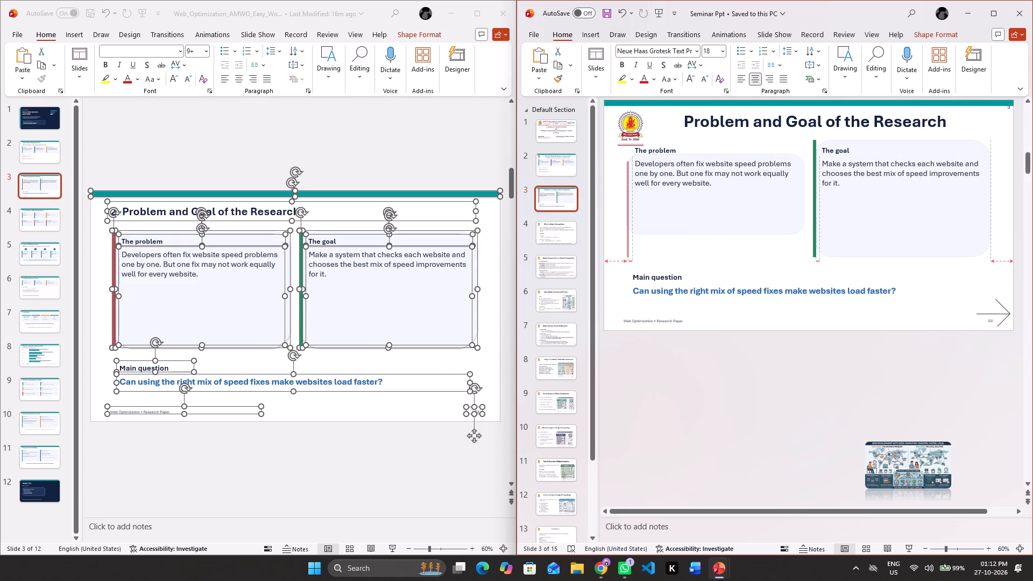
left_click_drag(627, 163, 625, 164)
left_click_drag(625, 164, 626, 164)
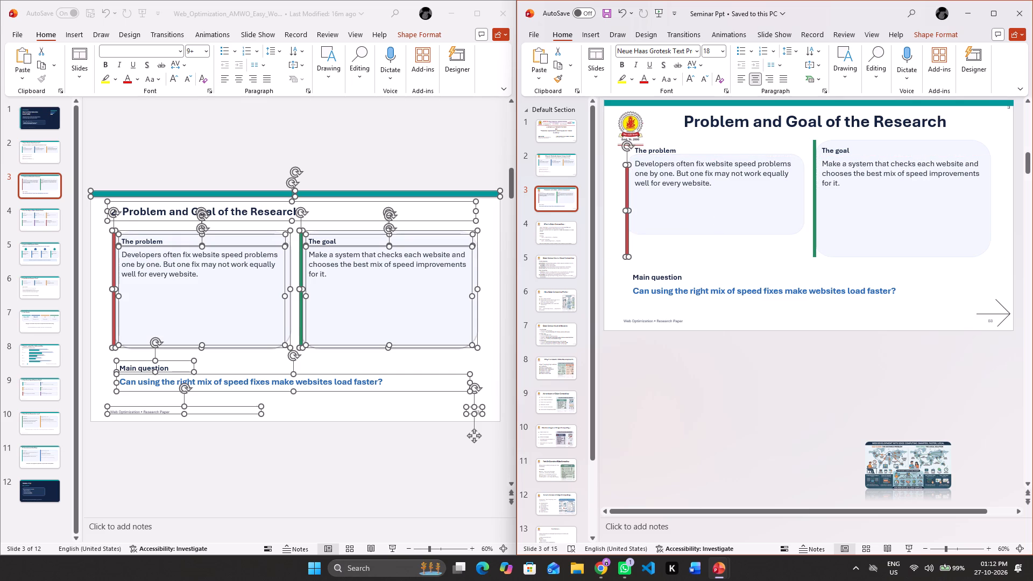
left_click(683, 251)
Copy all the content of the Web_Optimization deck's slide 4, "Five Main Ways to Make a Website Faster".
scroll(683, 251, "up", 1)
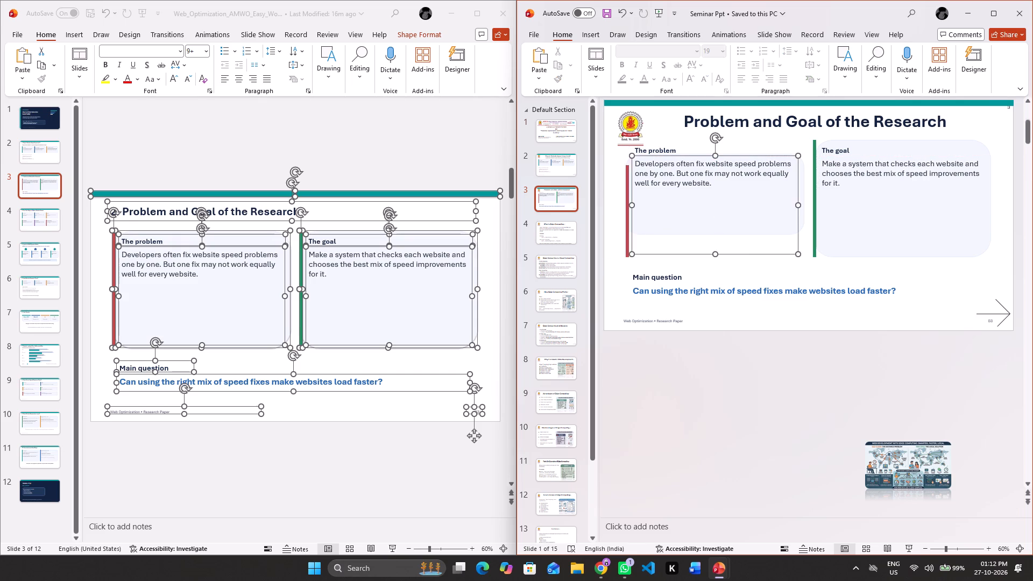
scroll(683, 251, "up", 1)
left_click(548, 159)
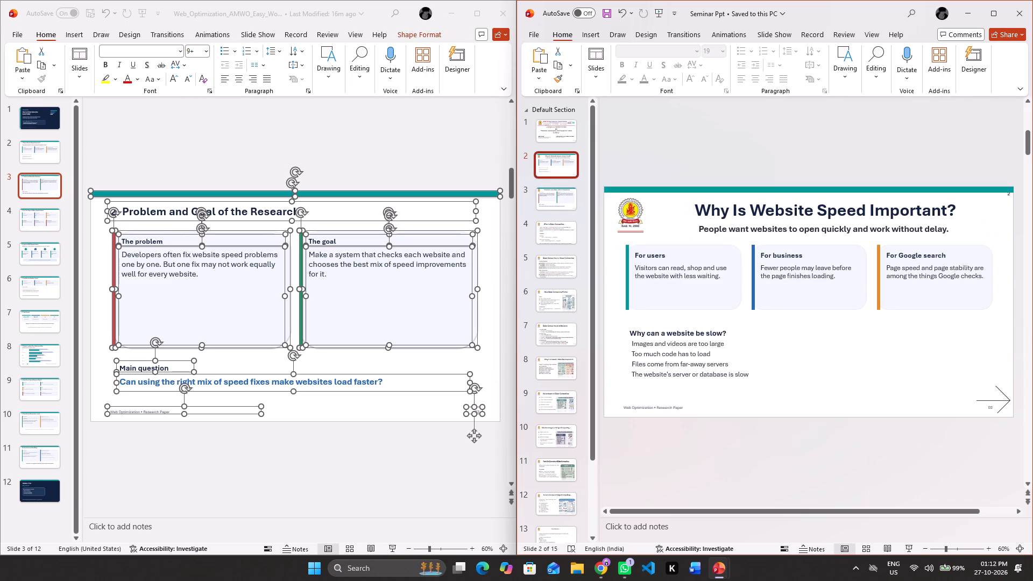
left_click(549, 192)
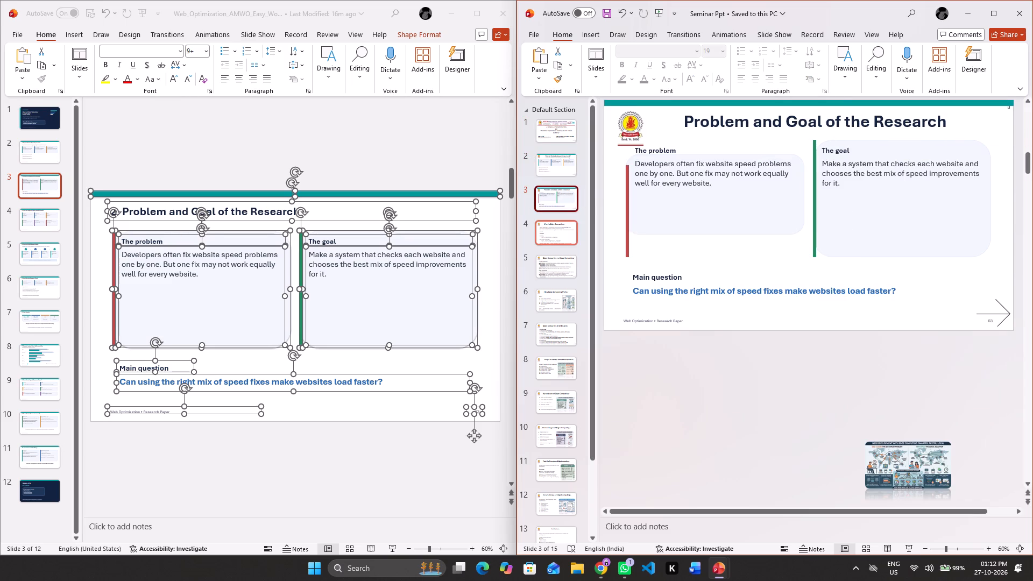
left_click(553, 238)
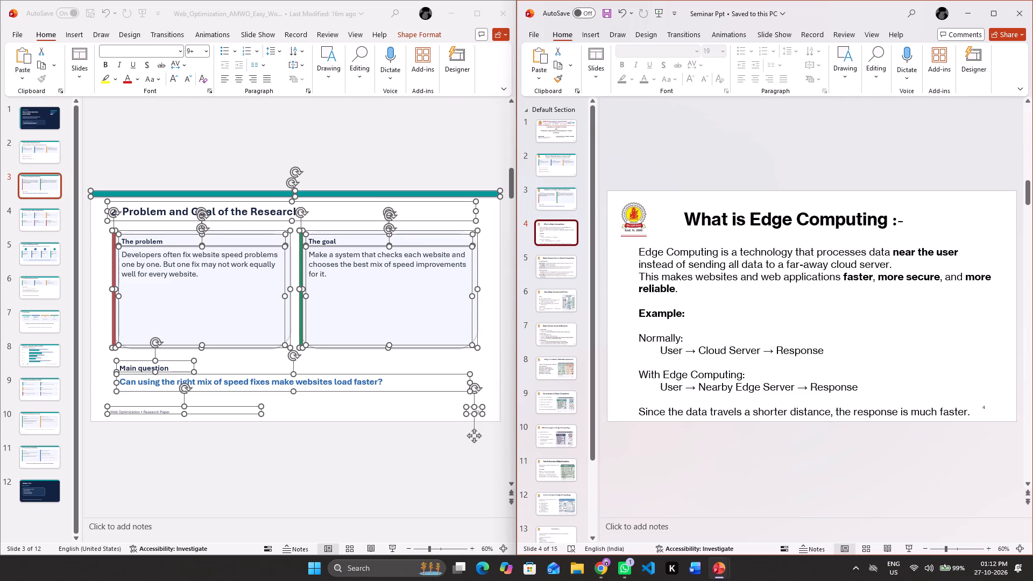
left_click(43, 224)
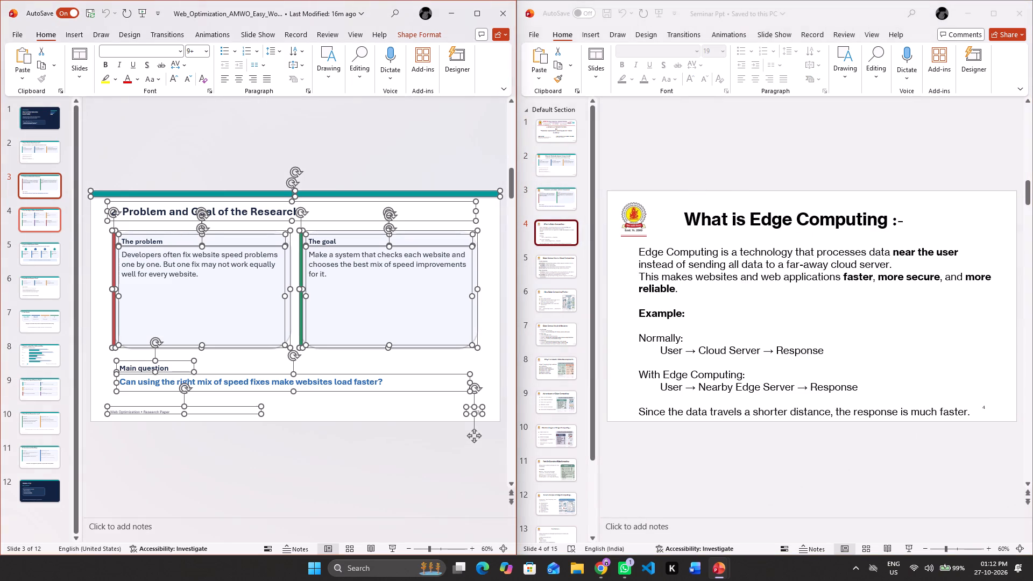
double_click(43, 224)
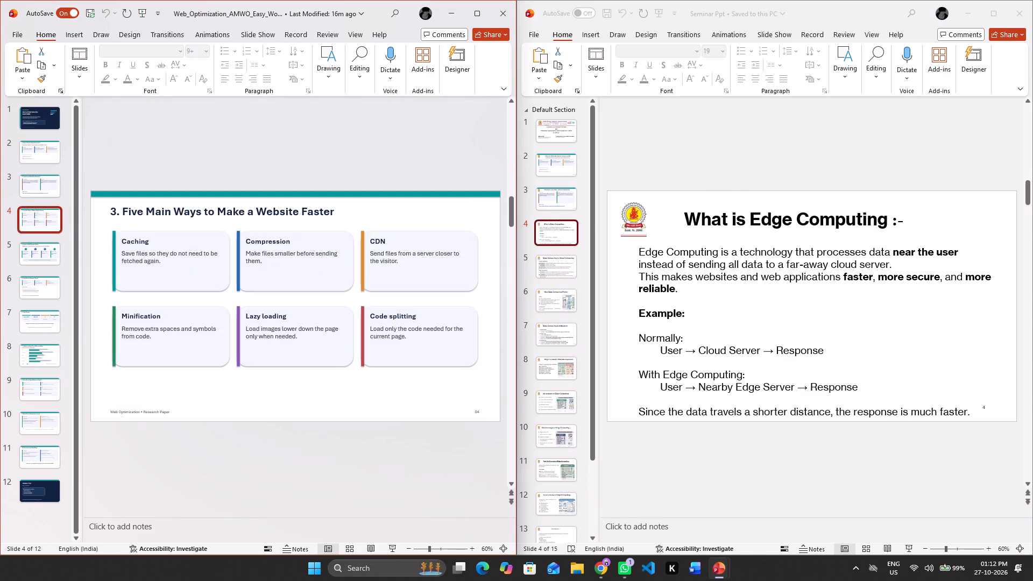
left_click(209, 301)
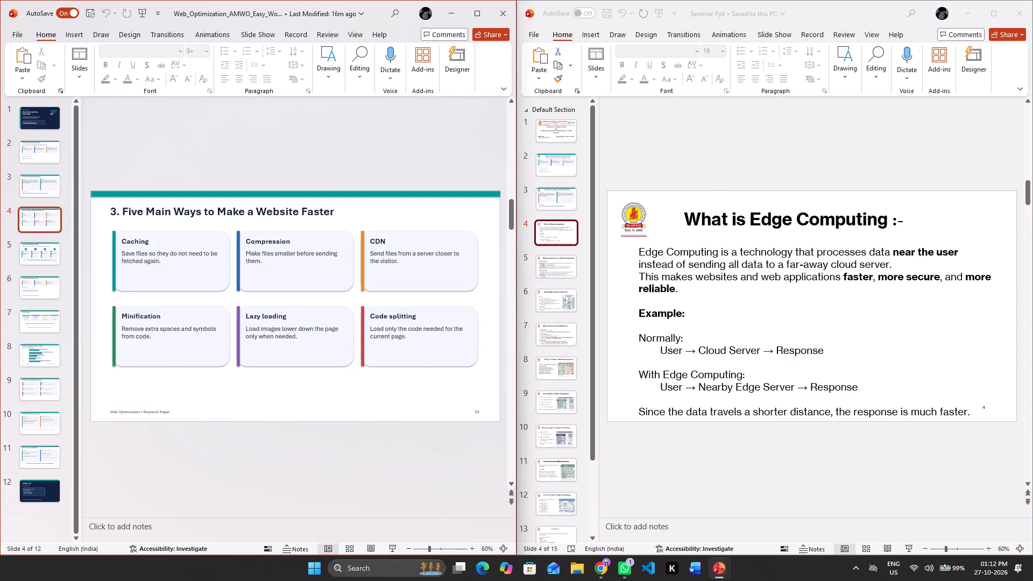
key("ctrl+a")
key("ctrl+c")
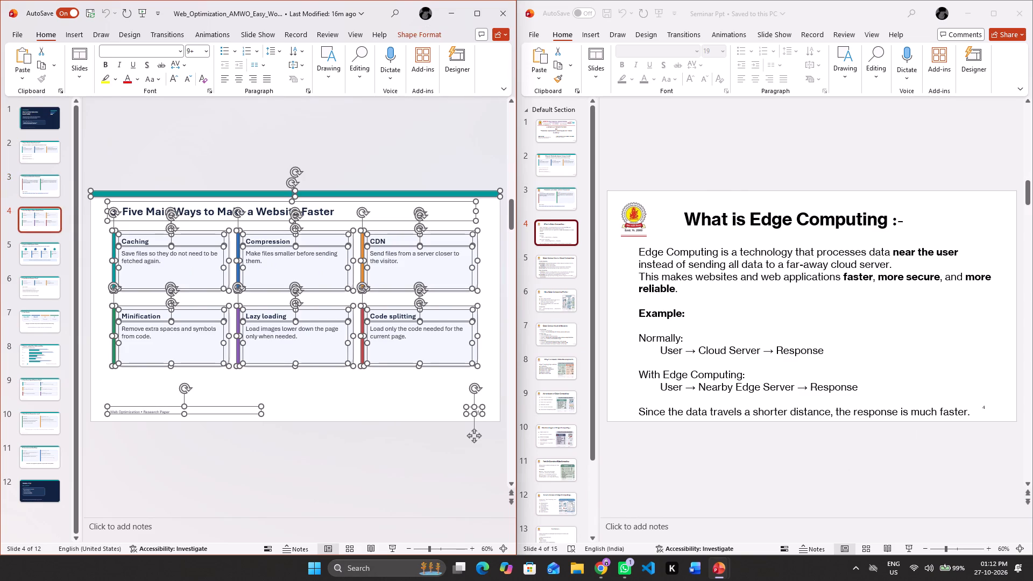
Delete the body text and the "What is Edge Computing" heading from Seminar Ppt's slide 4, keeping the logo.
left_click(719, 288)
left_click(719, 288)
key("ctrl+a")
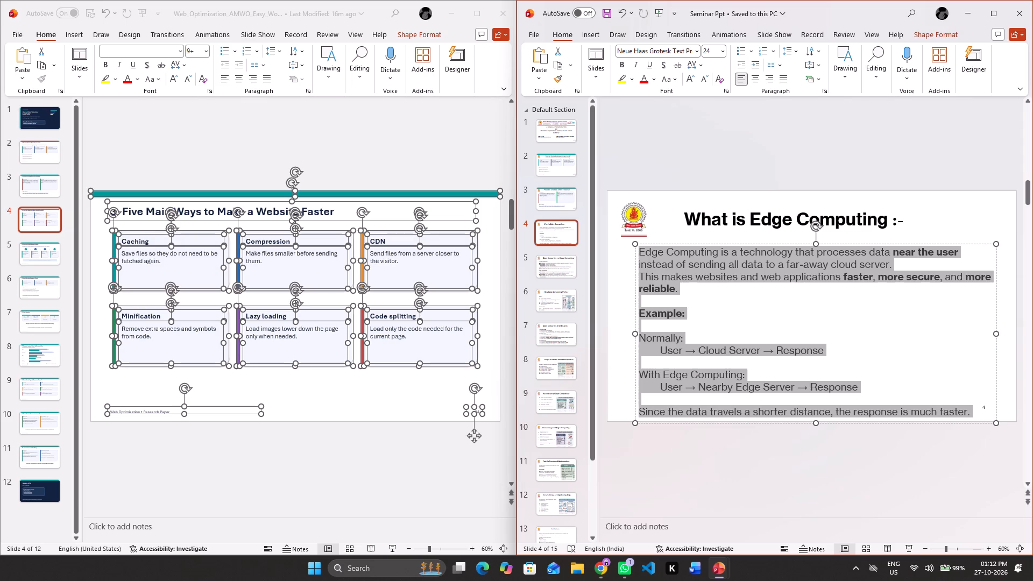
key("BackSpace")
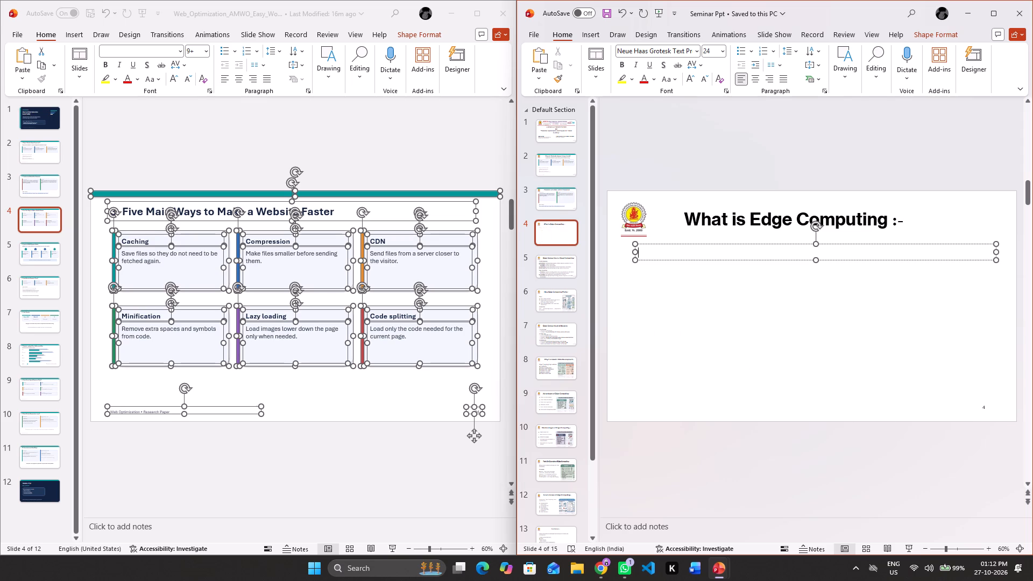
left_click(755, 221)
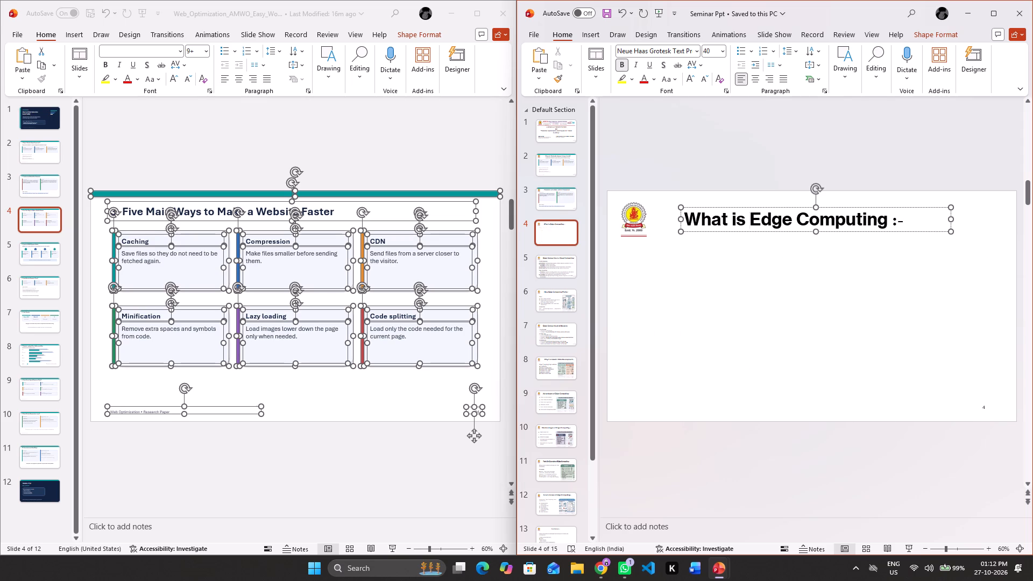
left_click(749, 208)
key("BackSpace")
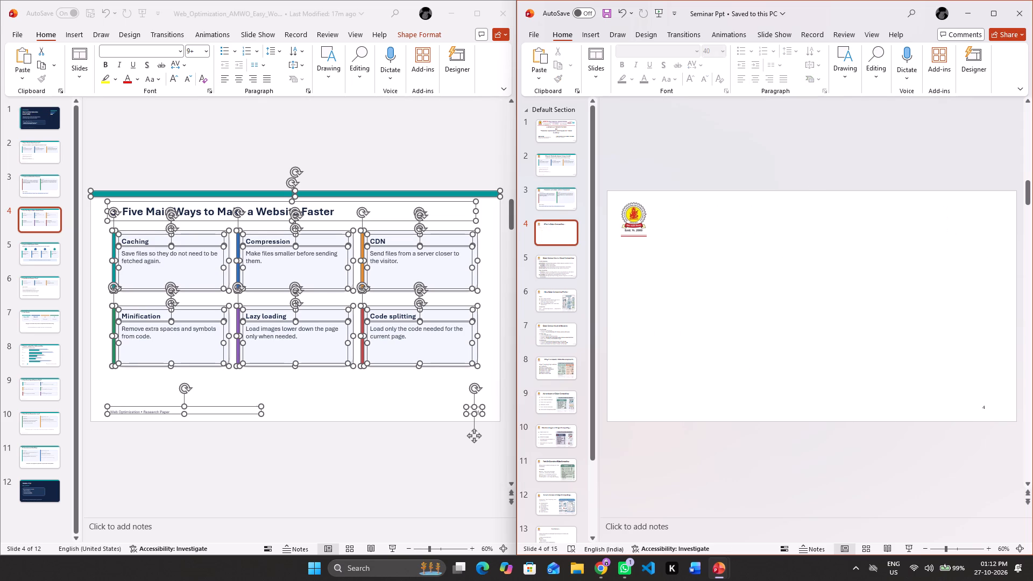
Paste the copied "Five Main Ways to Make a Website Faster" content onto Seminar Ppt's slide 4.
left_click(687, 258)
key("ctrl+a")
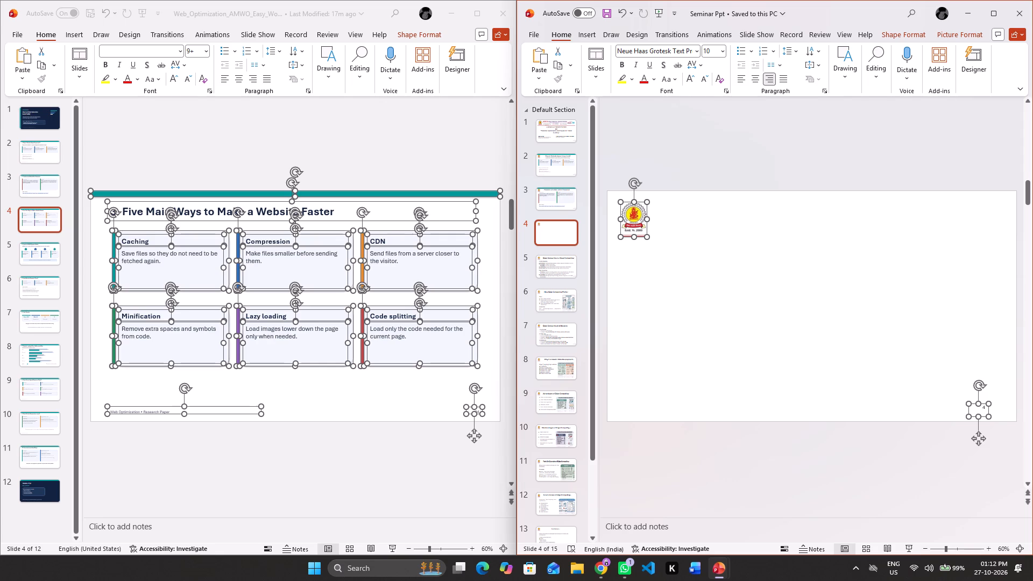
left_click(845, 308)
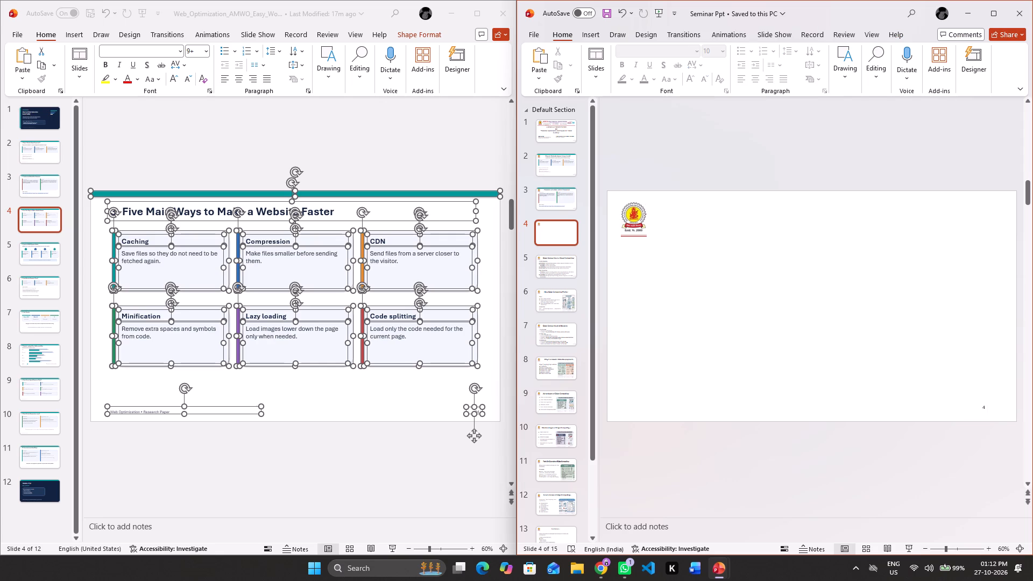
key("ctrl+v")
Move the "3. Five Main Ways to Make a Website Faster" heading sideways clear of the logo, roughly centred above the cards.
left_click(728, 211)
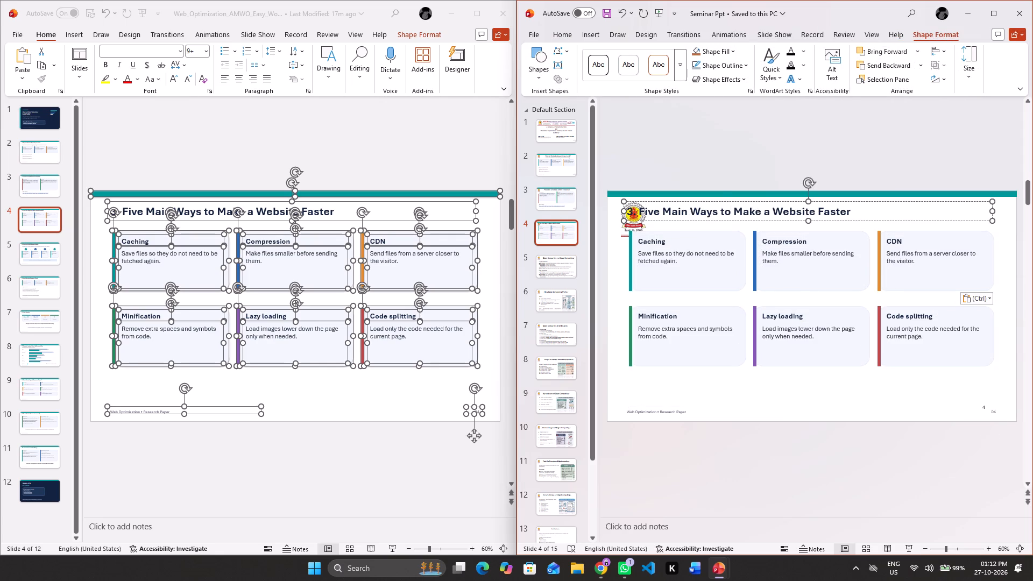
left_click_drag(732, 202, 761, 203)
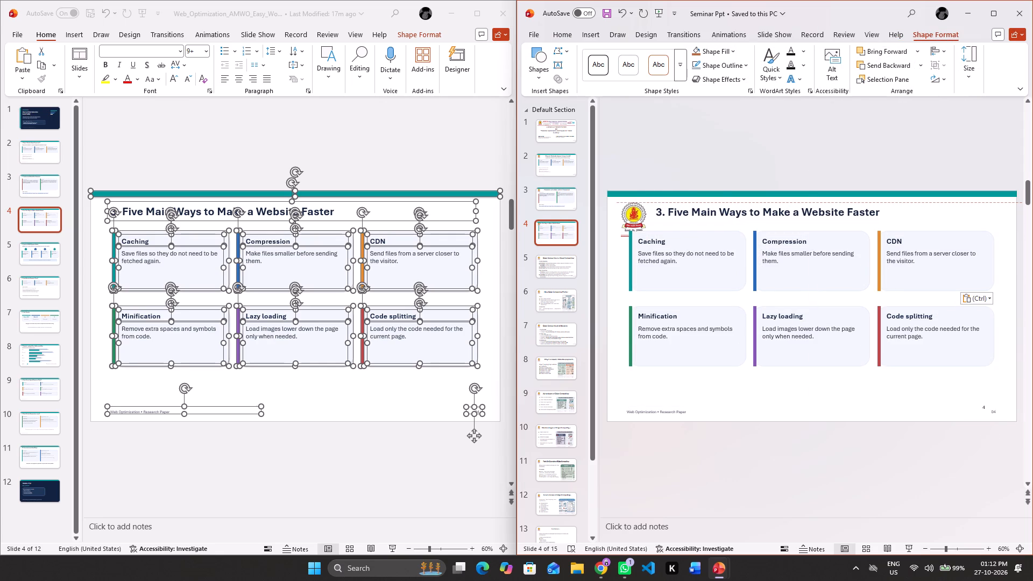
left_click_drag(761, 203, 761, 206)
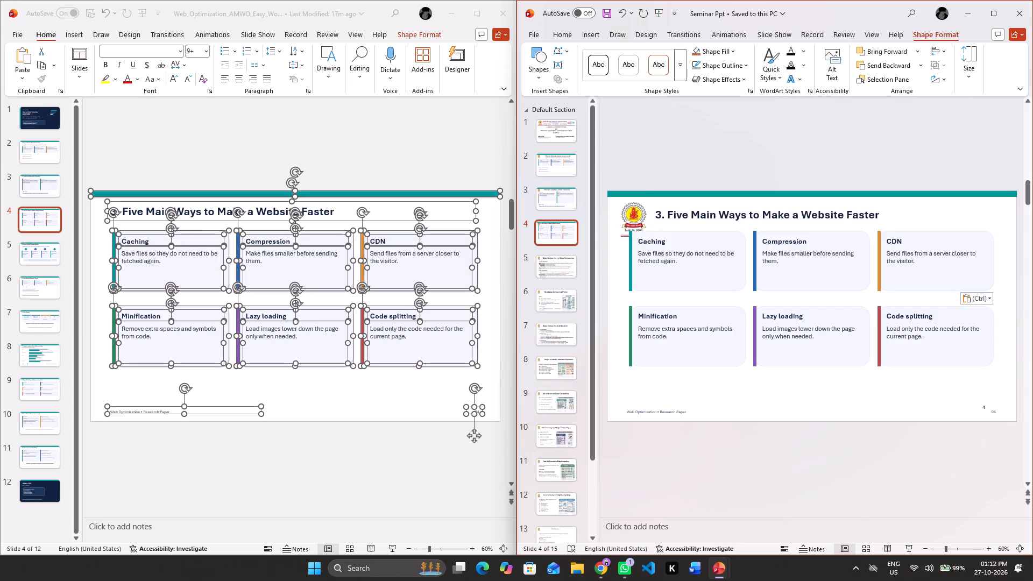
left_click_drag(761, 206, 761, 204)
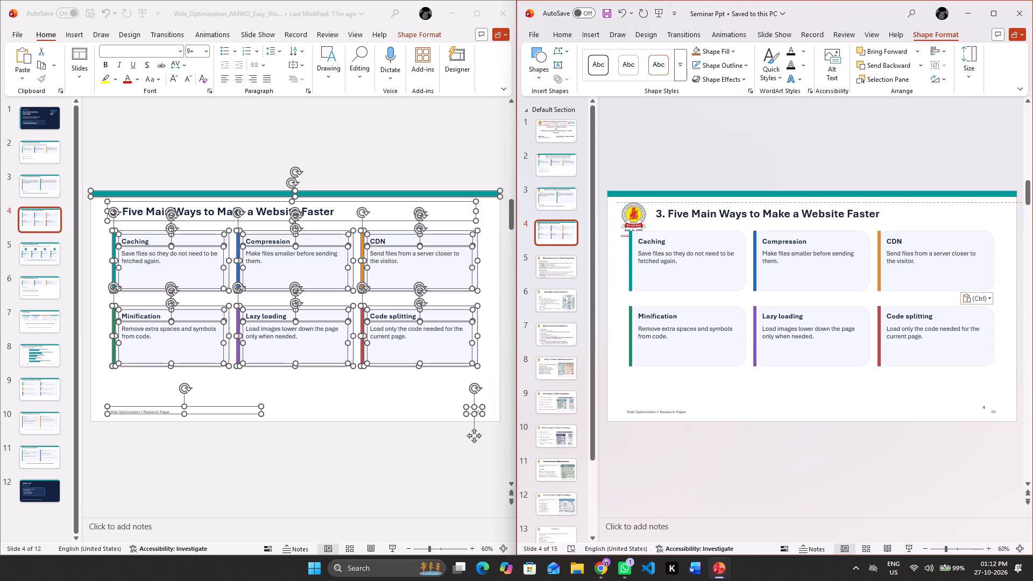
left_click_drag(761, 204, 788, 201)
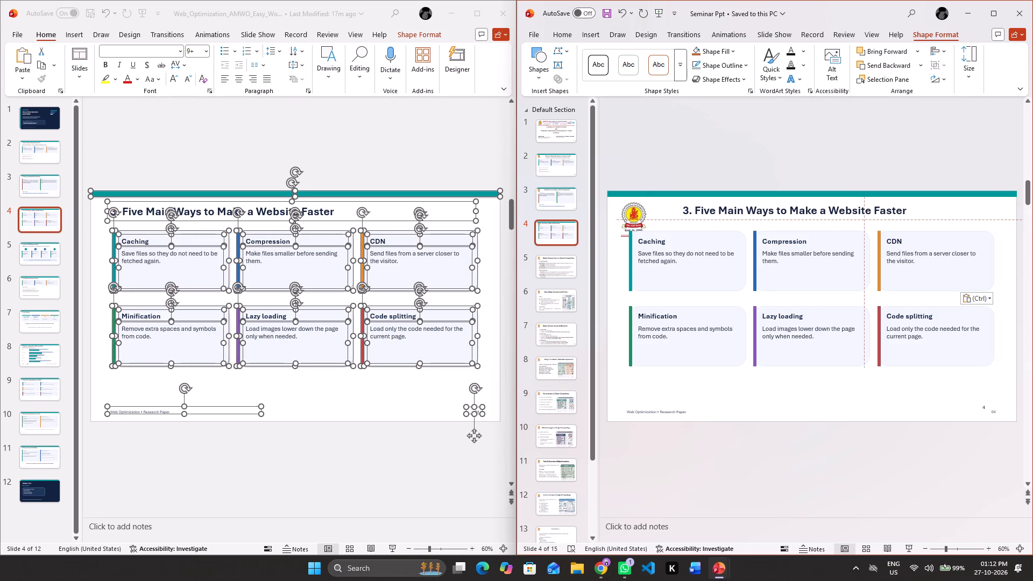
left_click_drag(788, 201, 783, 205)
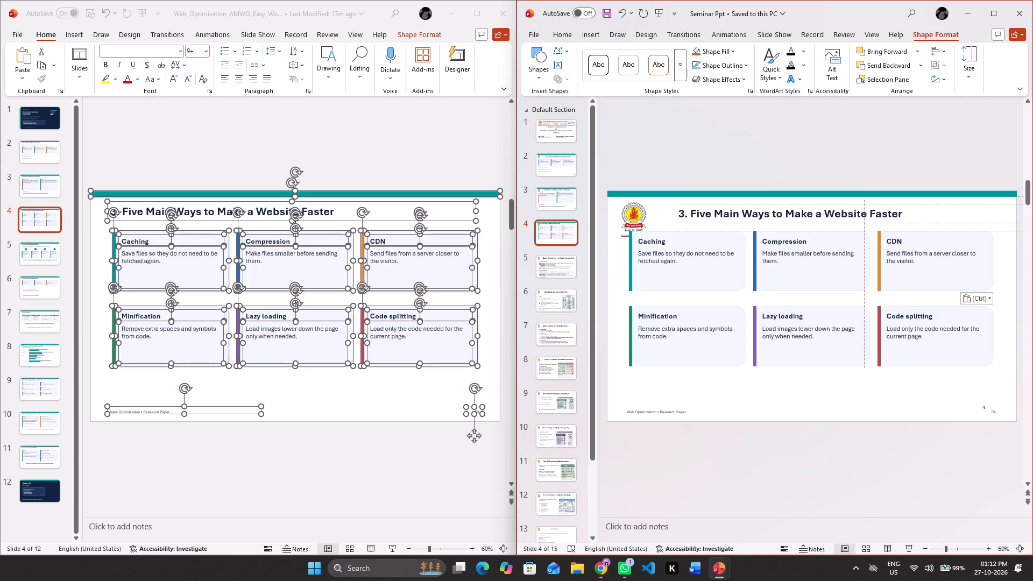
left_click_drag(783, 205, 796, 204)
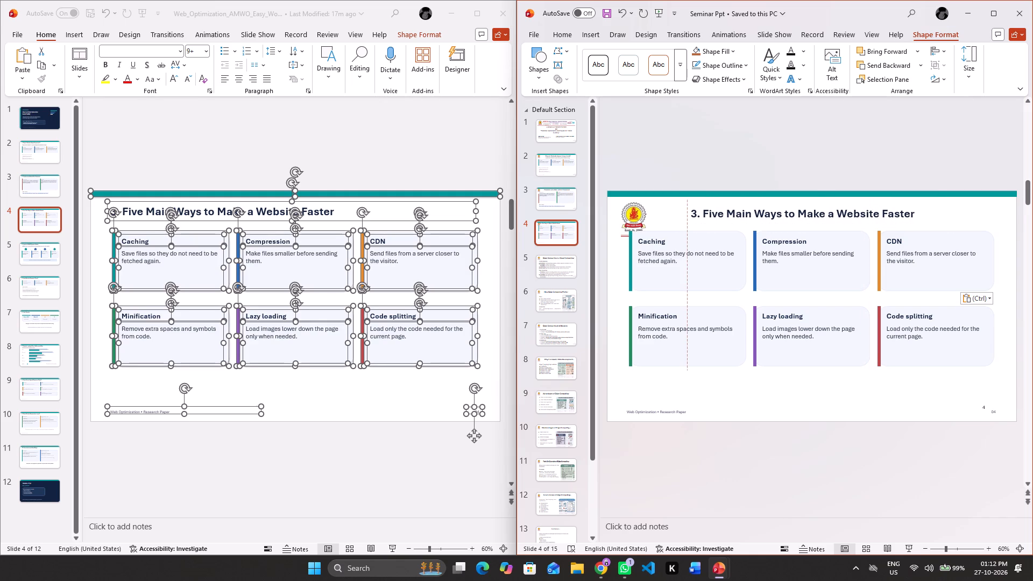
left_click_drag(796, 204, 797, 204)
left_click_drag(797, 204, 812, 204)
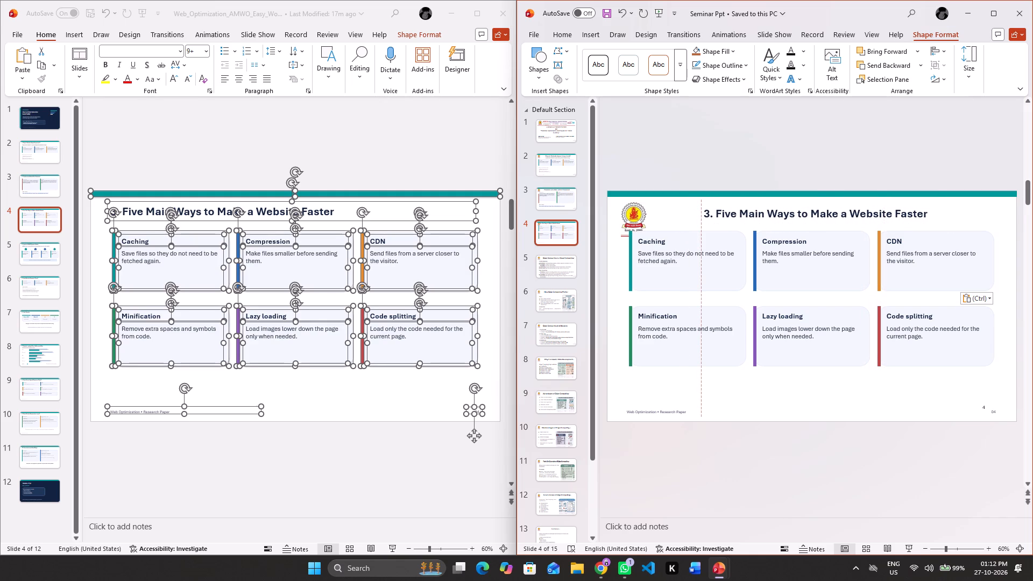
left_click_drag(812, 204, 853, 201)
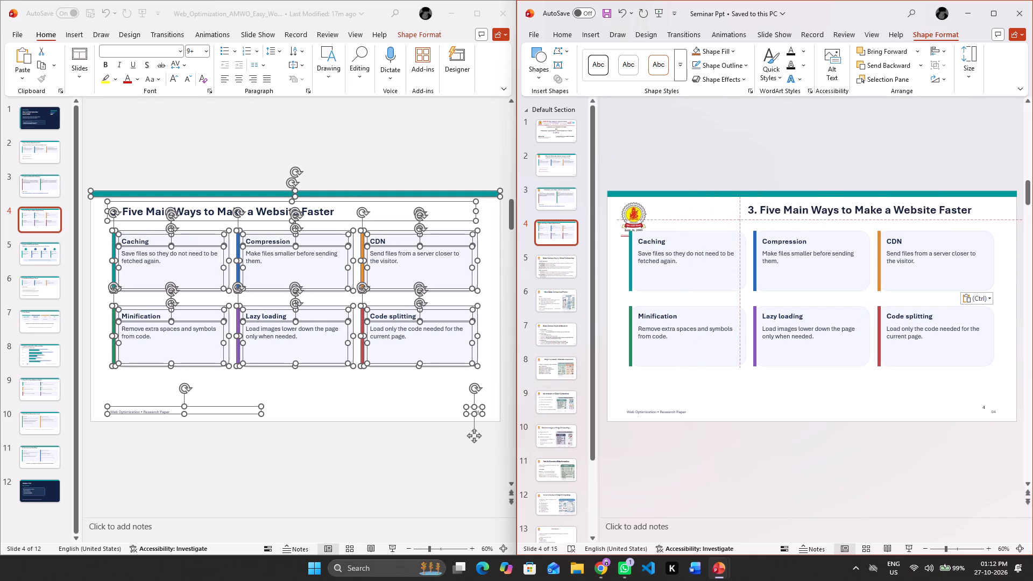
left_click_drag(853, 201, 886, 206)
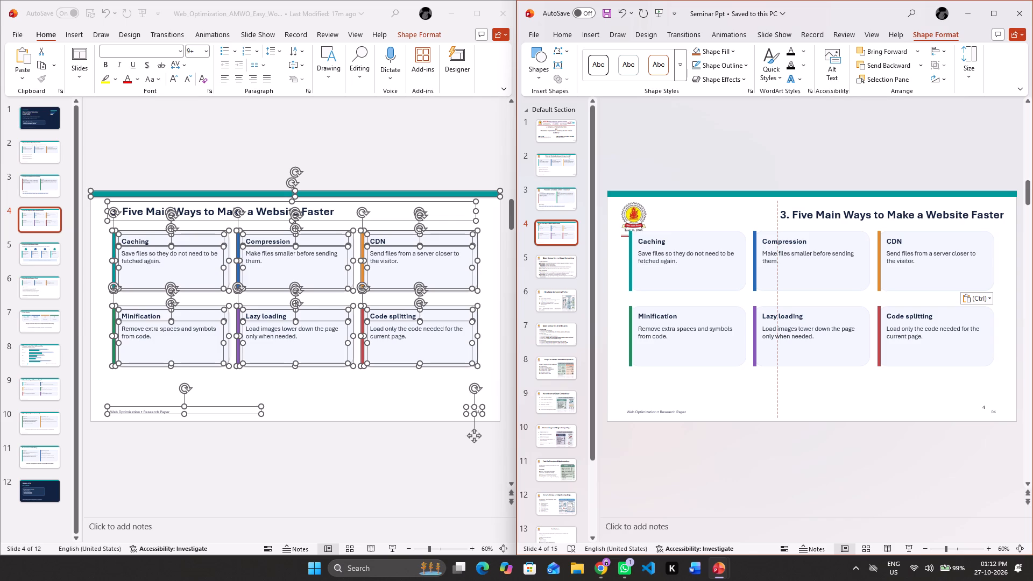
left_click_drag(886, 206, 787, 204)
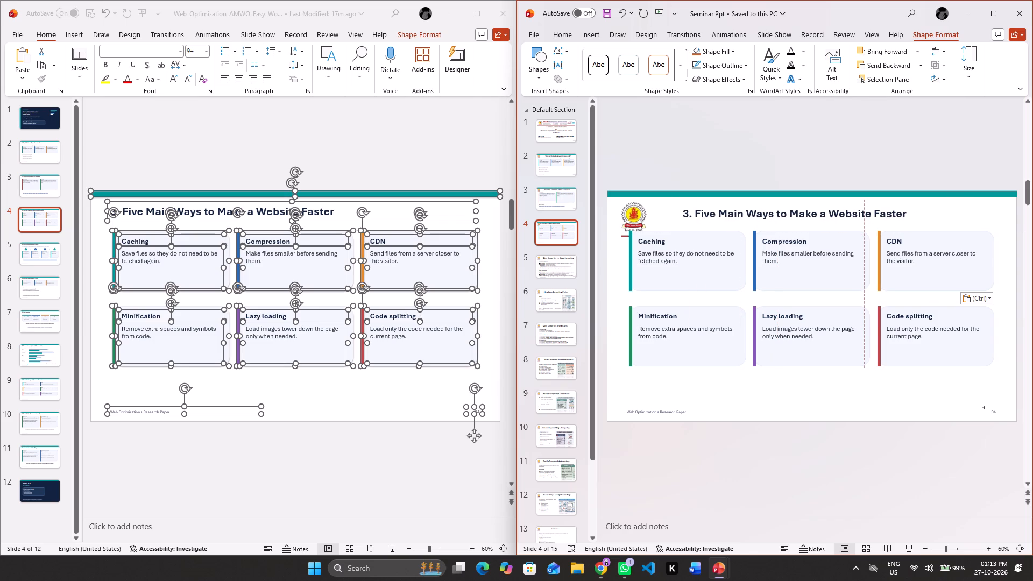
left_click_drag(787, 204, 767, 204)
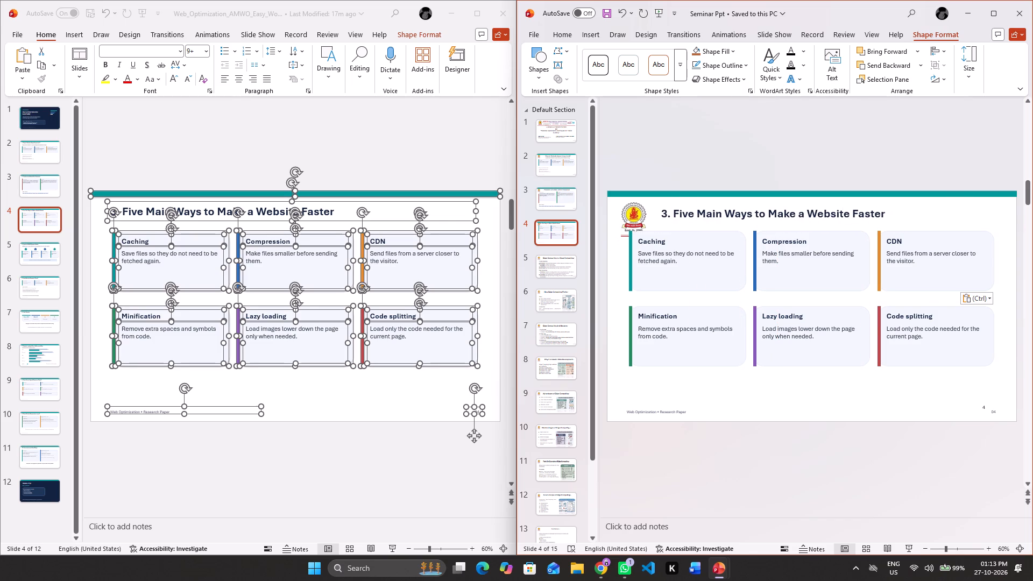
left_click_drag(767, 204, 760, 204)
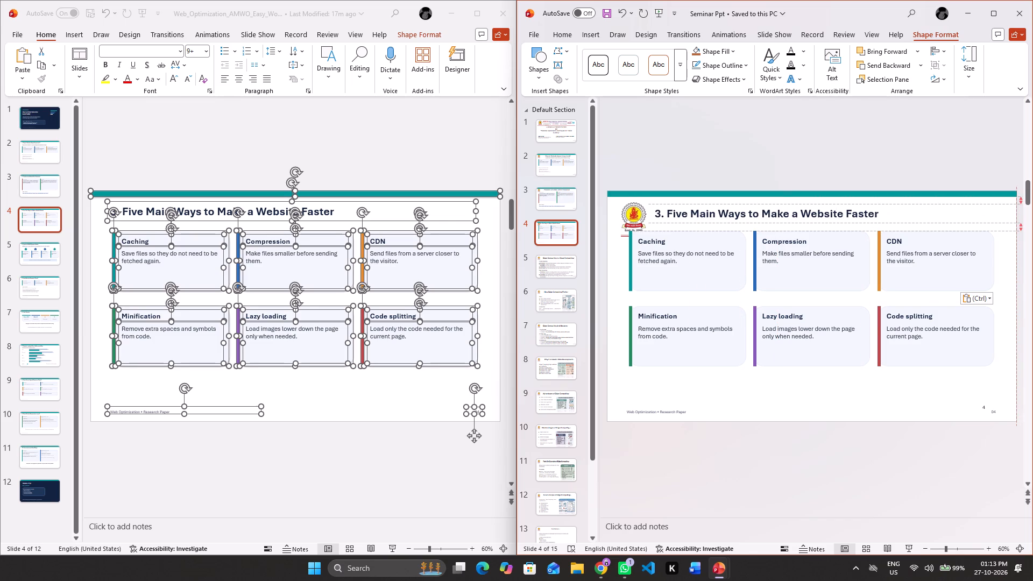
left_click_drag(760, 204, 776, 203)
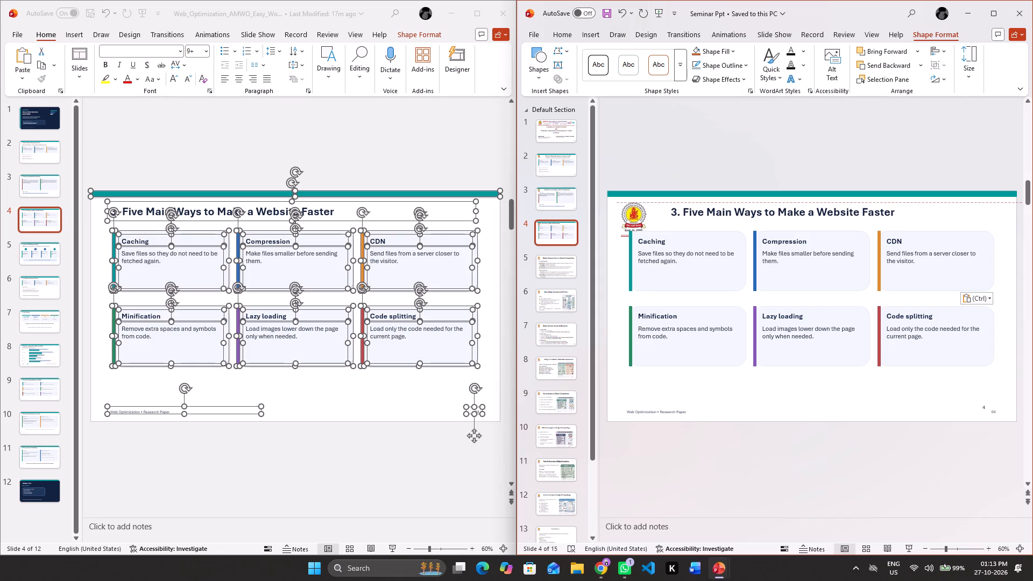
left_click_drag(776, 203, 777, 204)
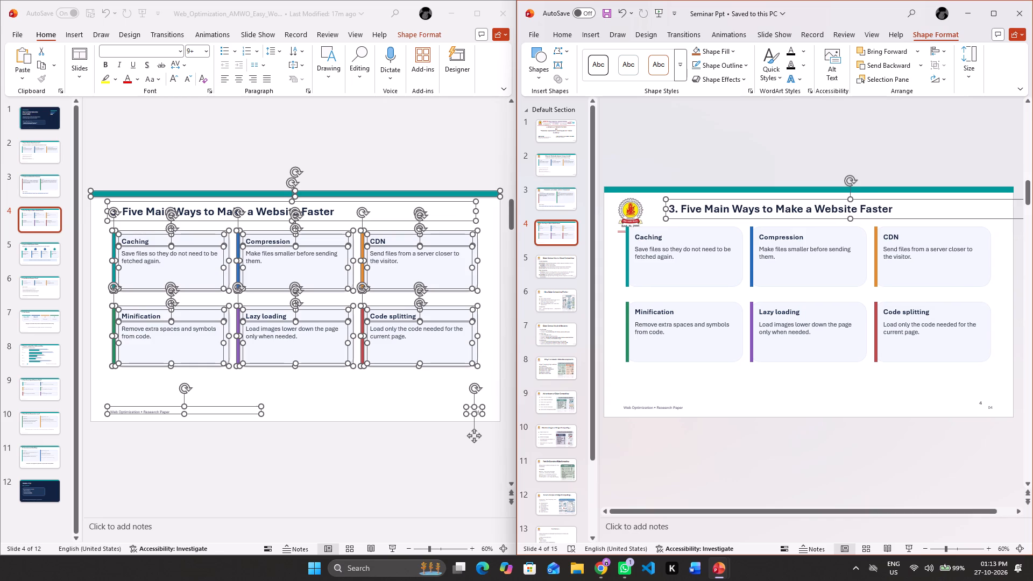
Move all six cards on Seminar Ppt's slide 4 down together slightly so they sit clear below the logo.
left_click(618, 246)
left_click_drag(616, 239, 1010, 313)
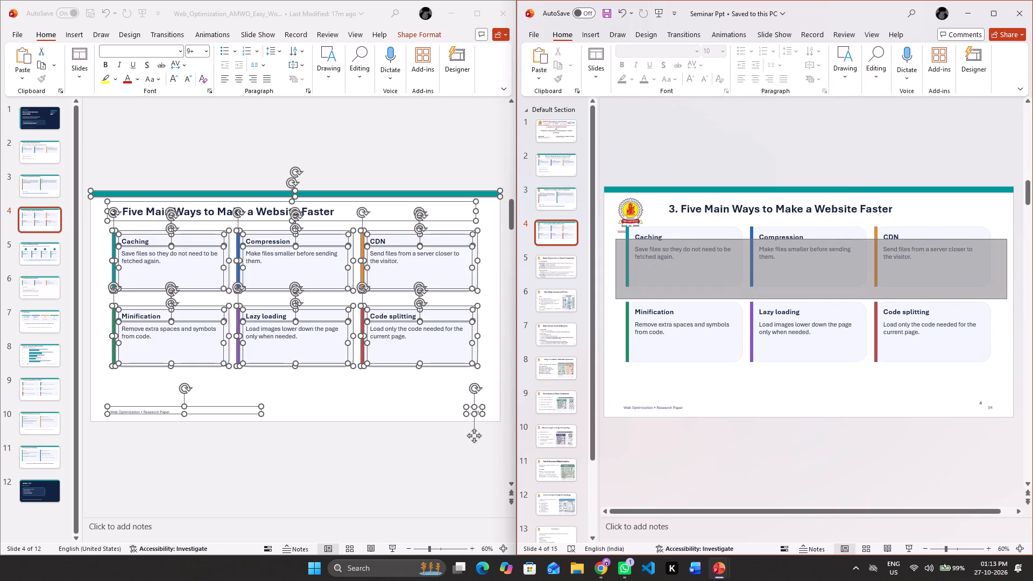
left_click_drag(1010, 313, 990, 362)
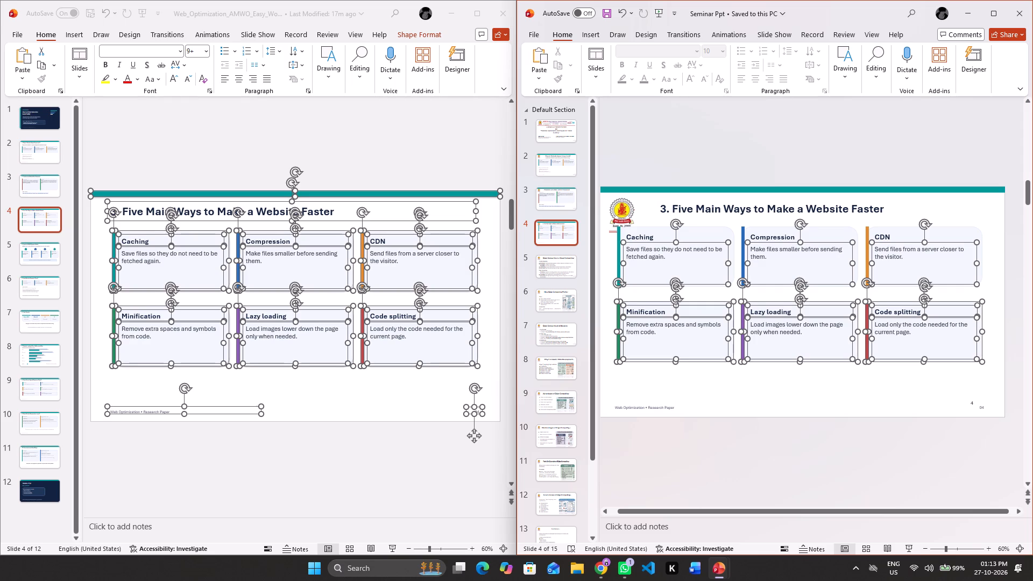
left_click(605, 257)
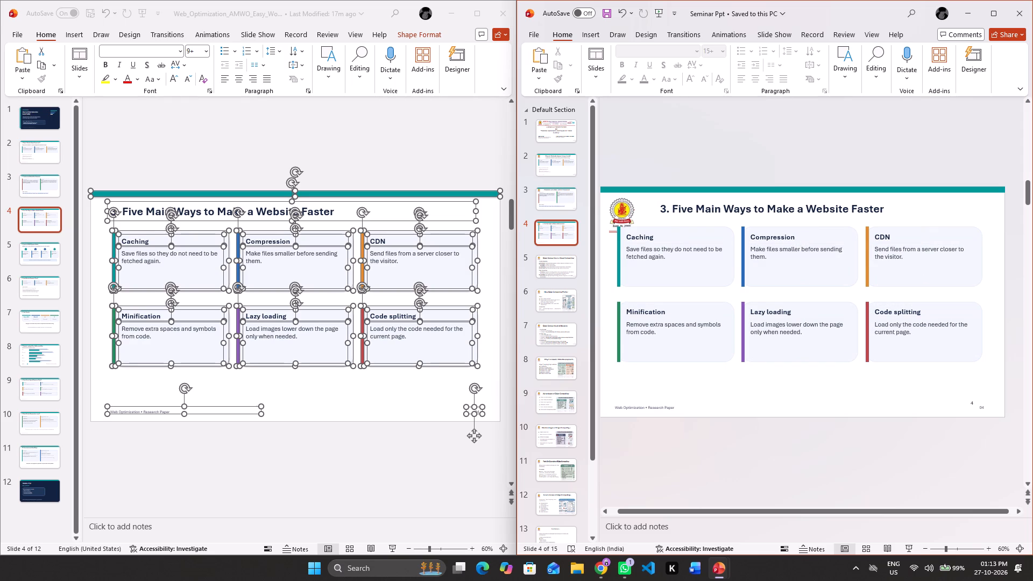
left_click_drag(604, 224, 918, 312)
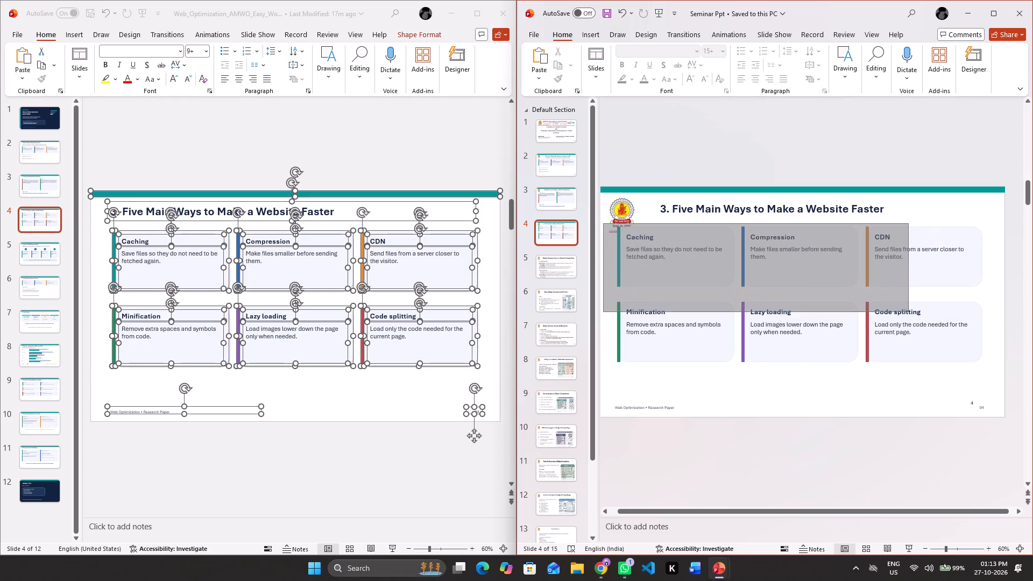
left_click_drag(918, 312, 1006, 374)
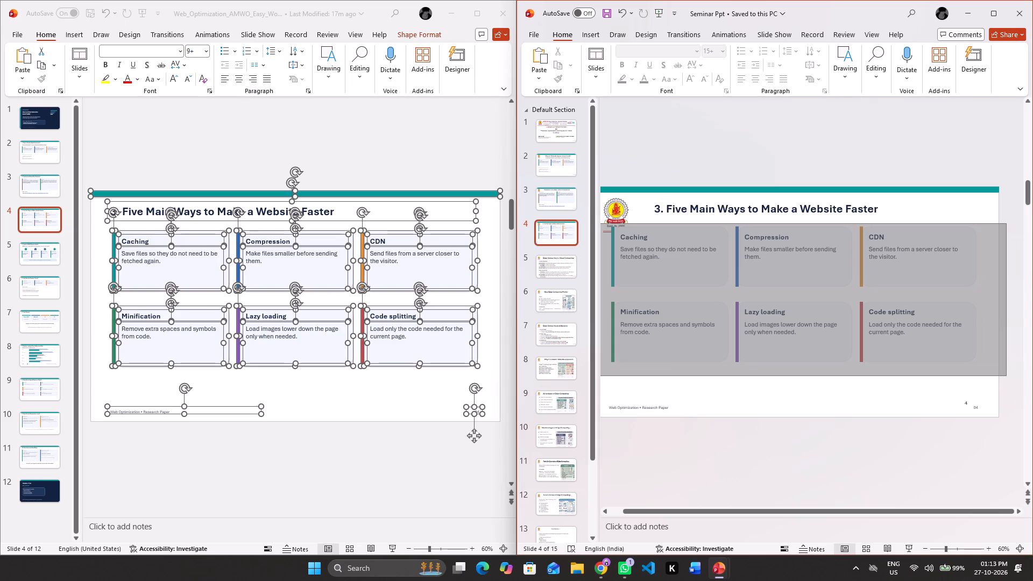
left_click_drag(1006, 374, 1006, 371)
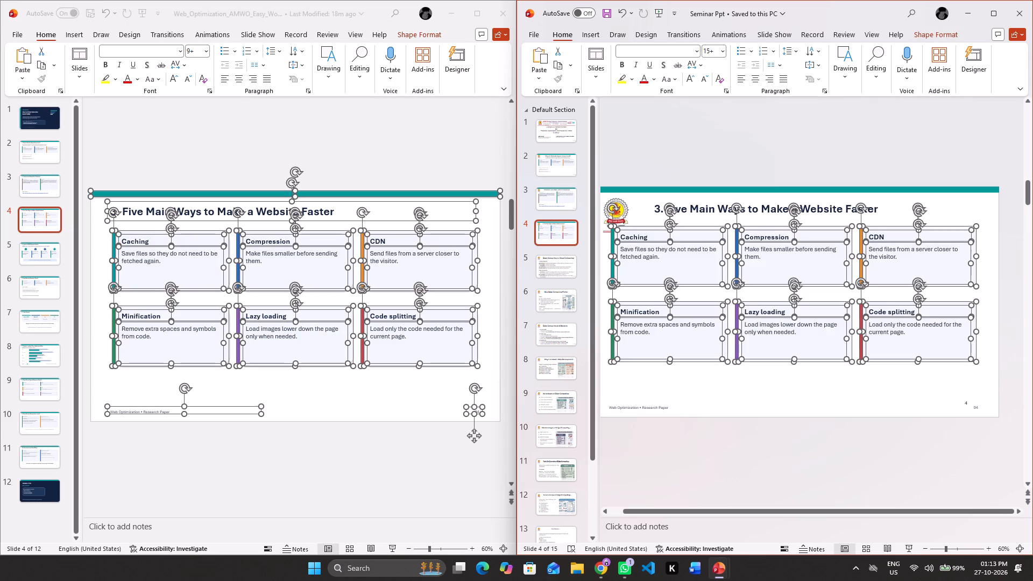
left_click_drag(834, 264, 835, 274)
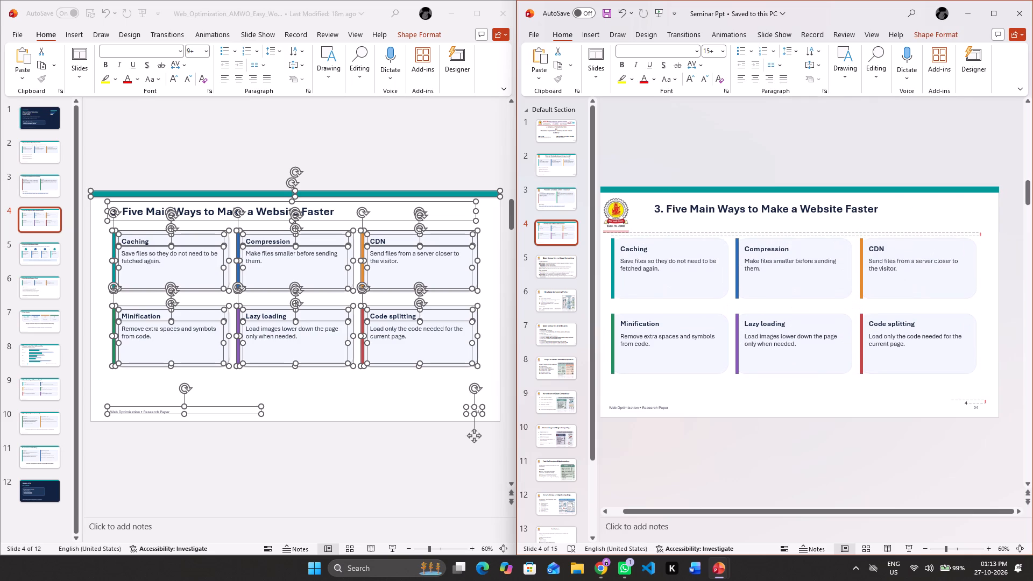
left_click_drag(835, 274, 836, 278)
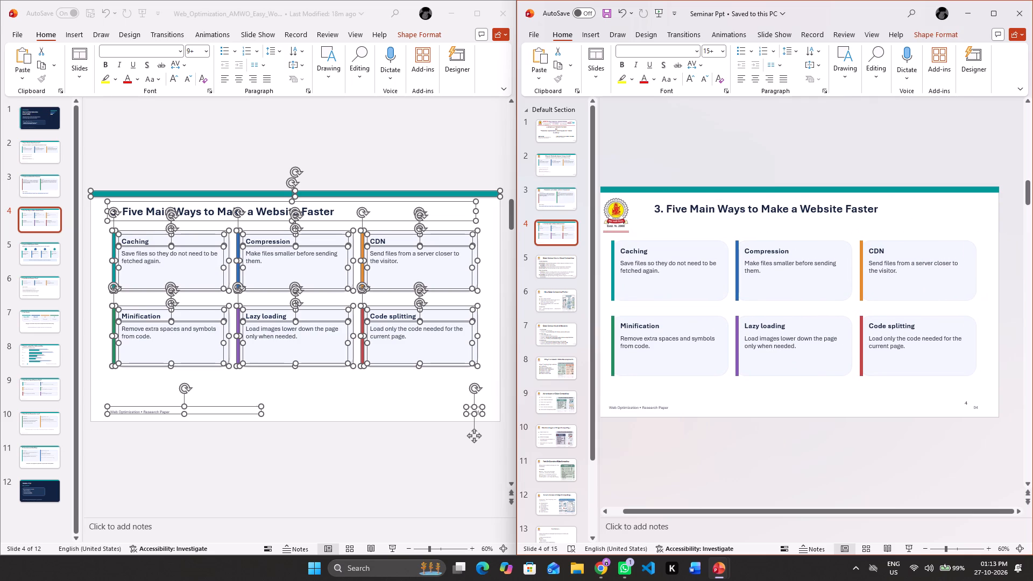
left_click_drag(836, 278, 836, 279)
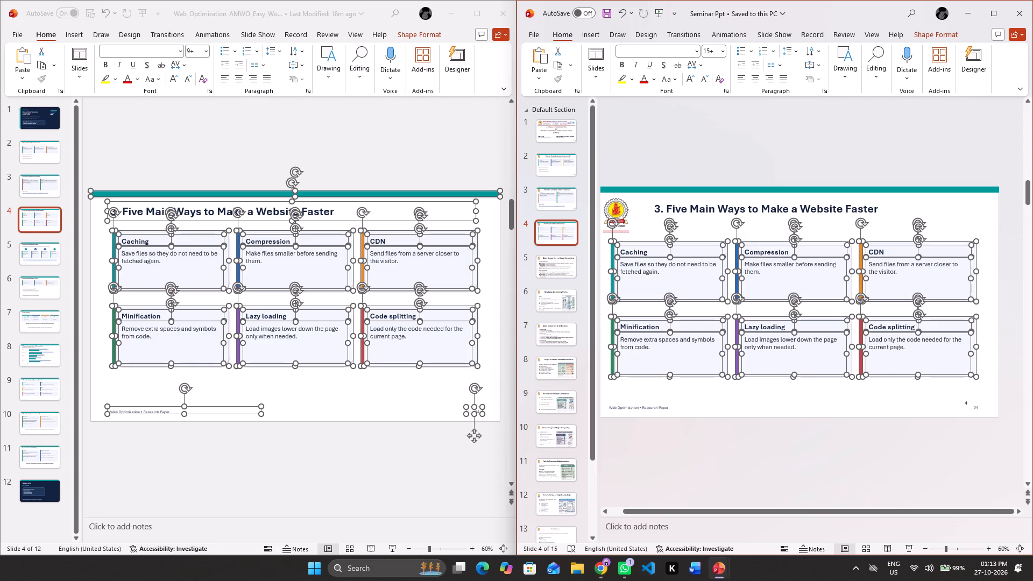
Remove the number "3." from the "Five Main Ways to Make a Website Faster" heading.
left_click(813, 222)
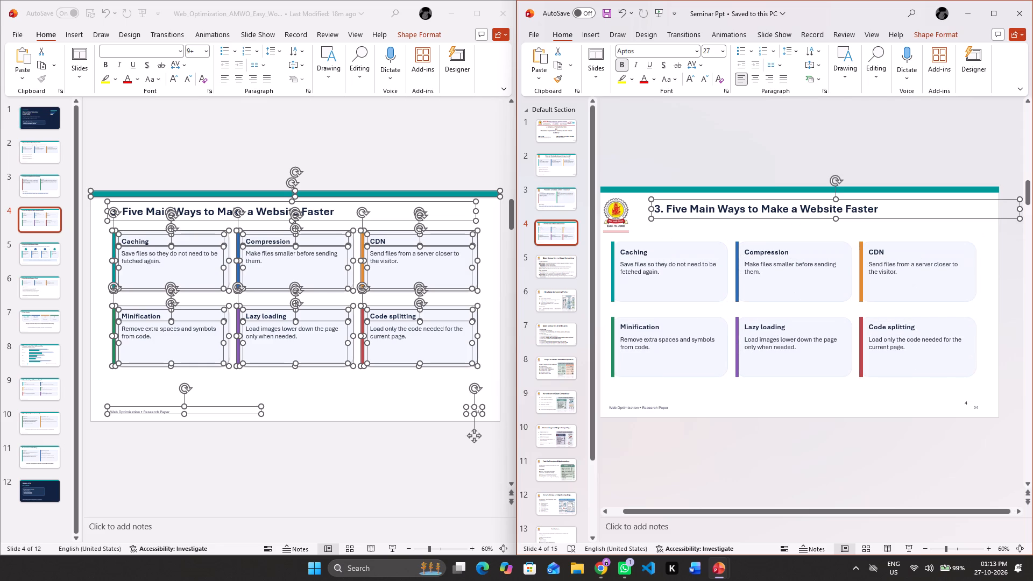
left_click(801, 212)
left_click(664, 207)
key("BackSpace")
key("BackSpace")
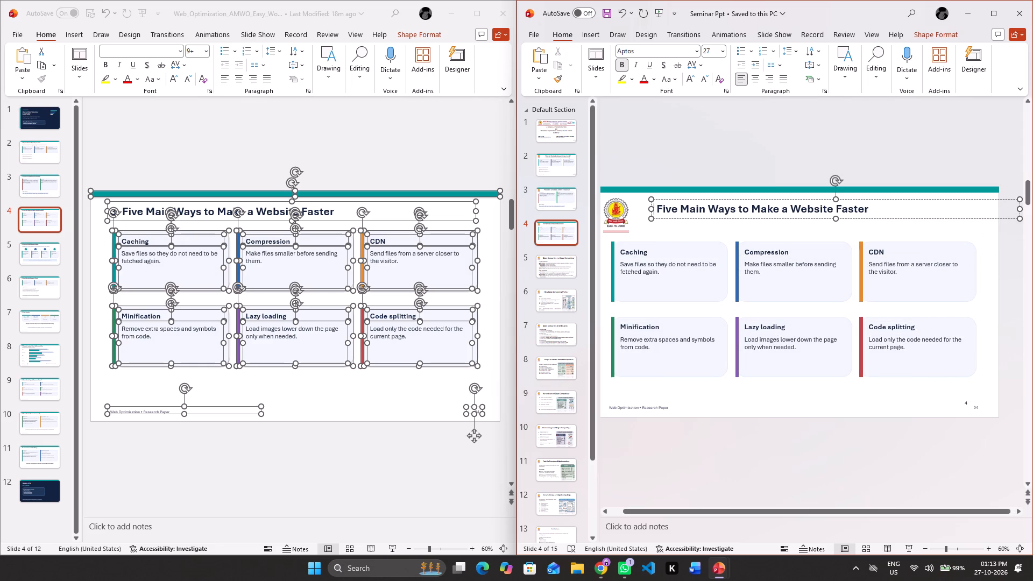
Set the whole "Five Main Ways to Make a Website Faster" heading to font size 40.
left_click(723, 52)
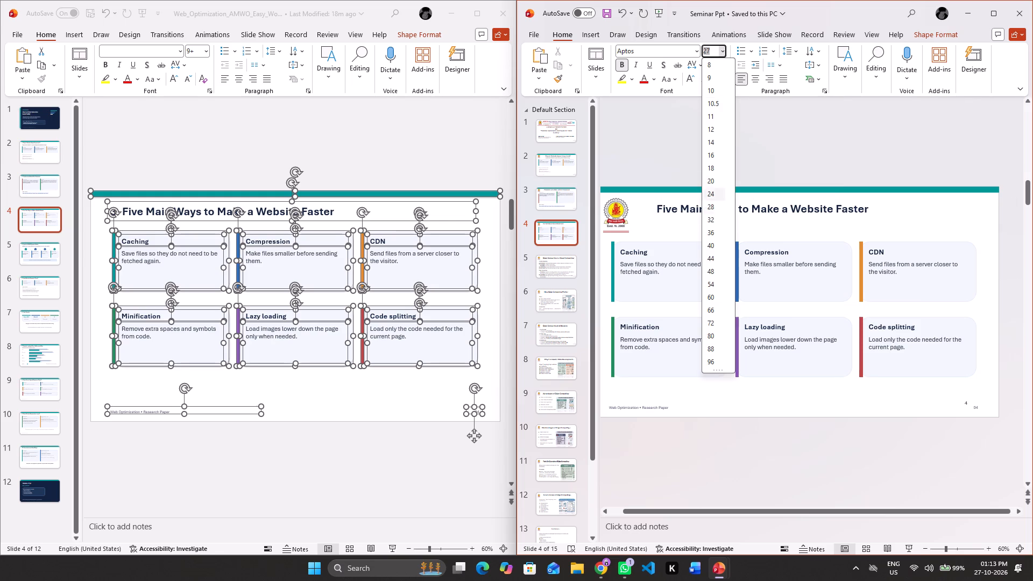
left_click(713, 246)
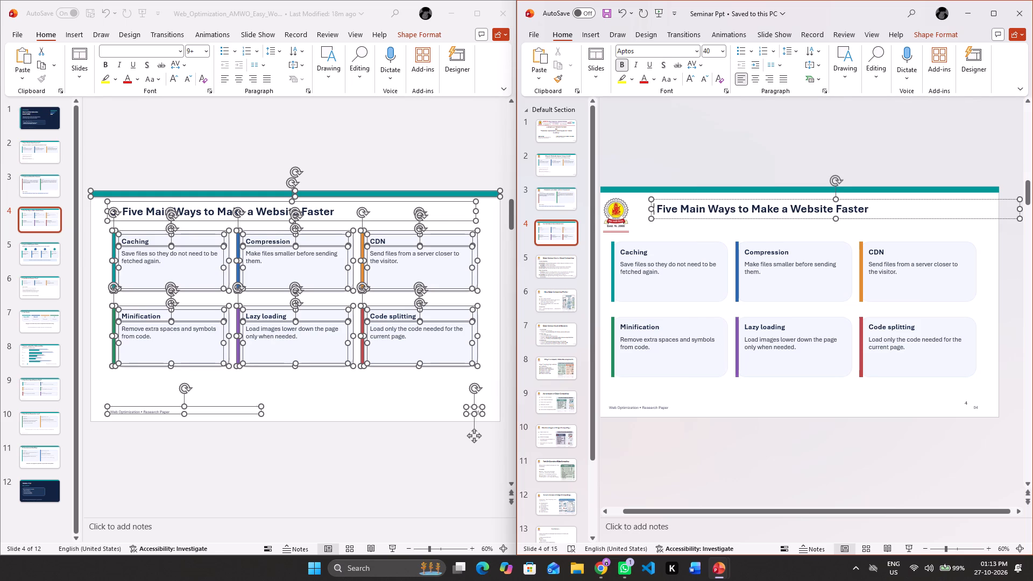
left_click(733, 203)
key("ctrl+a")
left_click(723, 47)
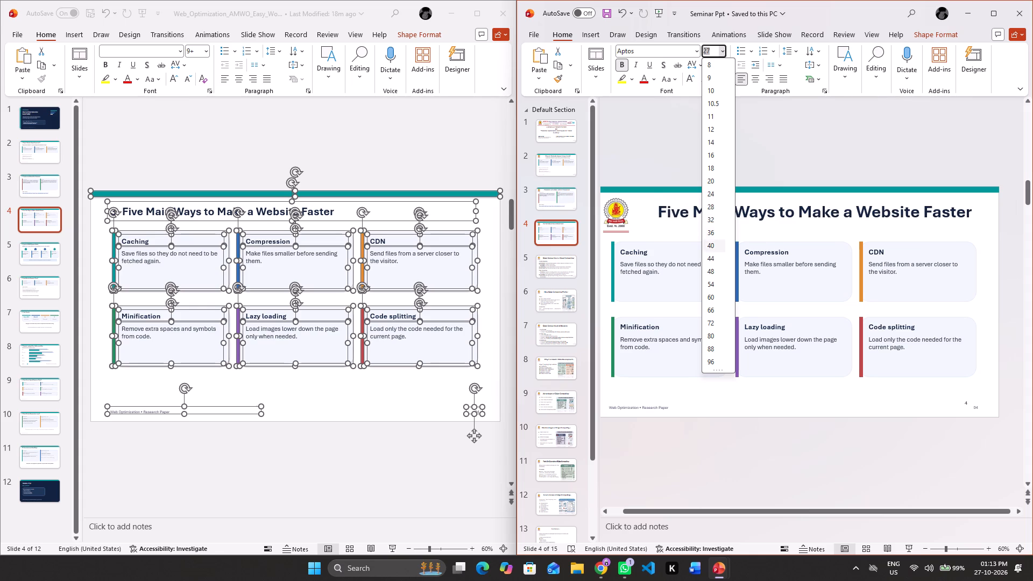
left_click(713, 244)
left_click(808, 211)
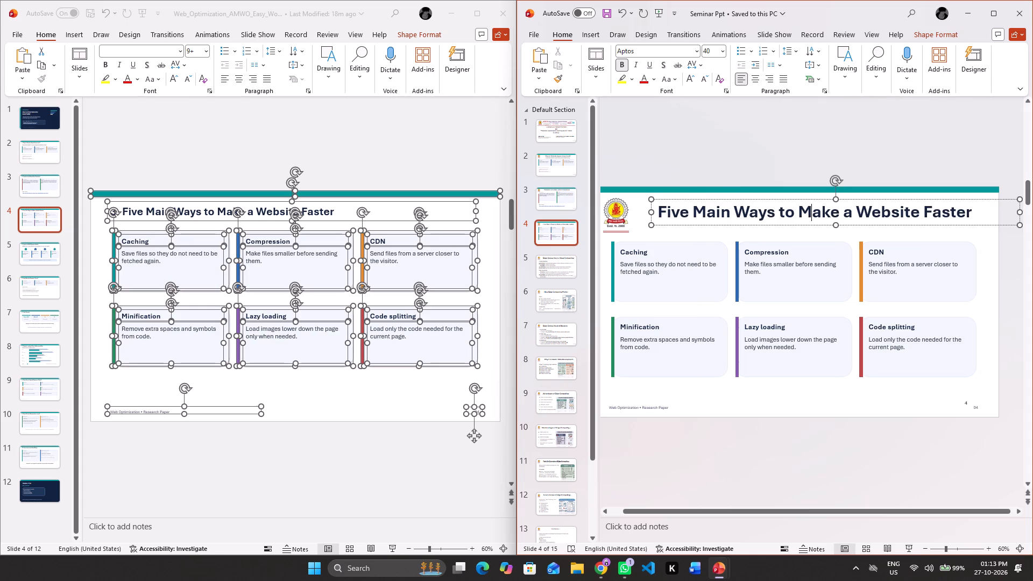
left_click(808, 211)
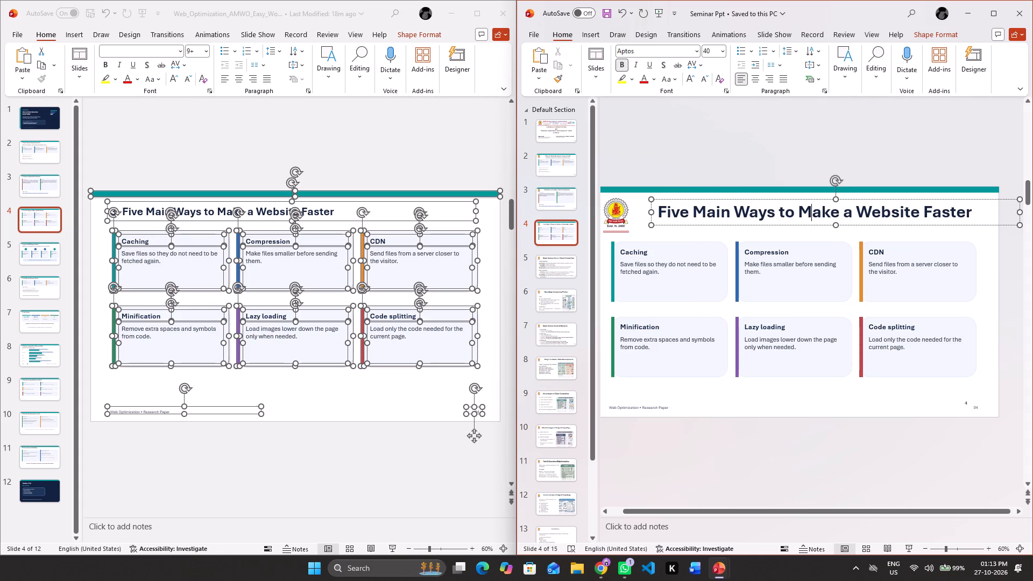
Narrow slide 4's heading text box from its outer end so it fits within the slide width.
left_click(1016, 212)
left_click_drag(1017, 212, 1010, 214)
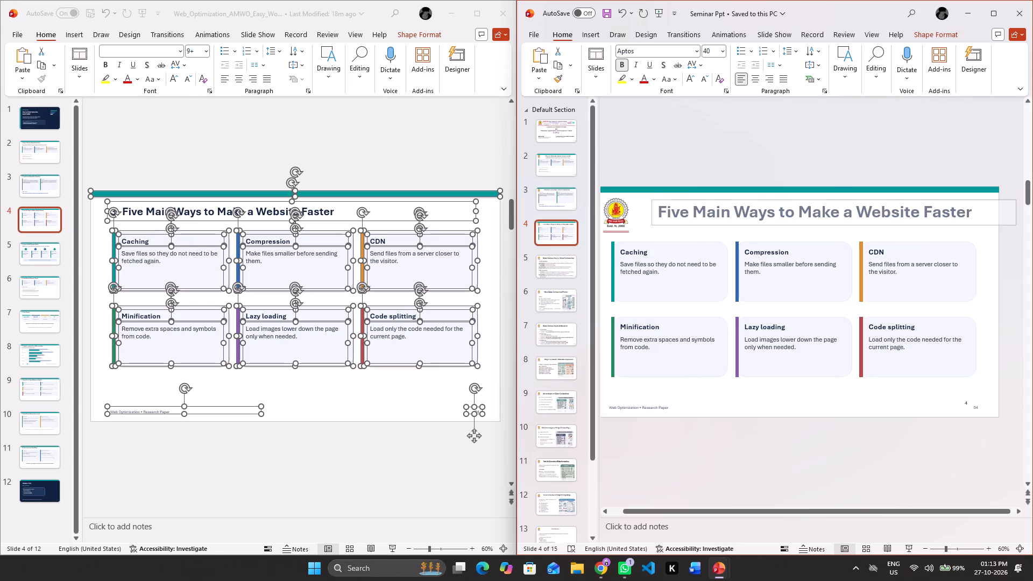
left_click_drag(1010, 214, 982, 214)
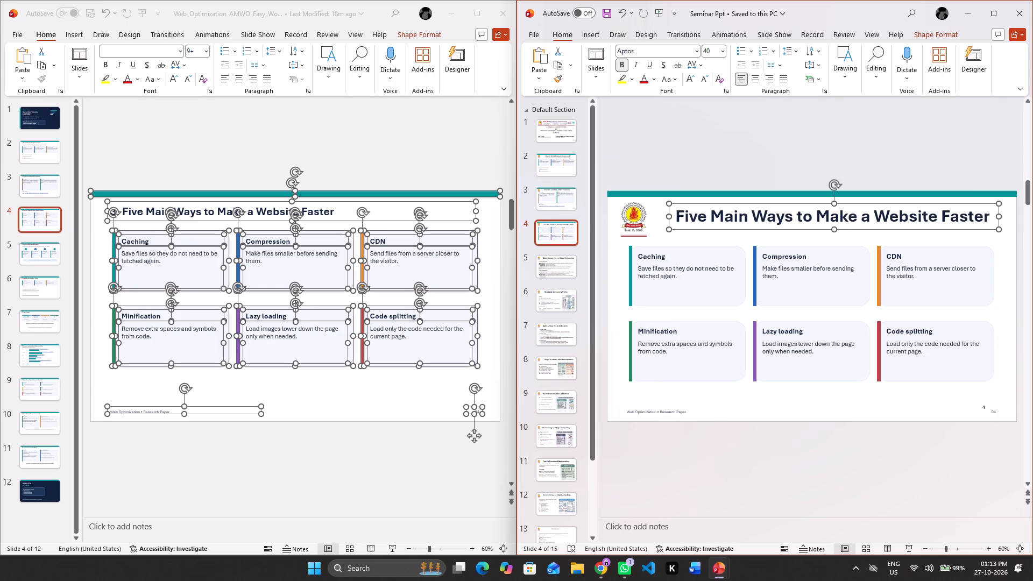
left_click(912, 217)
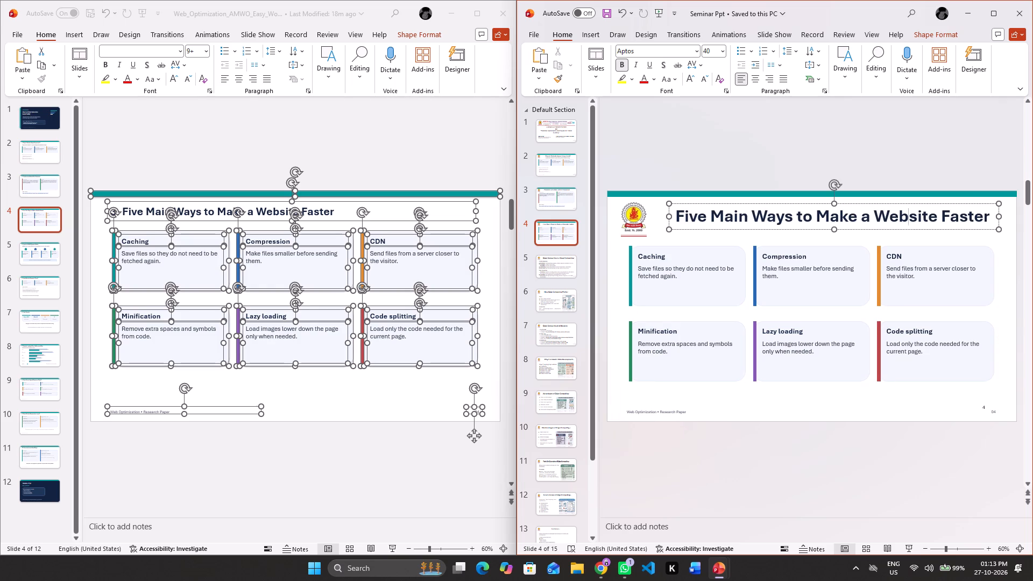
left_click(802, 218)
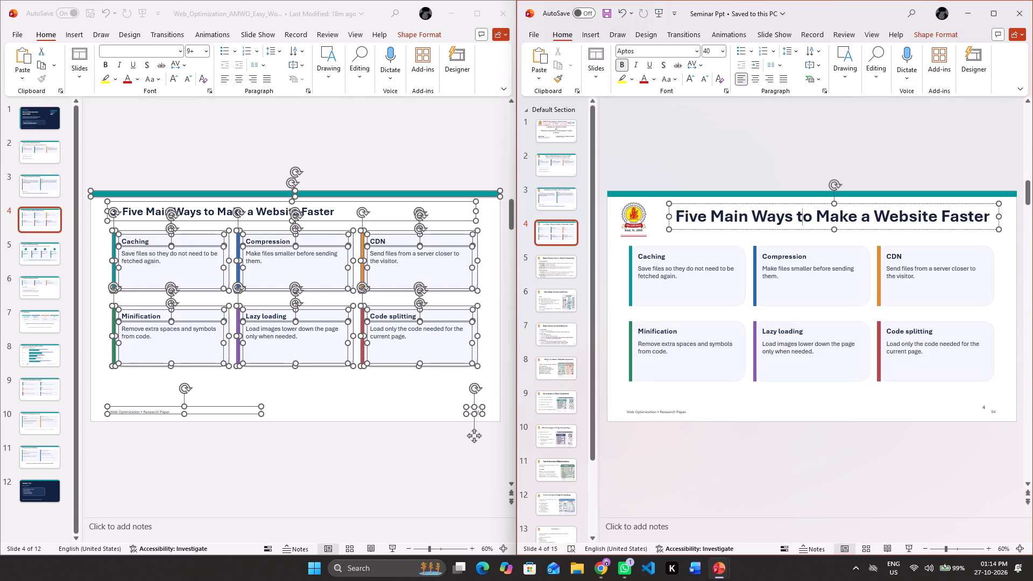
left_click(662, 222)
Bring up Seminar Ppt's slide 5 and copy all content of the Web_Optimization deck's slide 5, "How the AMWO System Works".
scroll(662, 222, "down", 1)
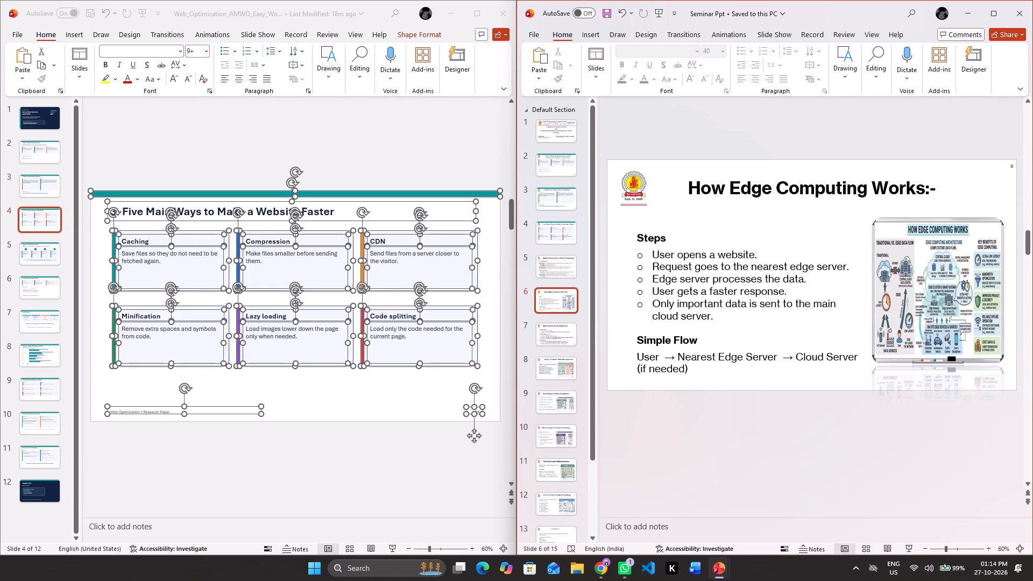
left_click(556, 271)
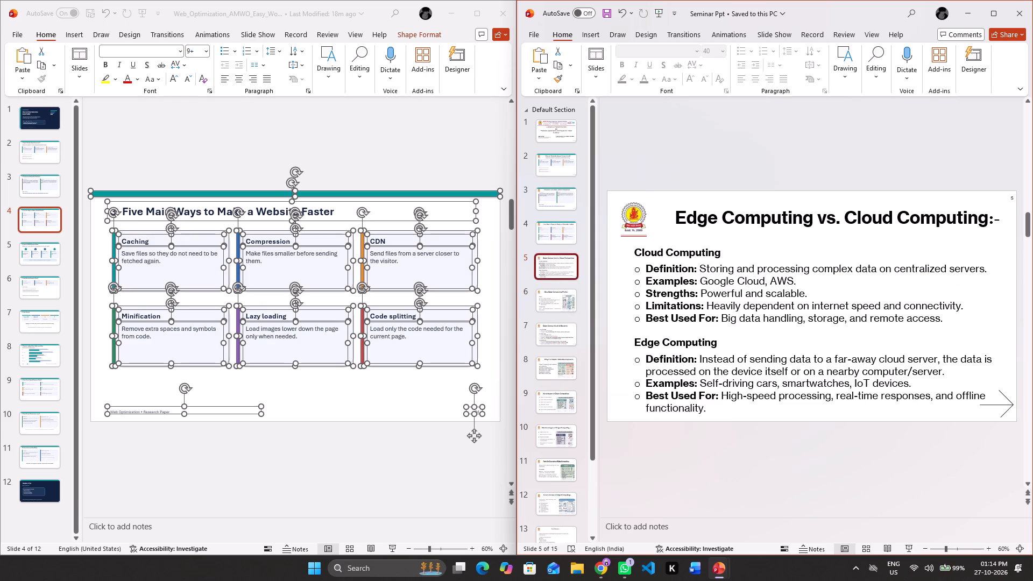
left_click(721, 219)
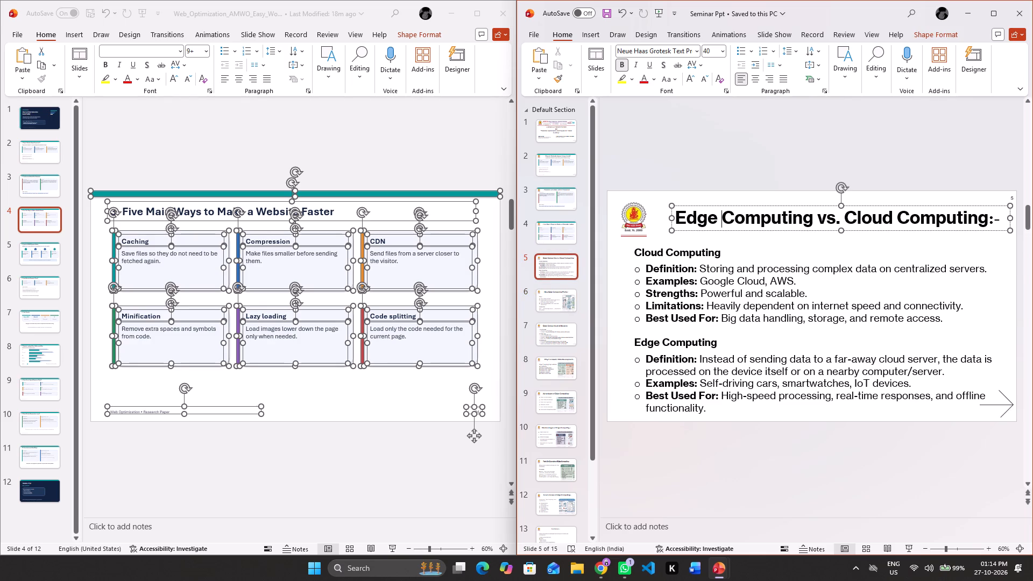
left_click(38, 254)
double_click(38, 254)
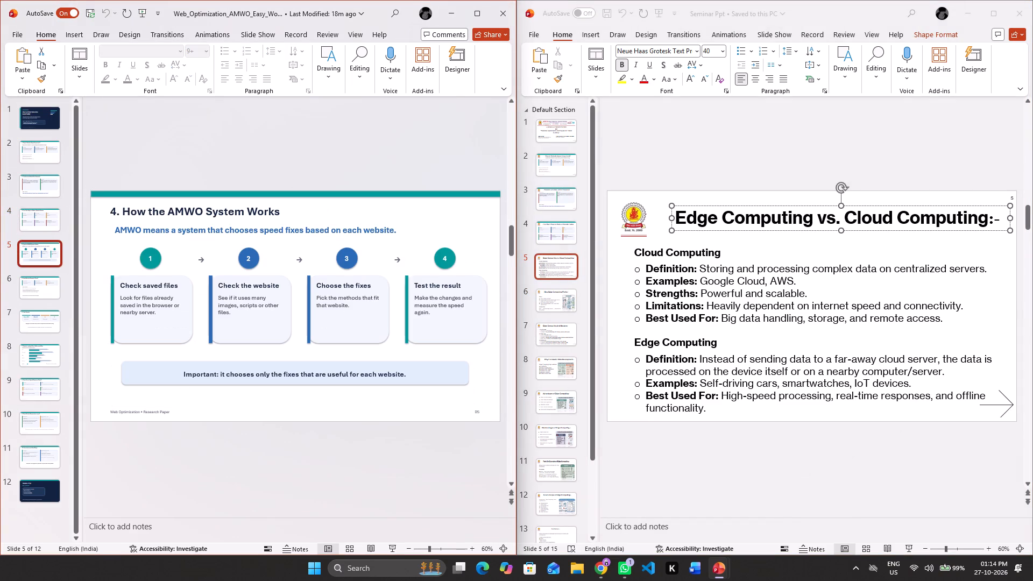
left_click(200, 260)
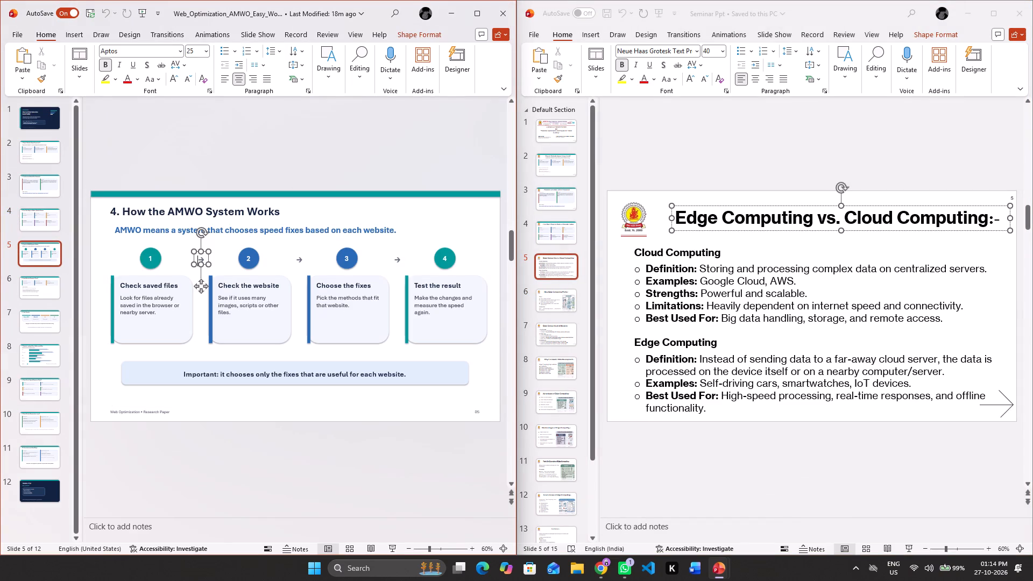
key("ctrl+a")
left_click(224, 252)
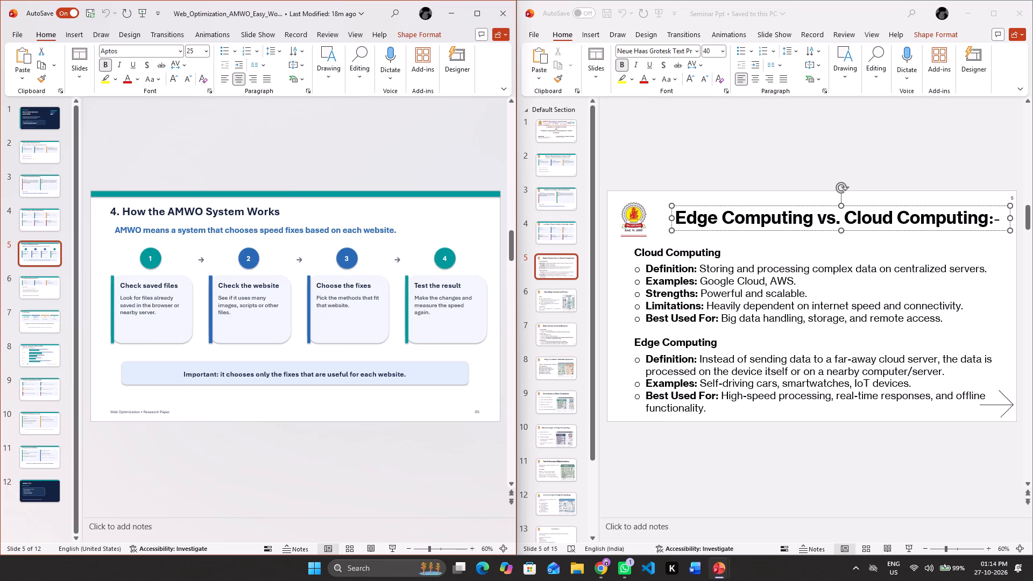
key("ctrl+a")
key("ctrl+c")
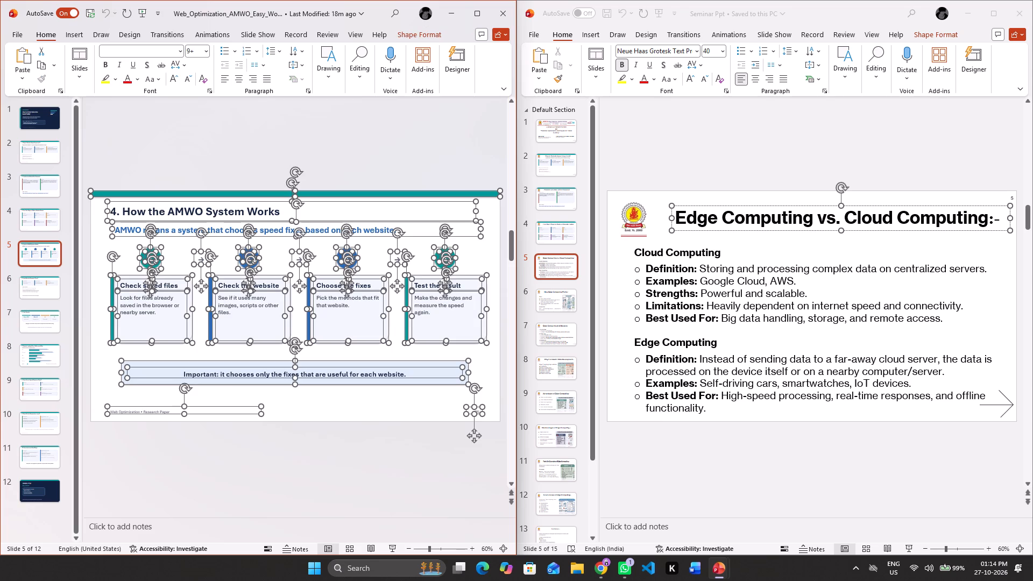
Delete the body text and the "Edge Computing vs. Cloud Computing" heading from Seminar Ppt's slide 5, keeping the logo.
left_click(711, 290)
left_click(672, 254)
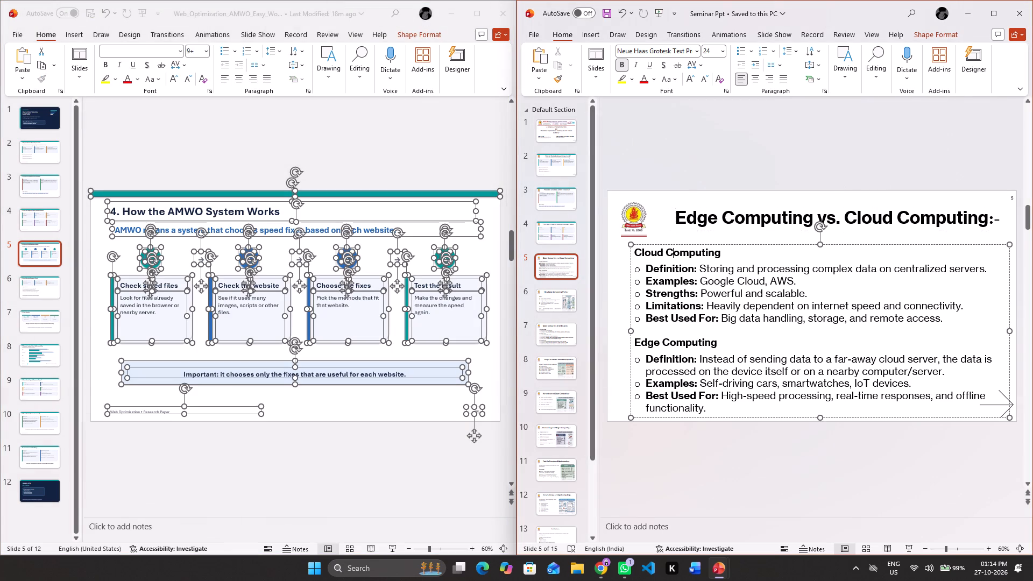
left_click(675, 244)
key("Delete")
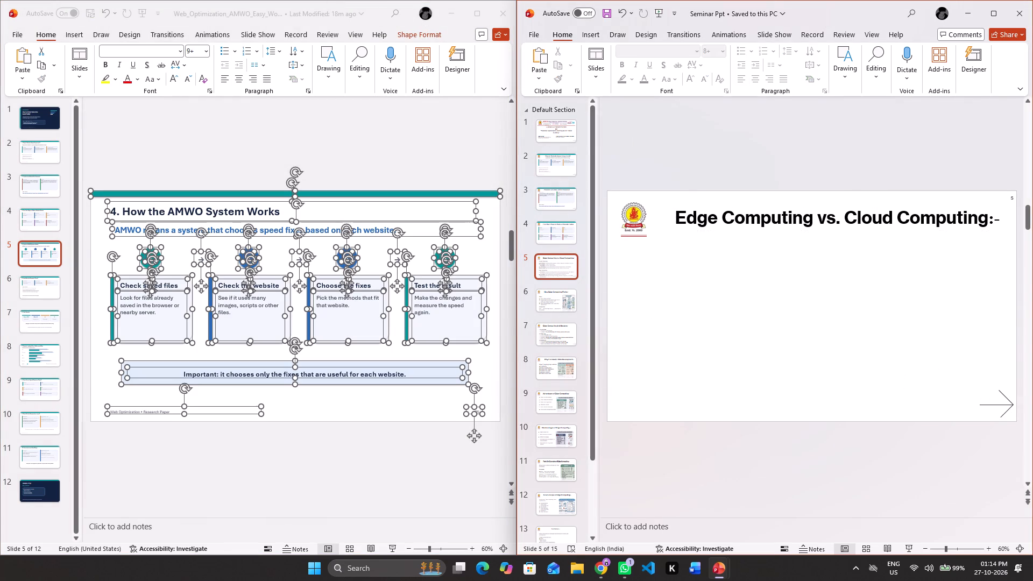
left_click(719, 210)
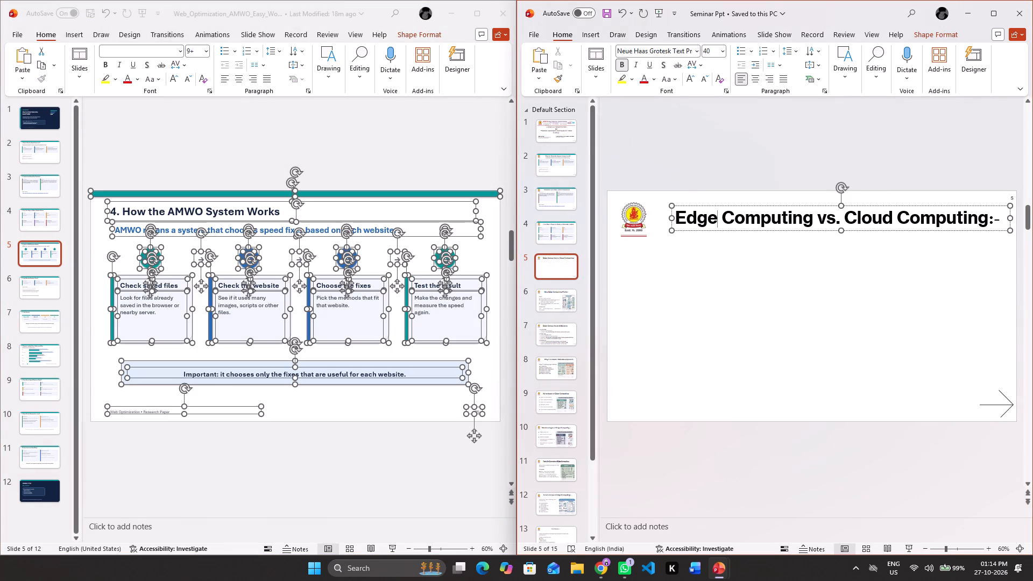
left_click(727, 207)
key("Delete")
Paste the copied "How the AMWO System Works" content onto Seminar Ppt's slide 5.
key("ctrl+v")
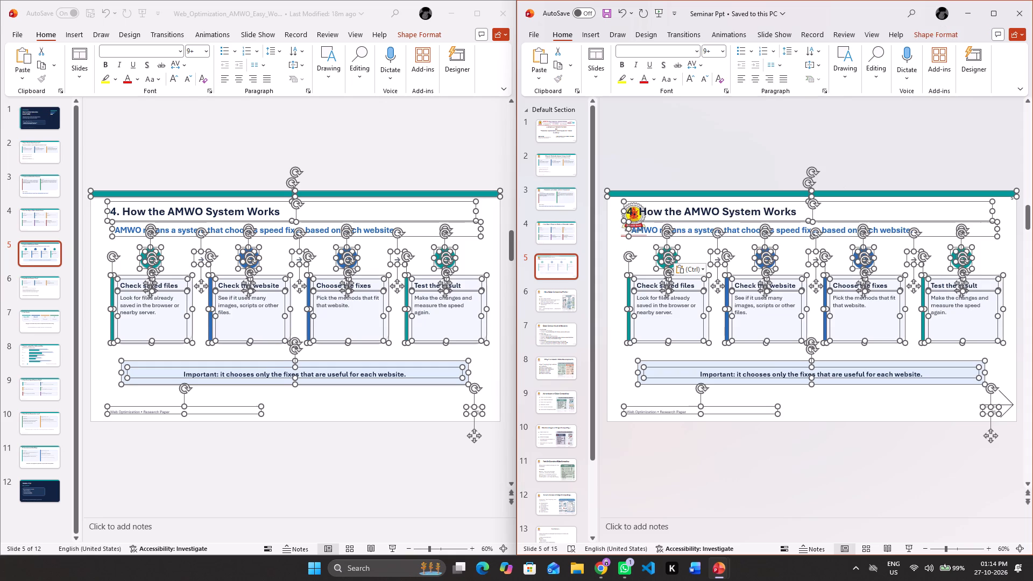
Set the font size of slide 5's heading, "4. How the AMWO System Works", to 40 in Seminar Ppt.
left_click(680, 211)
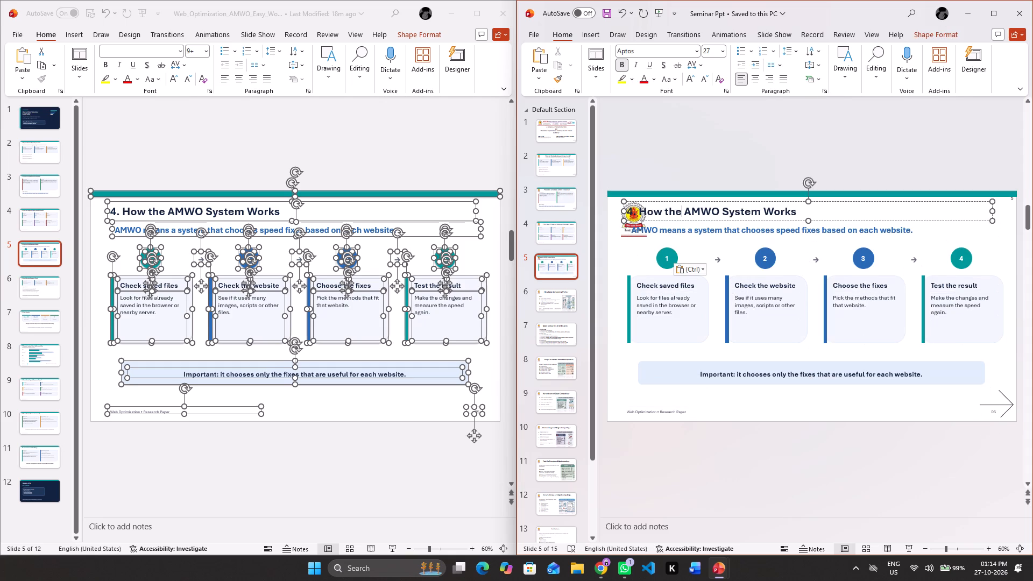
left_click(810, 213)
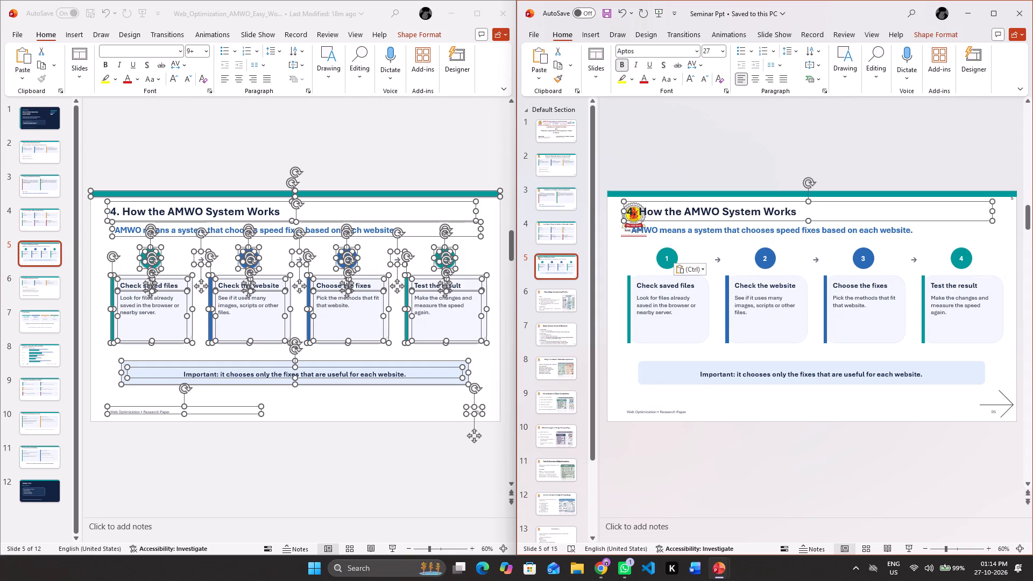
key("ctrl+a")
left_click(810, 213)
left_click(810, 213)
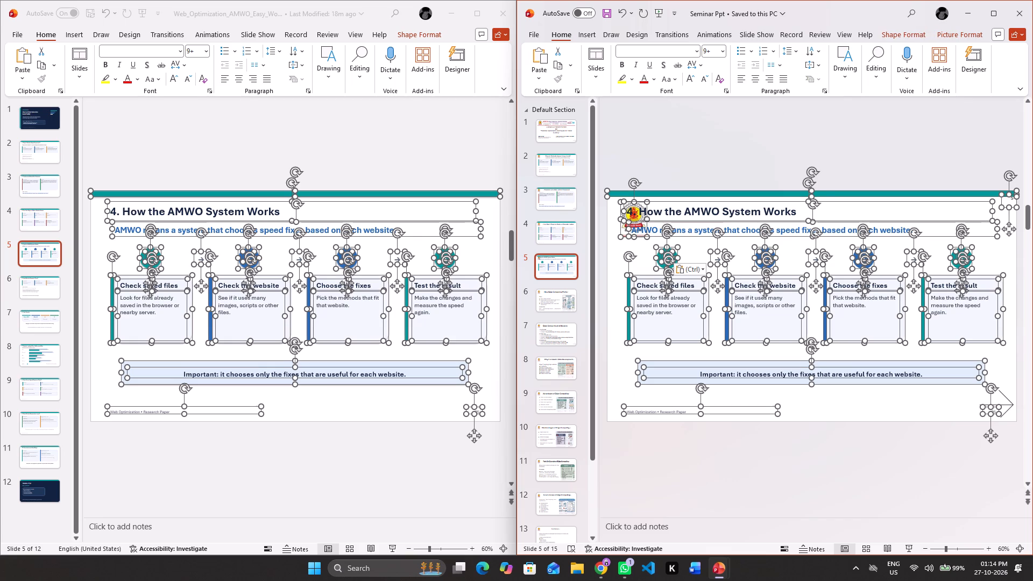
left_click(796, 213)
key("ctrl+a")
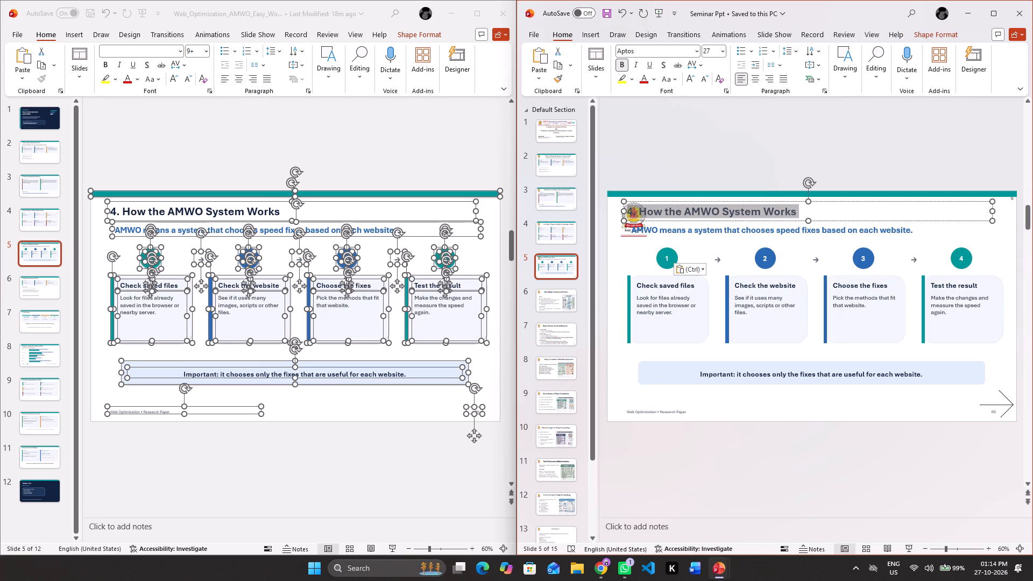
left_click(721, 49)
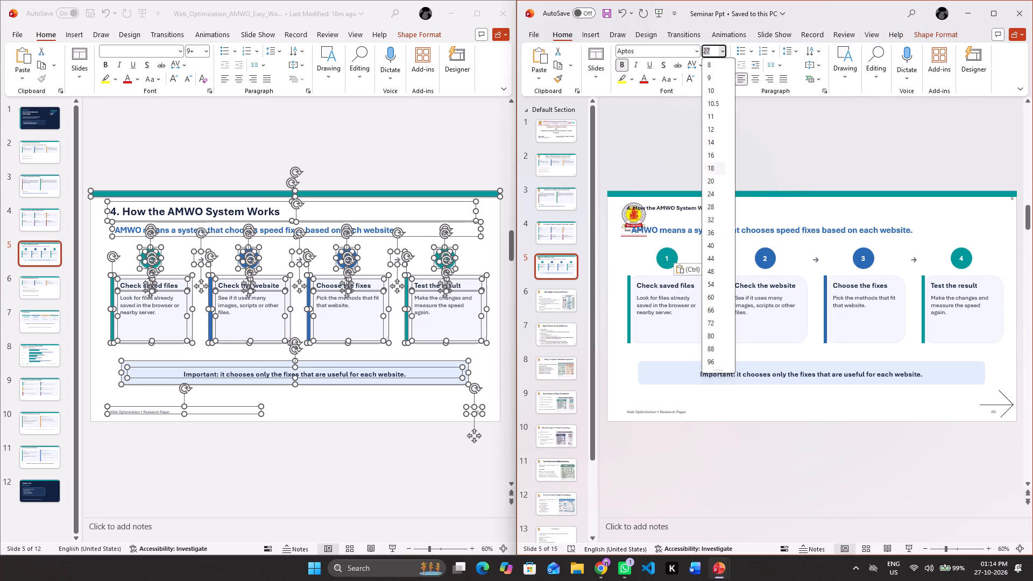
left_click(710, 246)
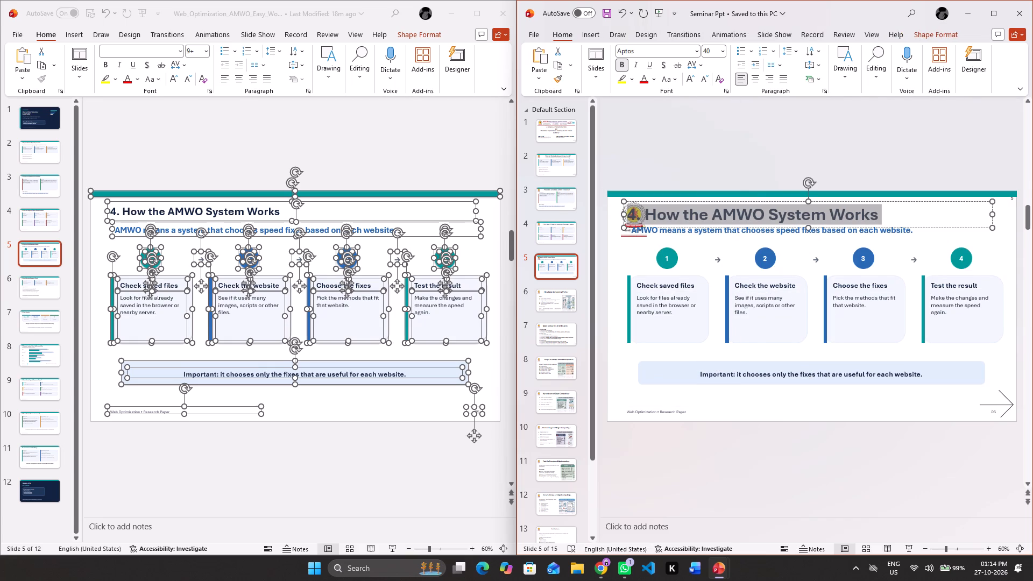
Remove the "4. " numbering from the start of slide 5's heading, leaving "How the AMWO System Works".
left_click(648, 211)
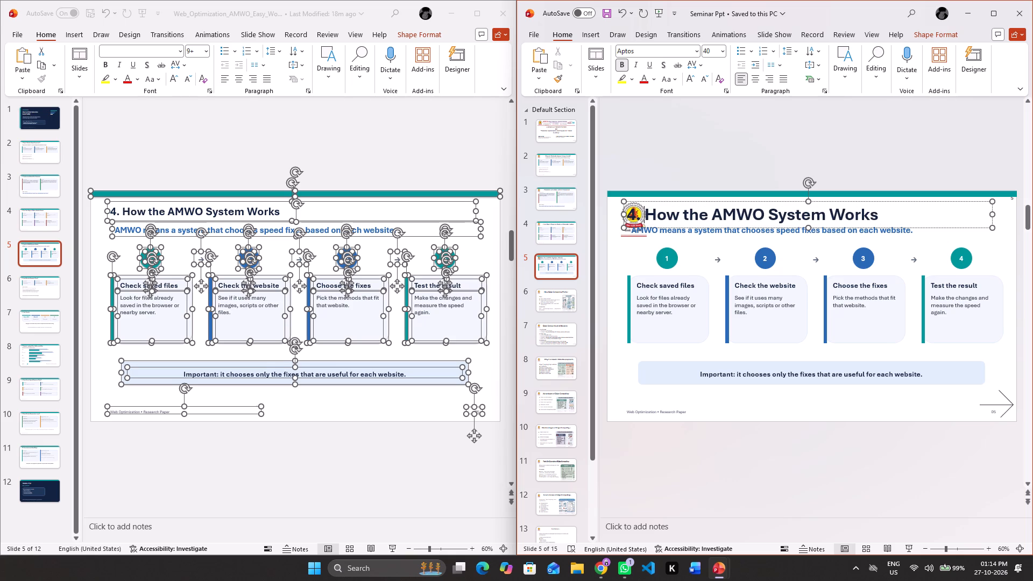
key("BackSpace")
key("BackSpace")
key("BackSpace")
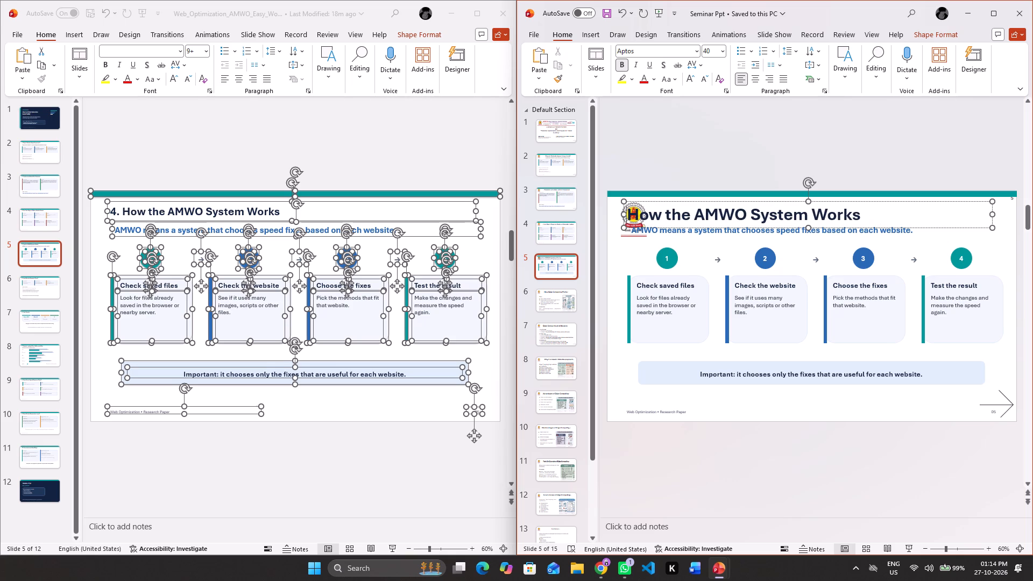
Shift the "How the AMWO System Works" heading sideways so it clears the logo, keeping it below the teal bar.
left_click_drag(712, 201, 755, 200)
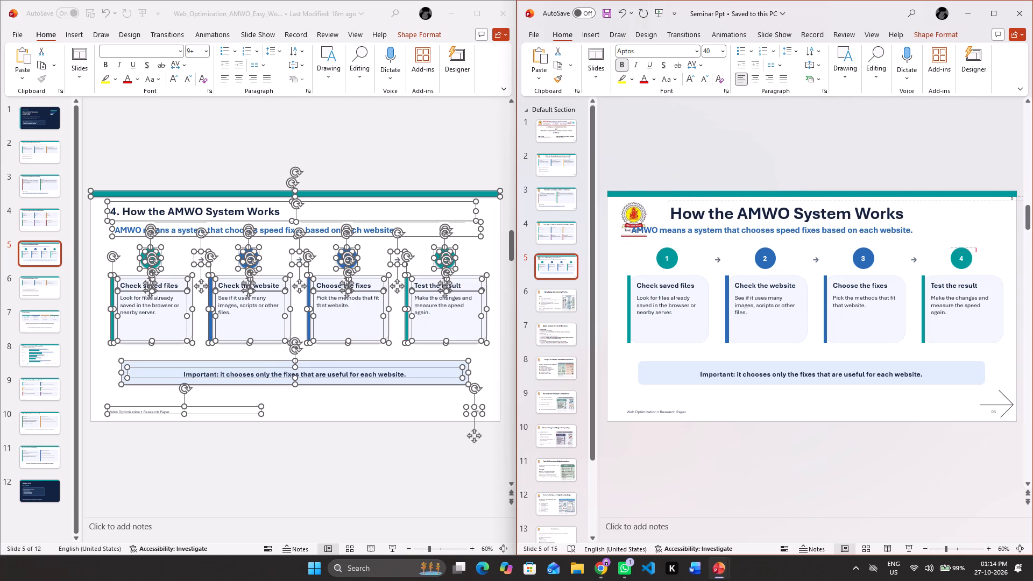
left_click_drag(755, 200, 758, 204)
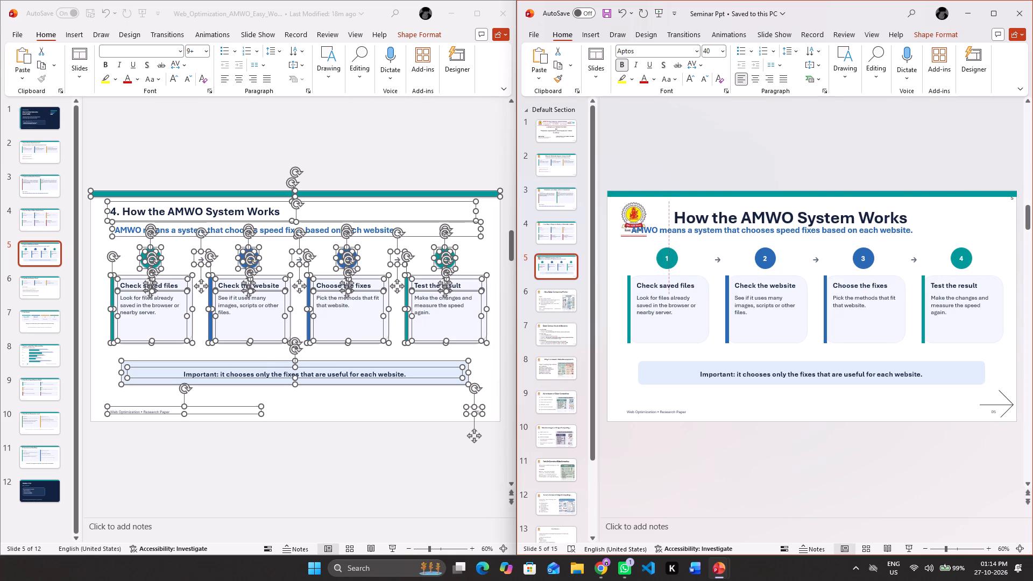
left_click_drag(758, 204, 759, 201)
Narrow the "AMWO means a system that chooses speed fixes…" subtitle box from its outer end to fit its text.
left_click(714, 227)
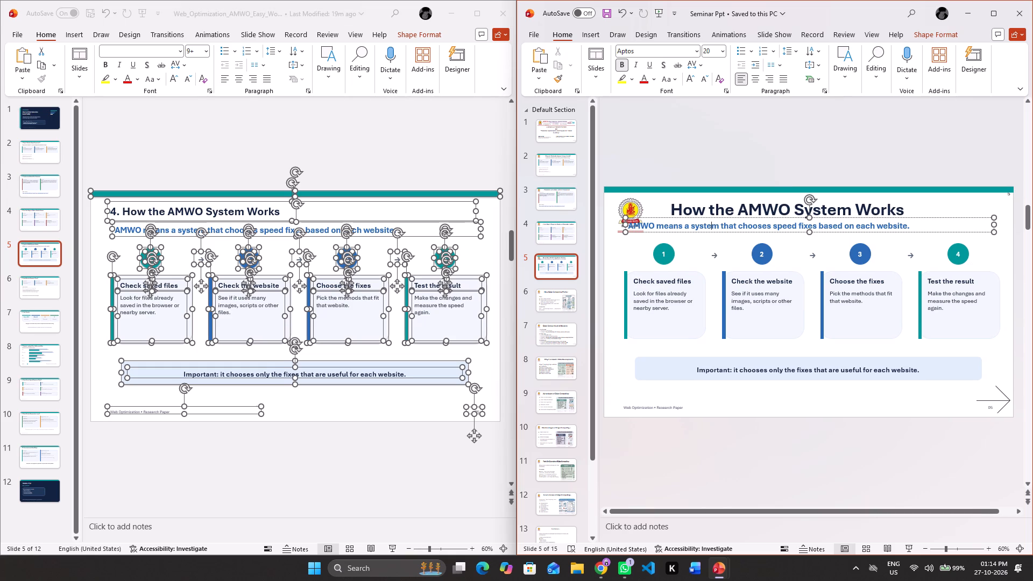
left_click_drag(995, 225, 920, 226)
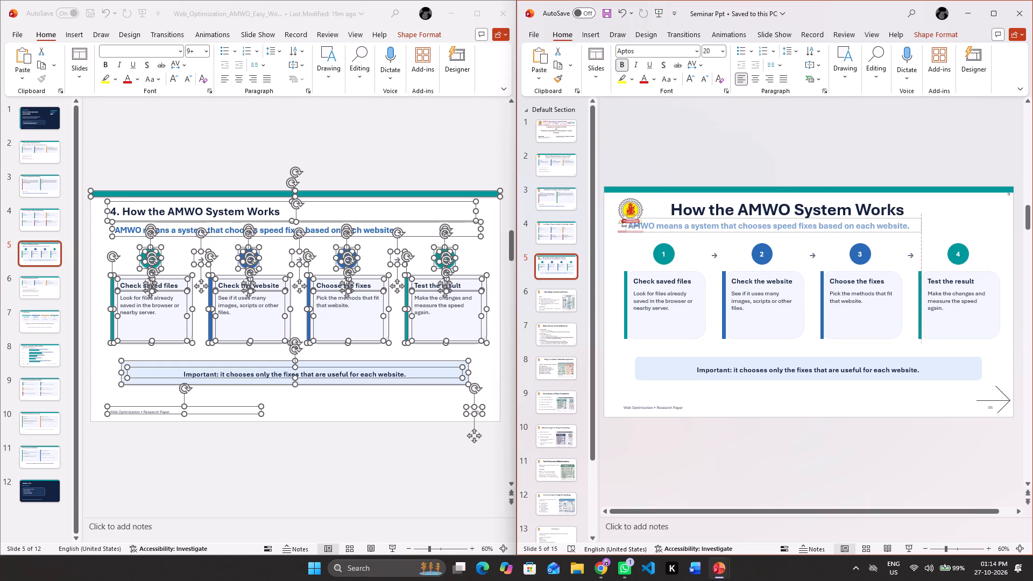
left_click_drag(920, 226, 917, 226)
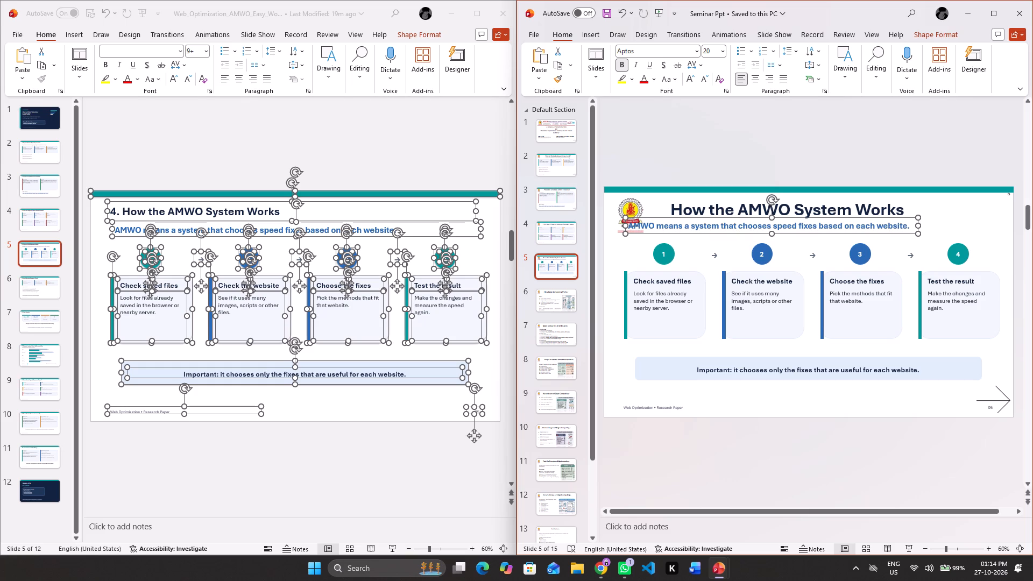
Move the AMWO subtitle clear of the logo and place it just beneath the slide heading.
left_click_drag(892, 216, 931, 215)
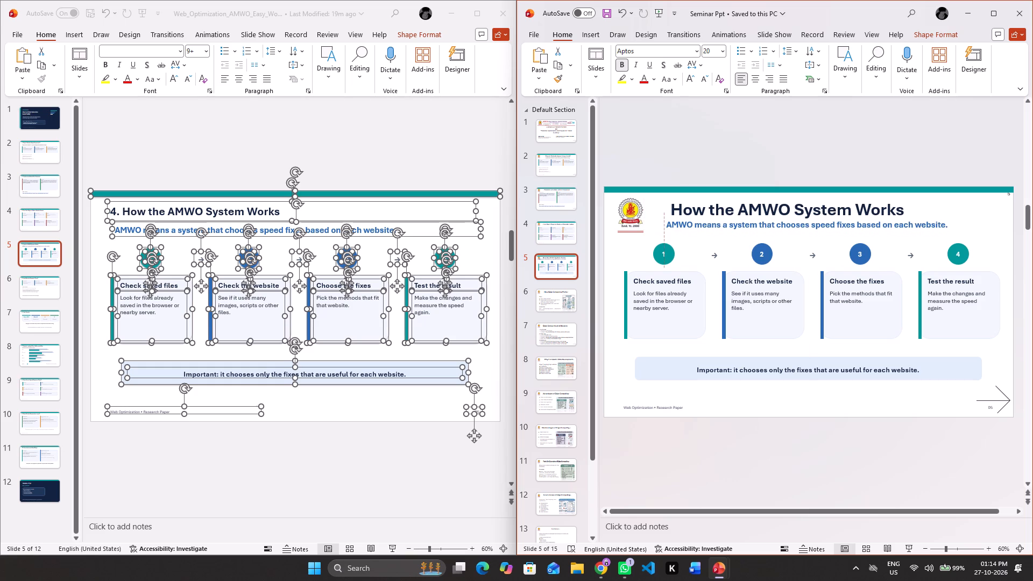
left_click_drag(931, 215, 929, 217)
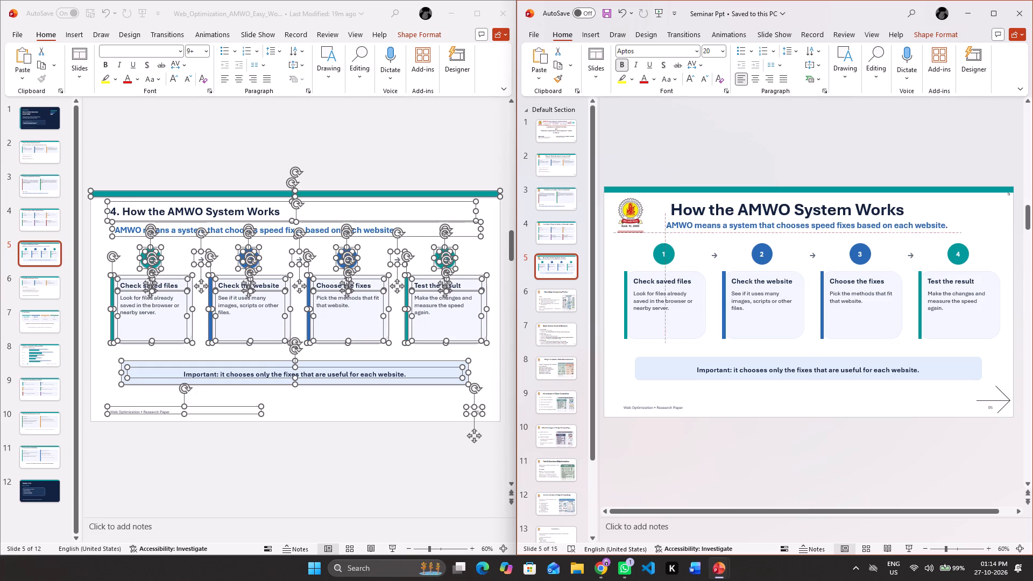
left_click_drag(929, 217, 924, 217)
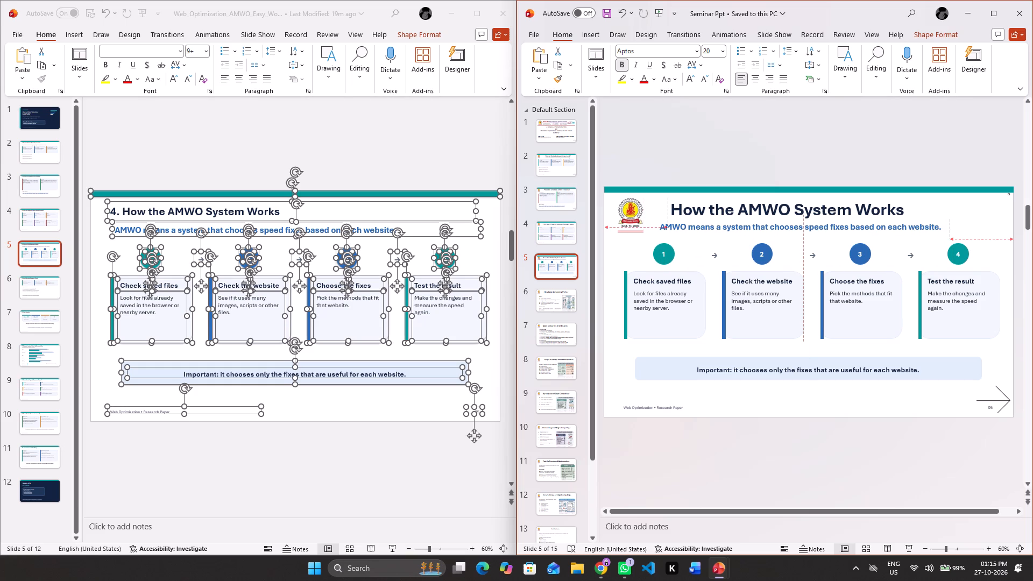
left_click_drag(924, 217, 938, 215)
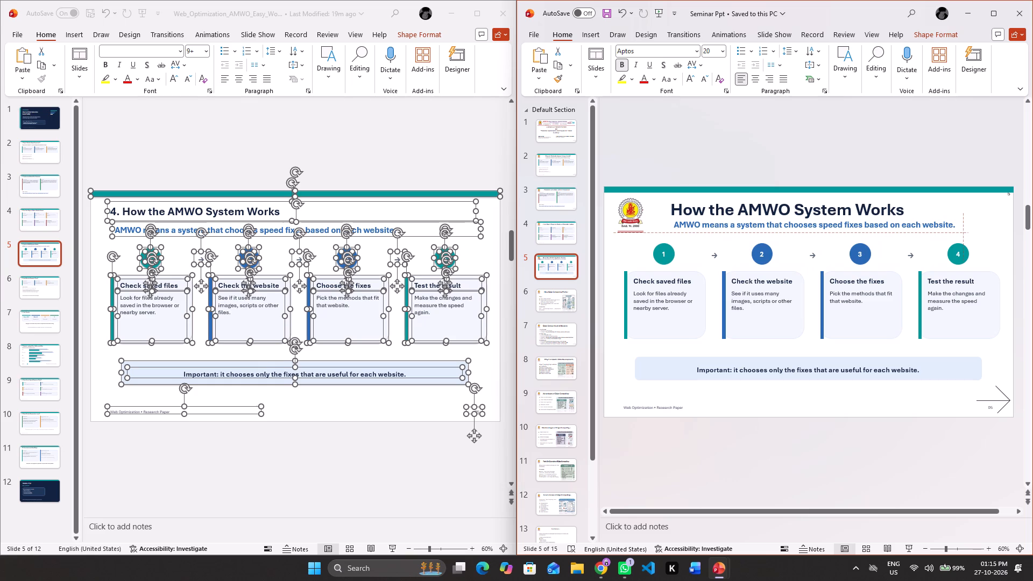
left_click_drag(938, 215, 940, 215)
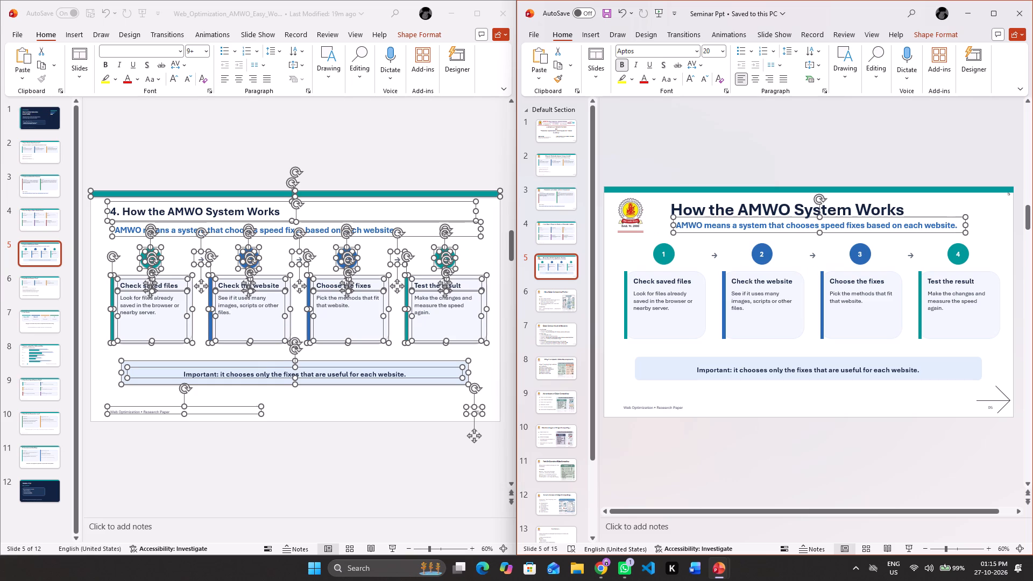
Shift the "How the AMWO System Works" heading further from the logo to centre it above the subtitle.
left_click(887, 207)
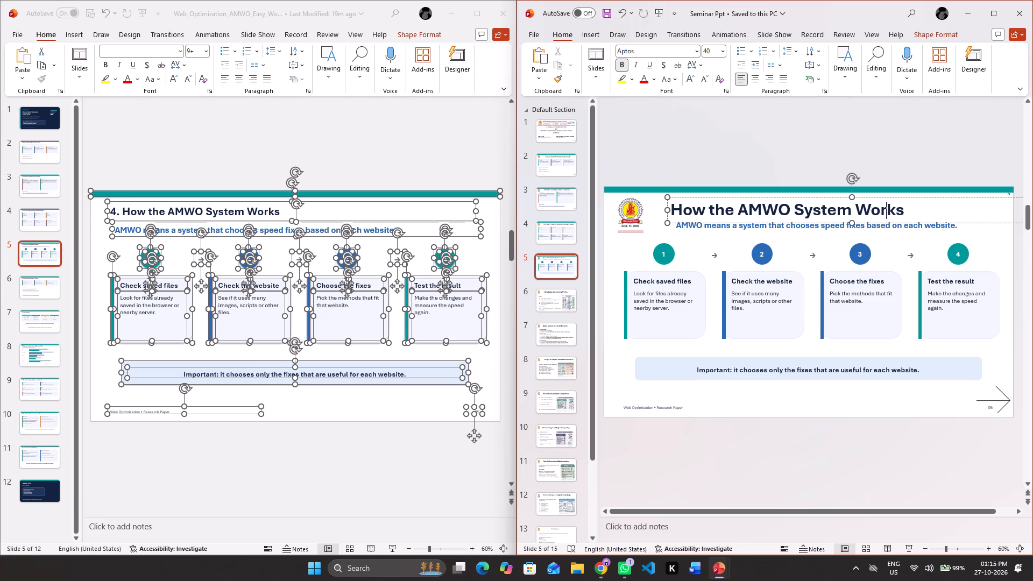
left_click_drag(887, 196, 914, 196)
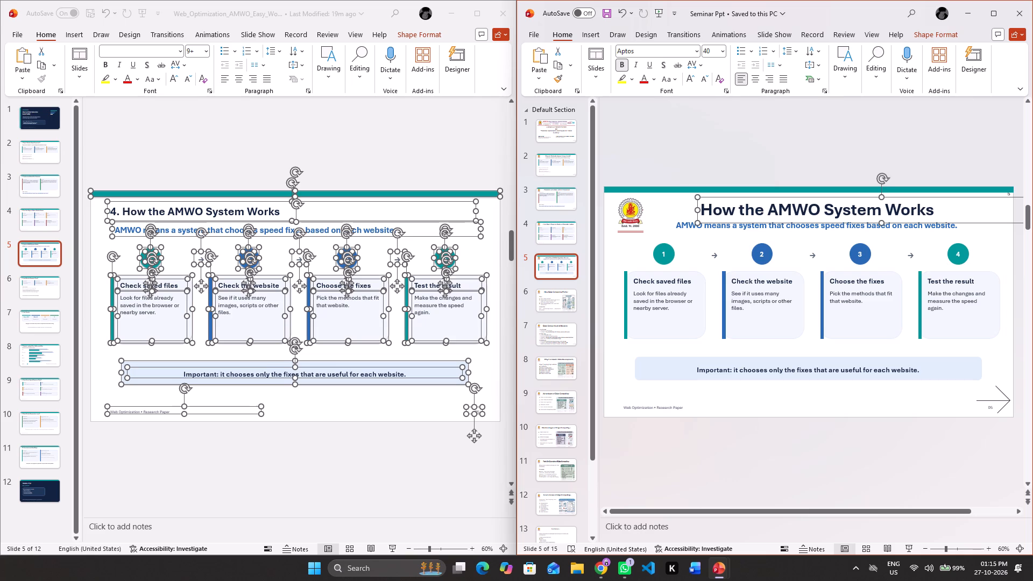
Narrow slide 5's heading text box from its outer end so it fits within the slide width.
left_click(974, 208)
scroll(974, 208, "down", 1, "ctrl")
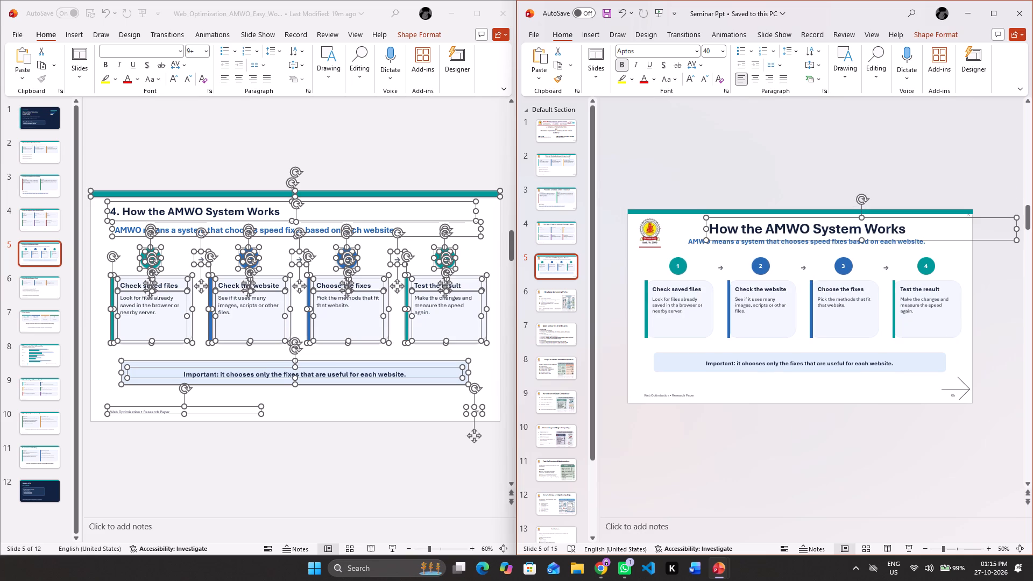
left_click_drag(1016, 229, 933, 230)
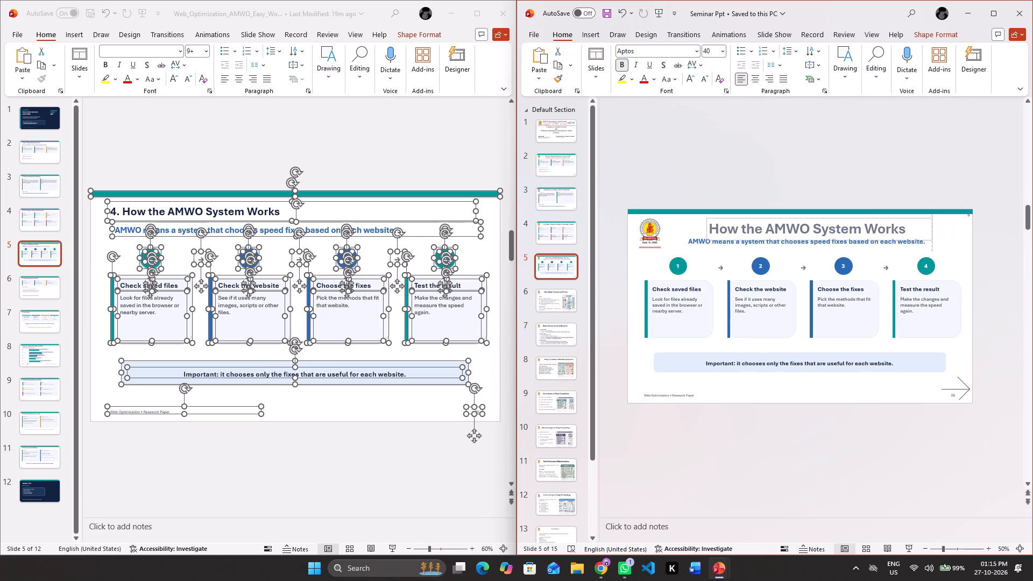
left_click_drag(933, 230, 940, 229)
left_click(966, 243)
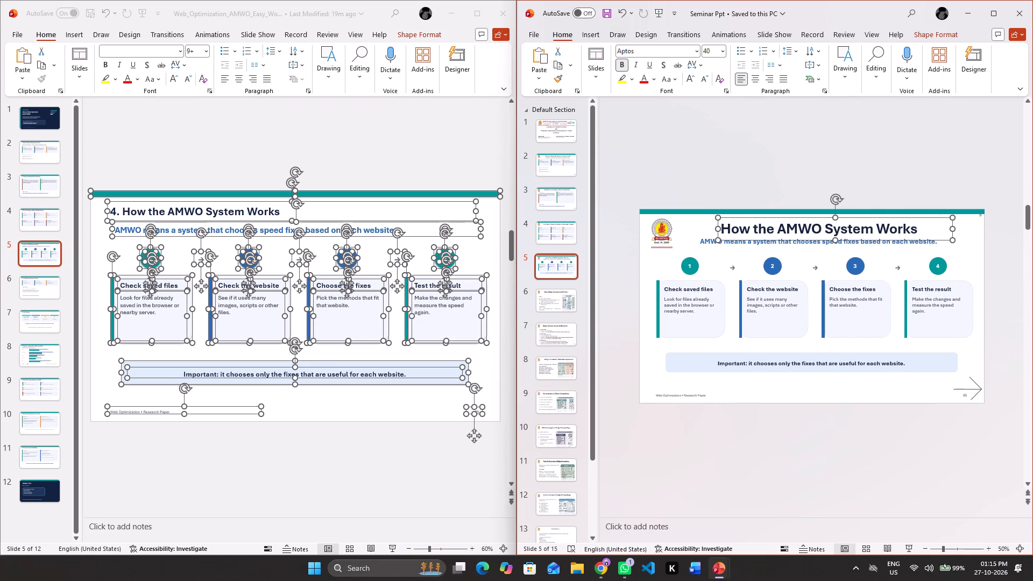
scroll(966, 243, "up", 1, "ctrl")
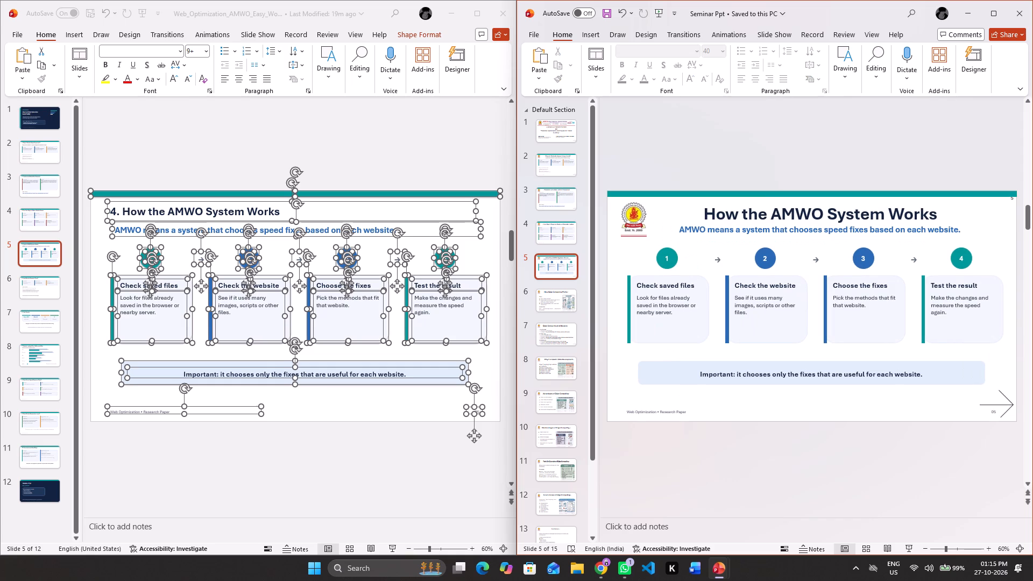
Delete the "Web Optimization • Research Paper" footer text box from slide 5.
left_click(699, 406)
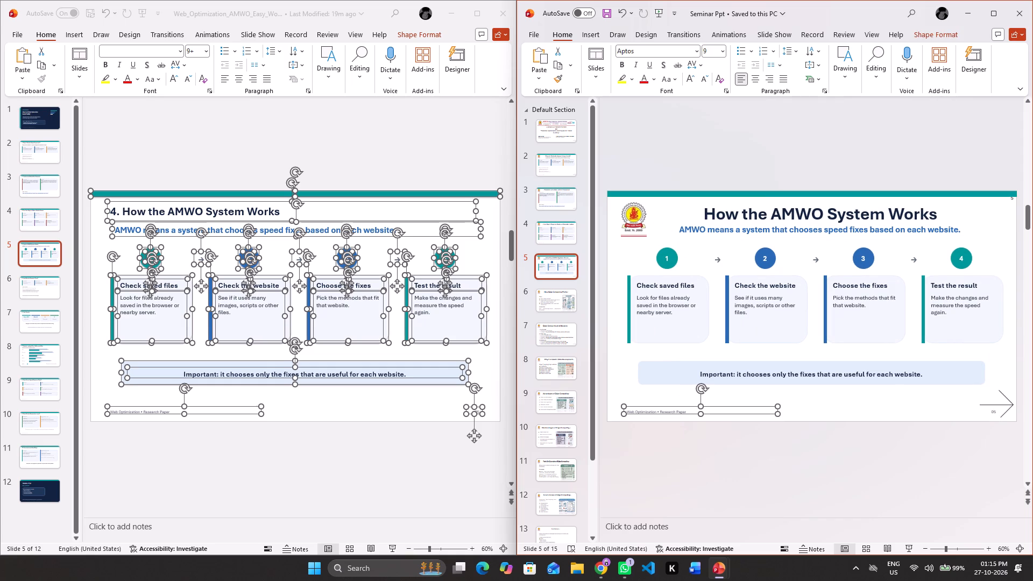
key("BackSpace")
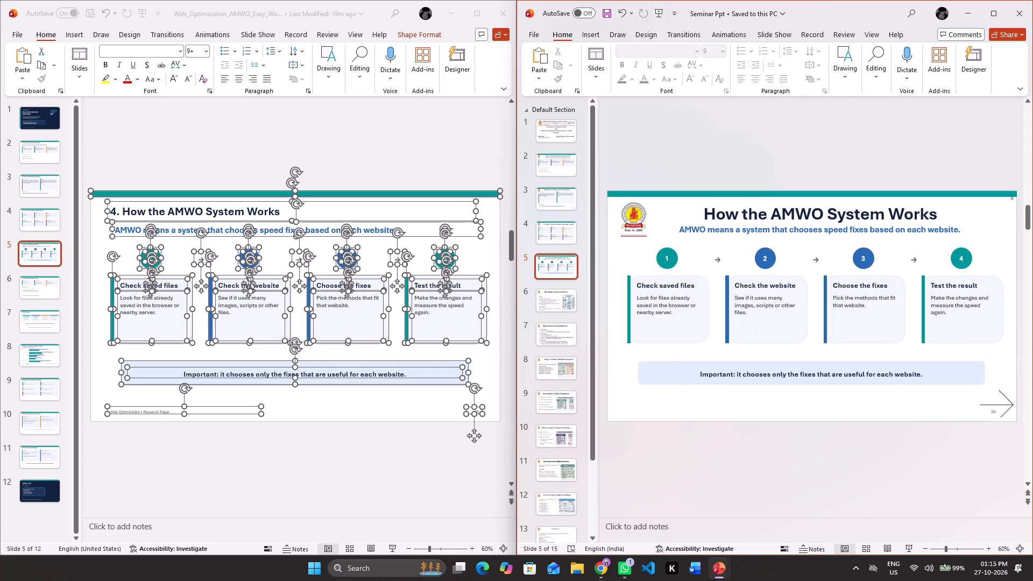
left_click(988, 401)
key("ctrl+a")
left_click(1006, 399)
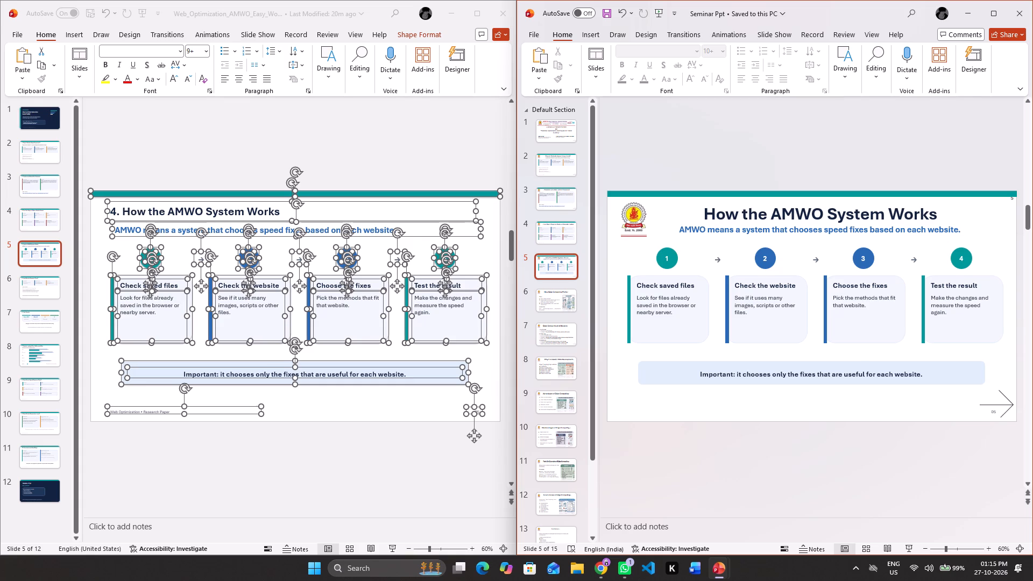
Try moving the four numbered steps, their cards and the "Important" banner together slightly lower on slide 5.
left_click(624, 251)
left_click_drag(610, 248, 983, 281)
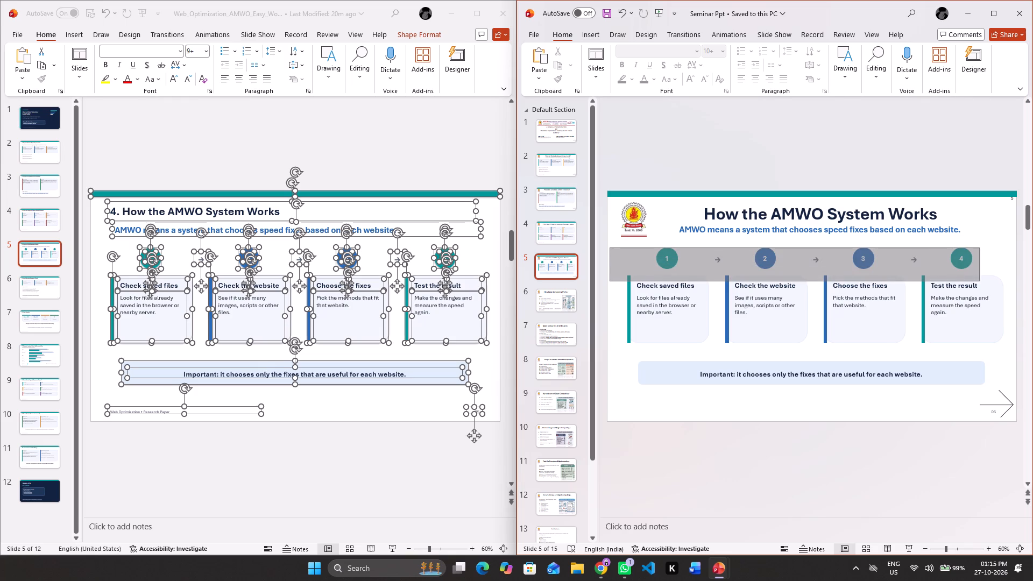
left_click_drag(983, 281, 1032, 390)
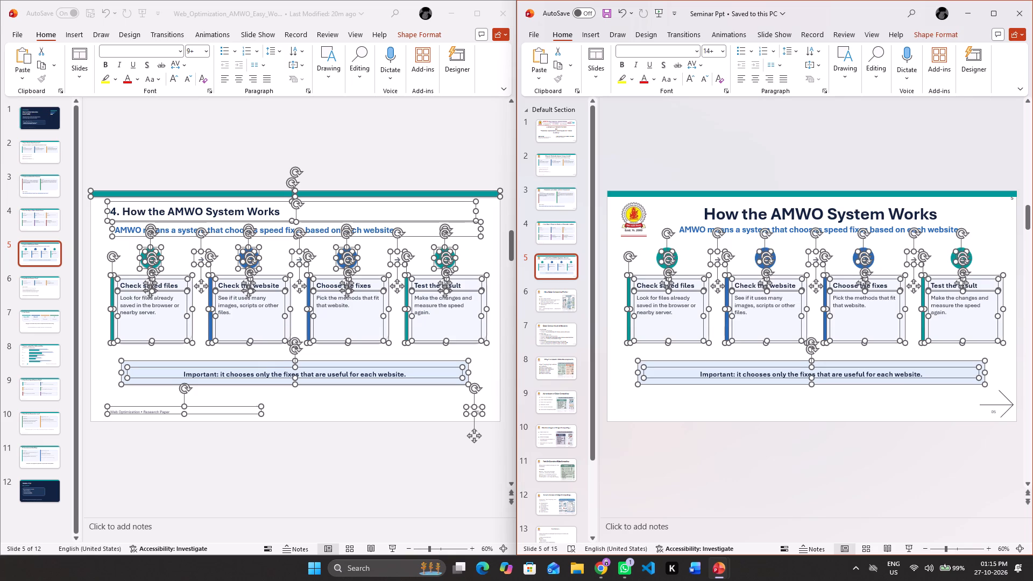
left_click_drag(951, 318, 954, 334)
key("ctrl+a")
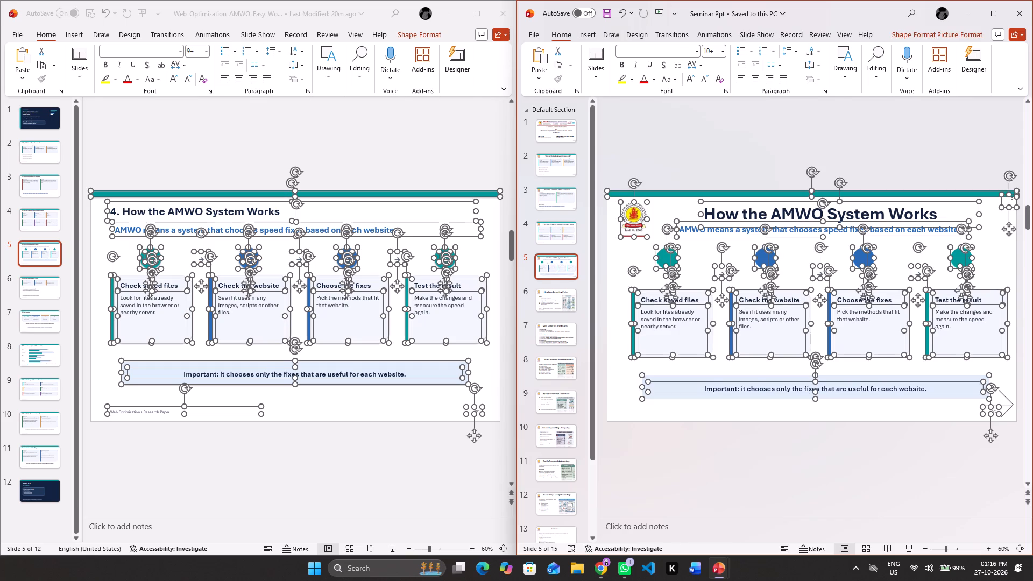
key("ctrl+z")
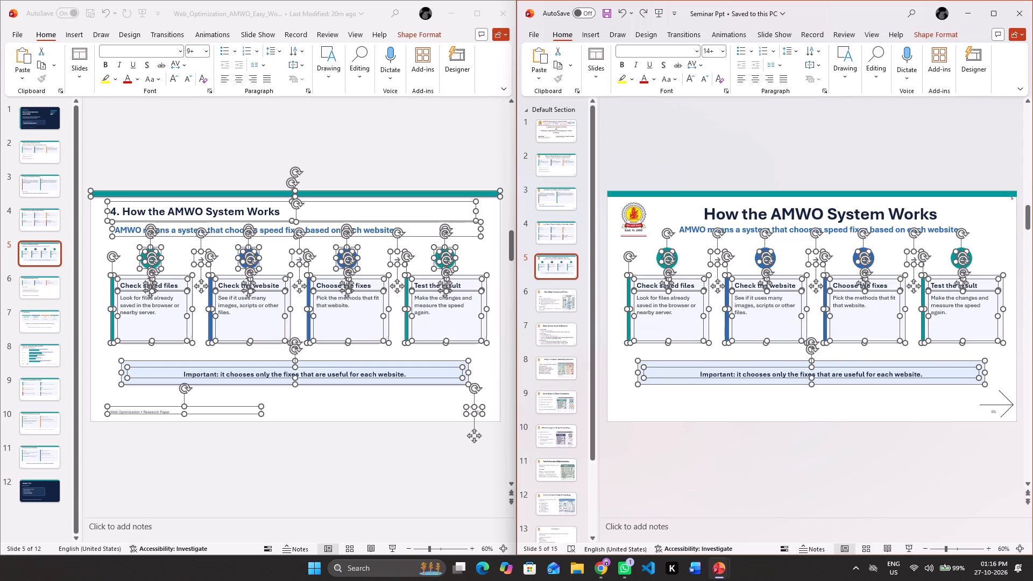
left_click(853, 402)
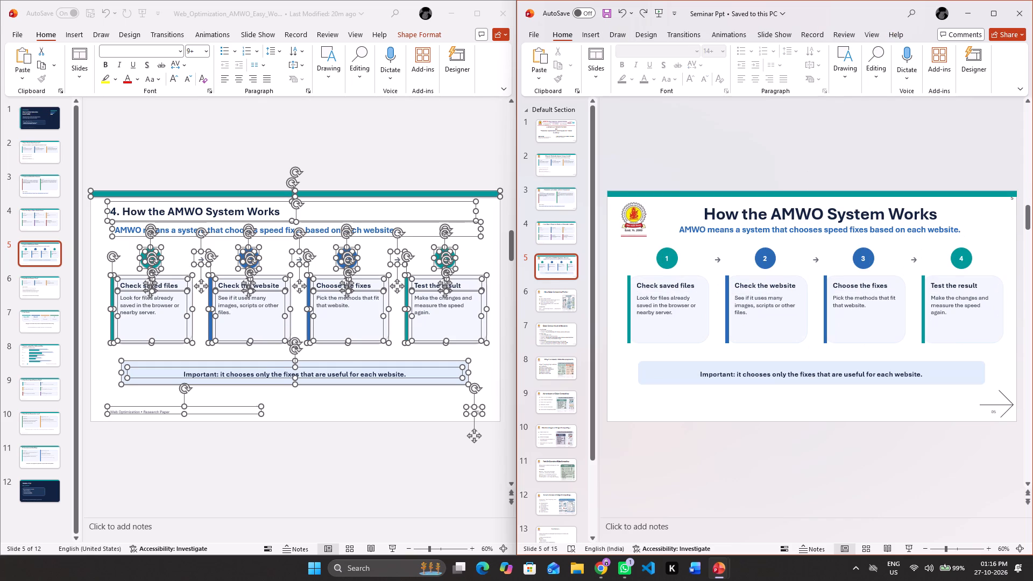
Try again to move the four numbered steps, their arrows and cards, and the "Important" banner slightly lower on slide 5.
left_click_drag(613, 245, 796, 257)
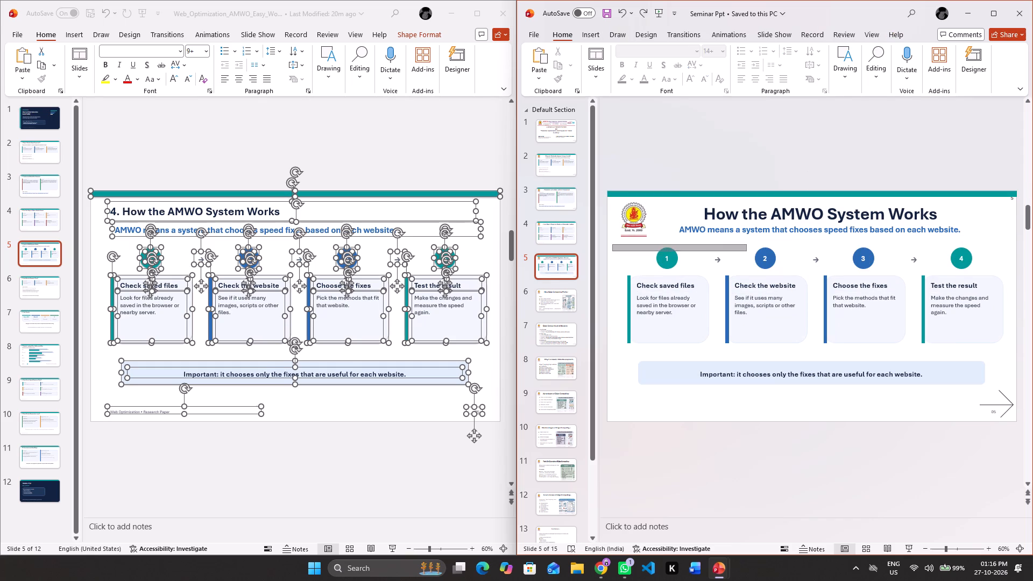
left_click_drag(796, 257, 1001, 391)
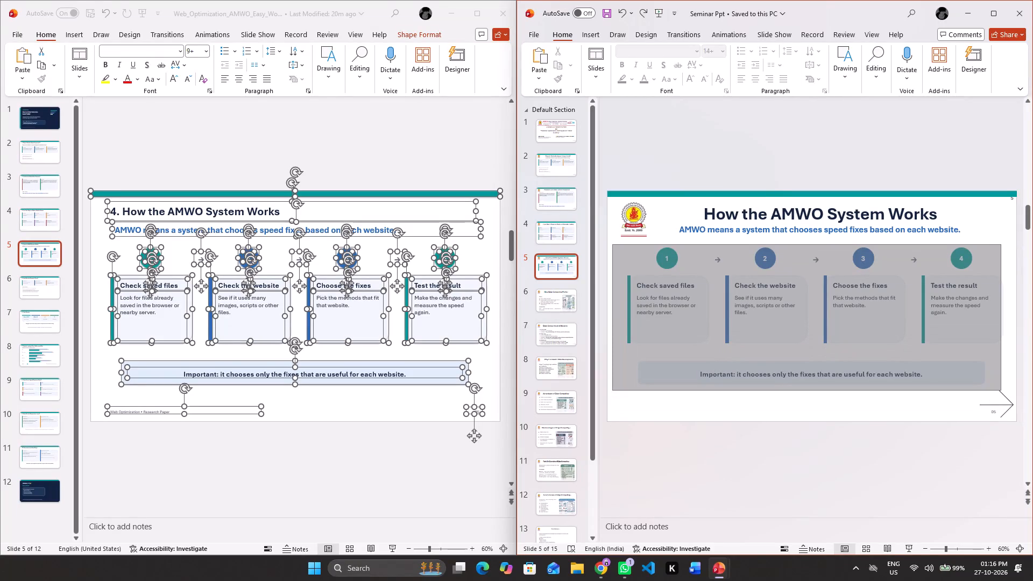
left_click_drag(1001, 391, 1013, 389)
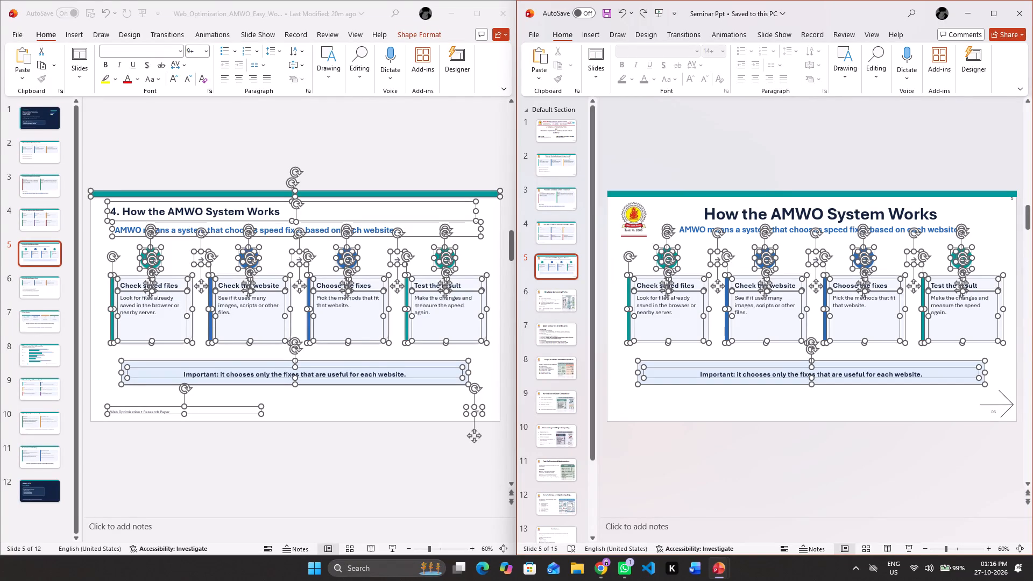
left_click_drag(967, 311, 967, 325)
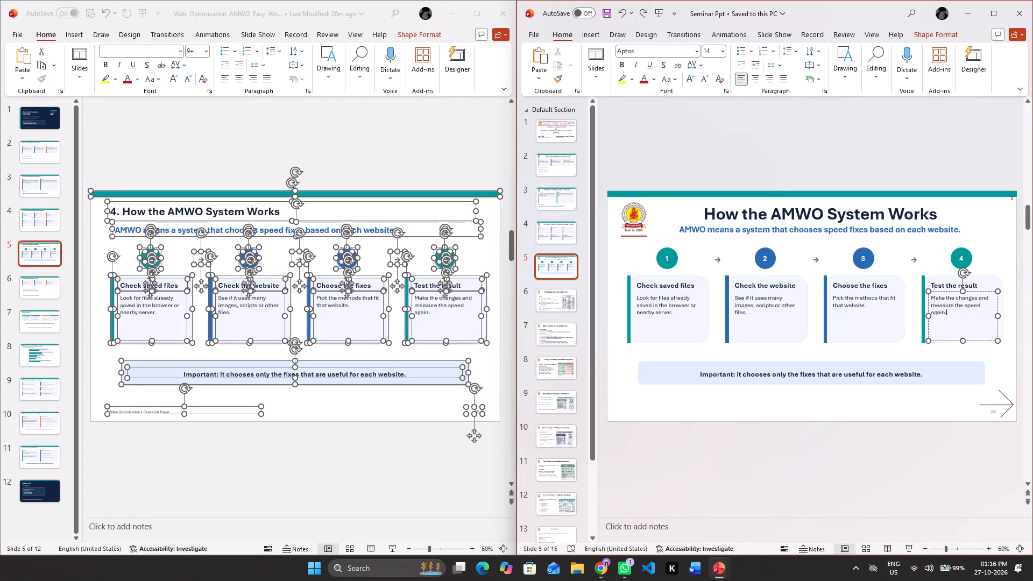
Move slide 5's four numbered steps, arrows, cards and "Important" banner together slightly lower, widening the gap beneath the subtitle.
left_click_drag(617, 242, 623, 242)
left_click_drag(623, 242, 1013, 395)
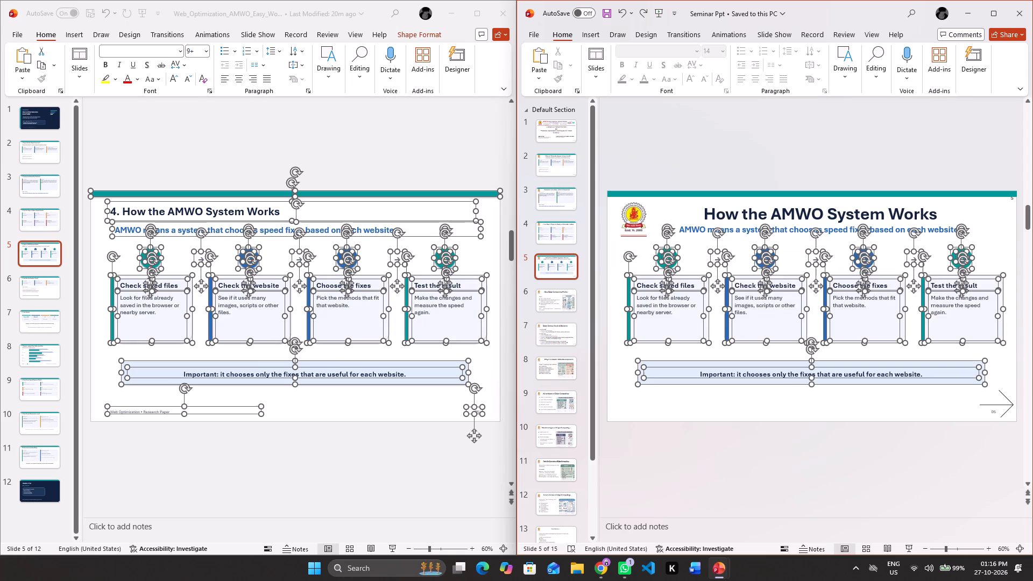
left_click_drag(964, 358, 964, 368)
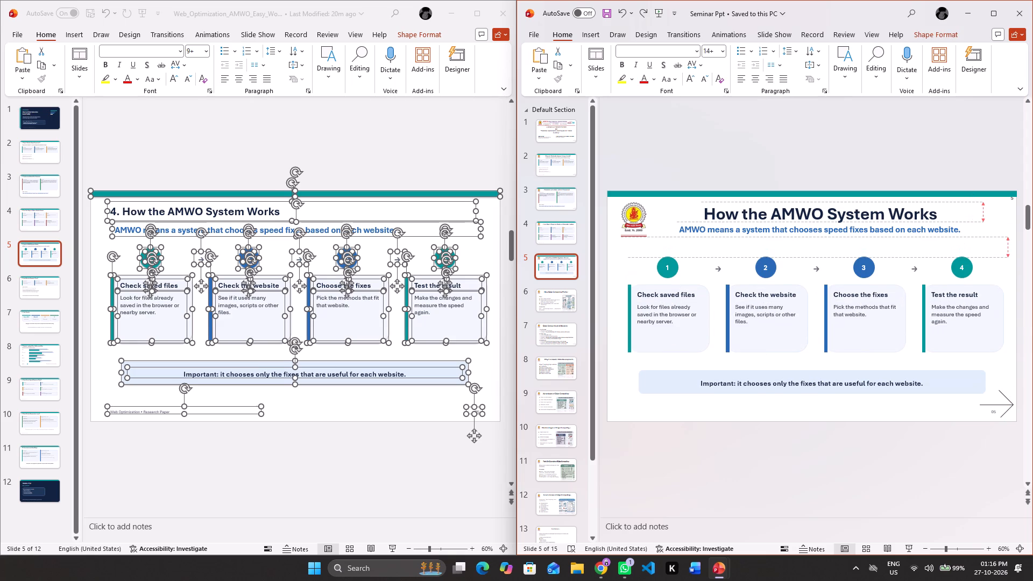
left_click_drag(964, 368, 962, 364)
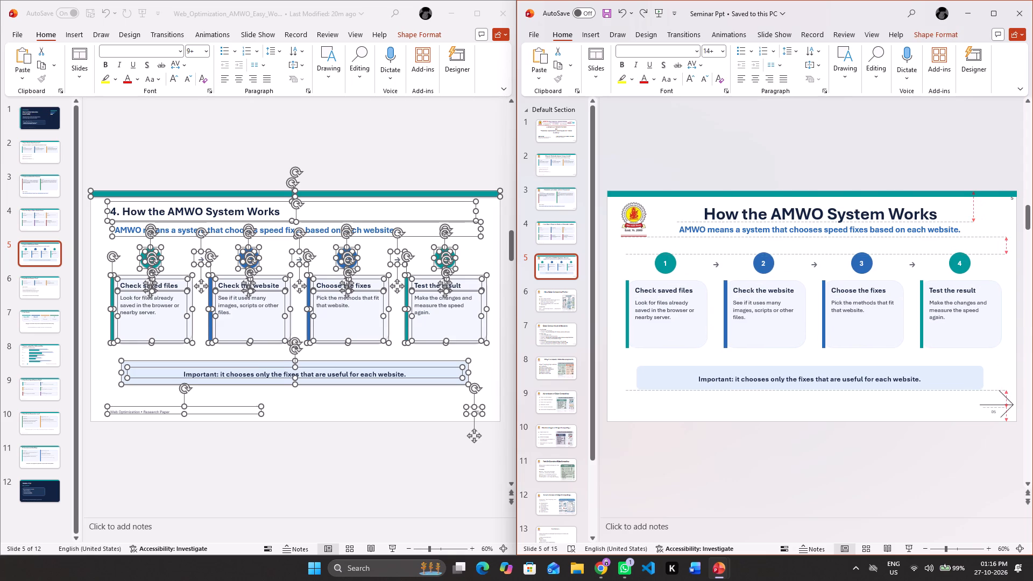
left_click_drag(962, 364, 962, 365)
left_click(1007, 364)
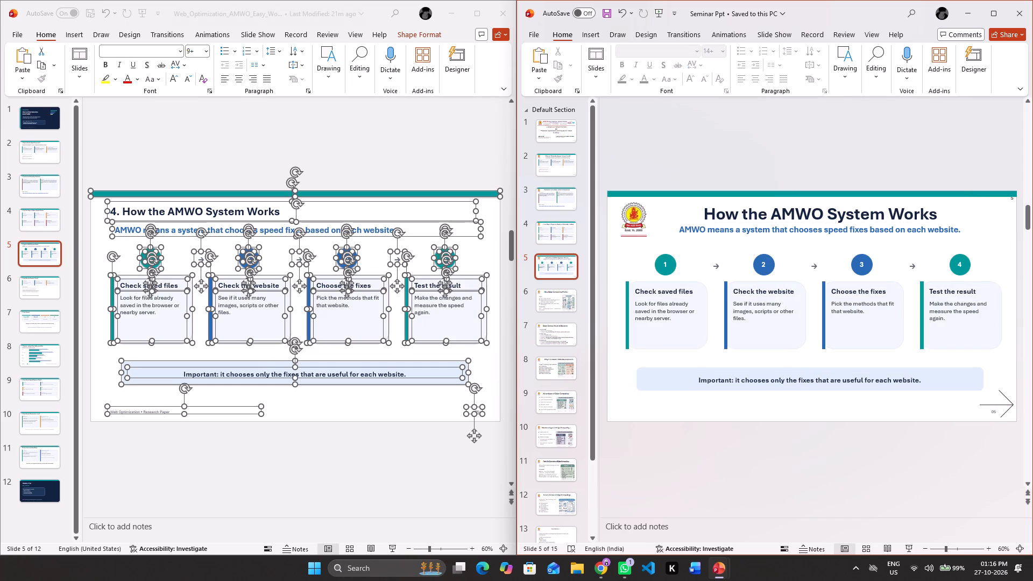
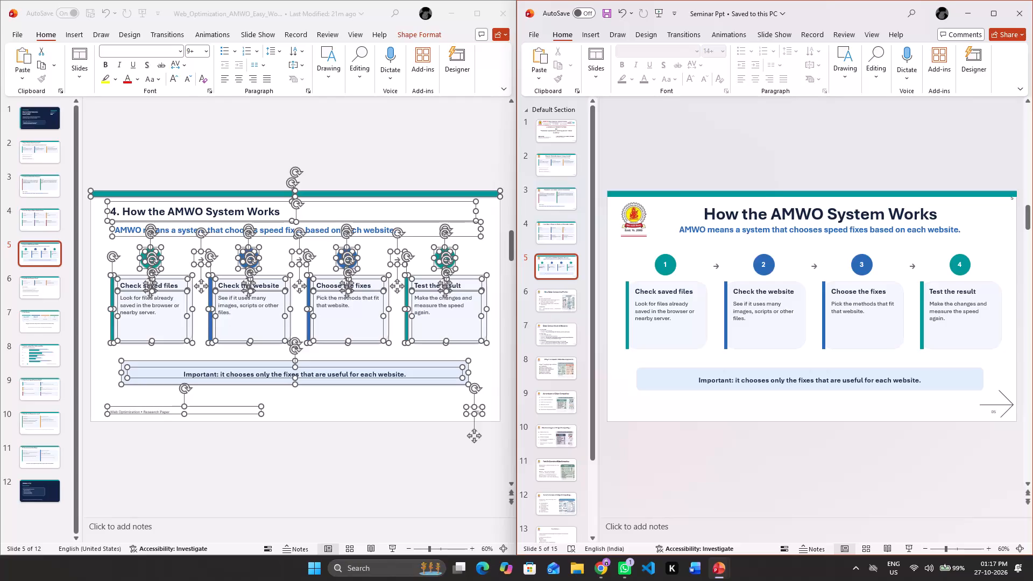
Move the blue "AMWO means a system…" subtitle on slide 5 slightly lower beneath the title.
left_click(897, 236)
left_click_drag(897, 236, 897, 239)
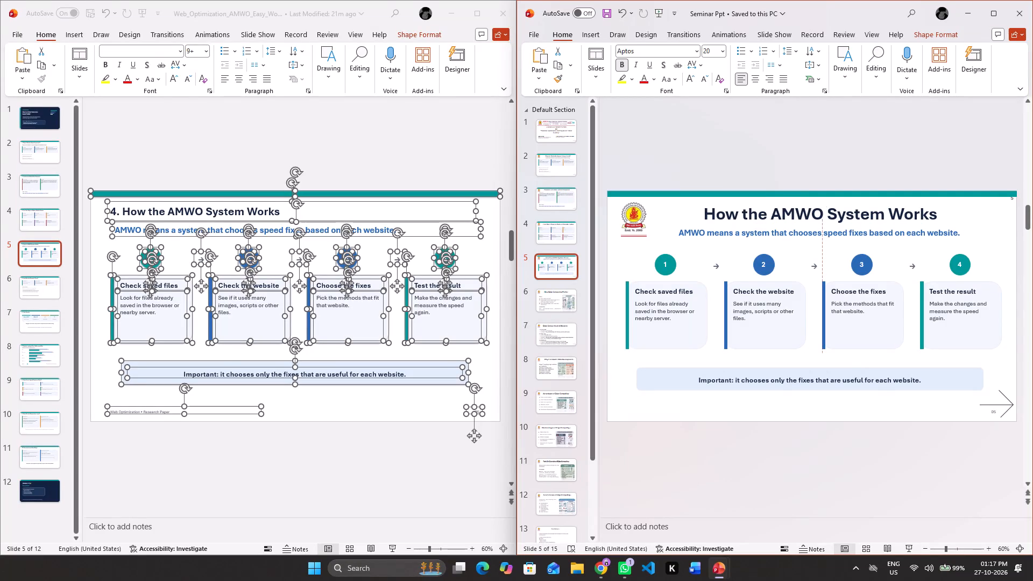
left_click_drag(897, 239, 898, 240)
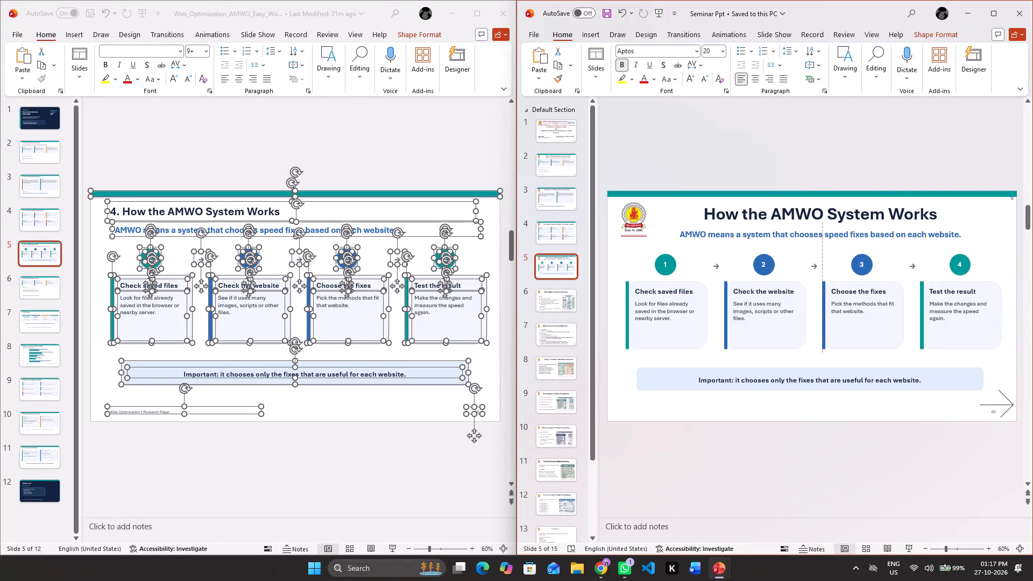
left_click_drag(898, 240, 897, 240)
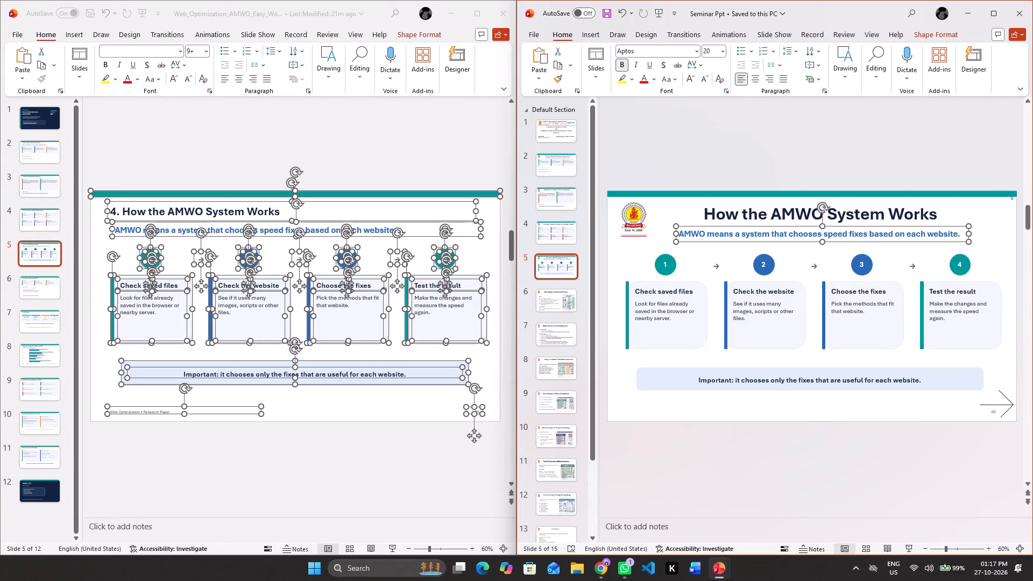
left_click(991, 229)
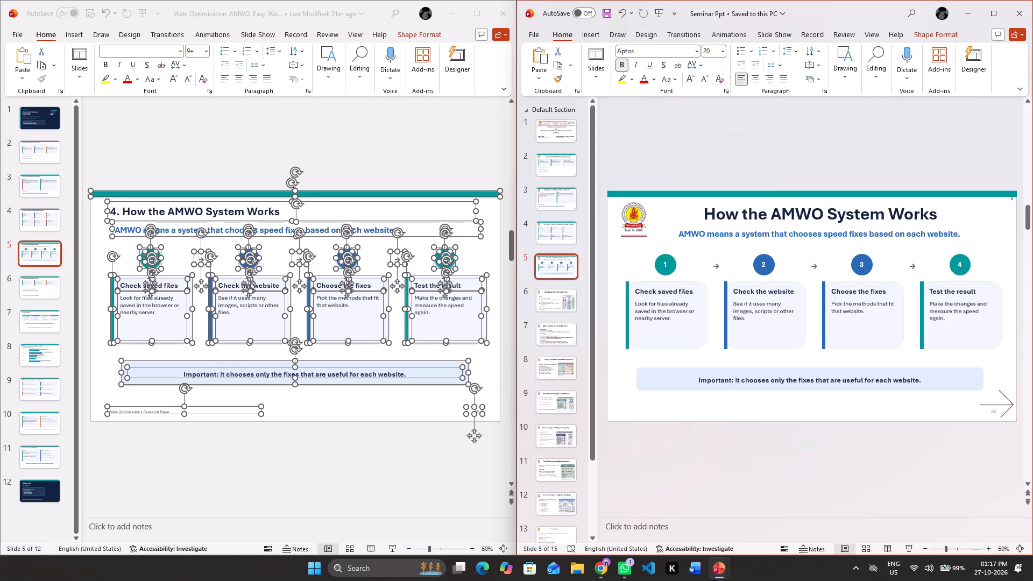
Replace slide 6's title in the Seminar Ppt with "How Was the Research Done?" copied from slide 6 of the Web_Optimization deck.
left_click(541, 299)
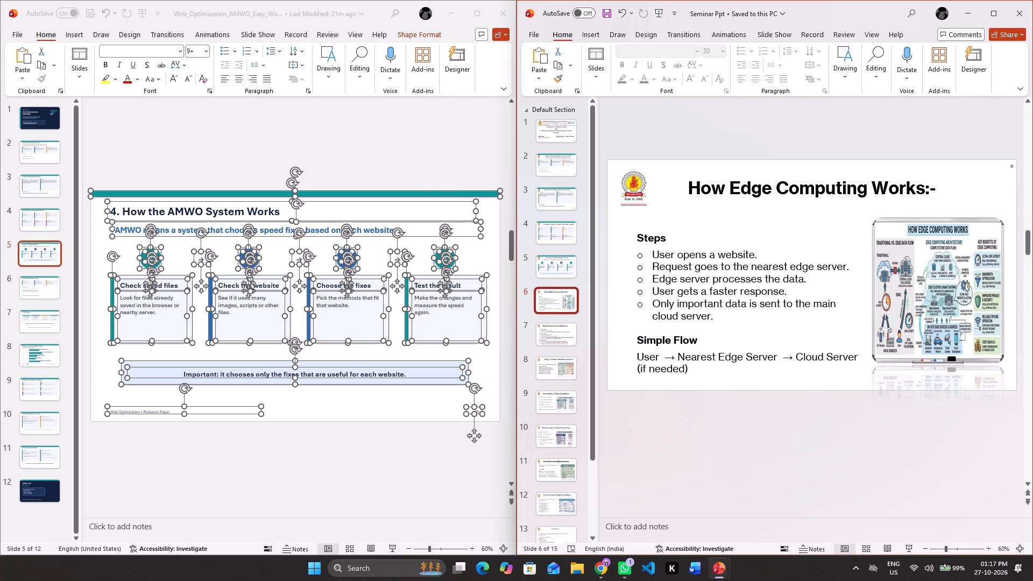
left_click(741, 193)
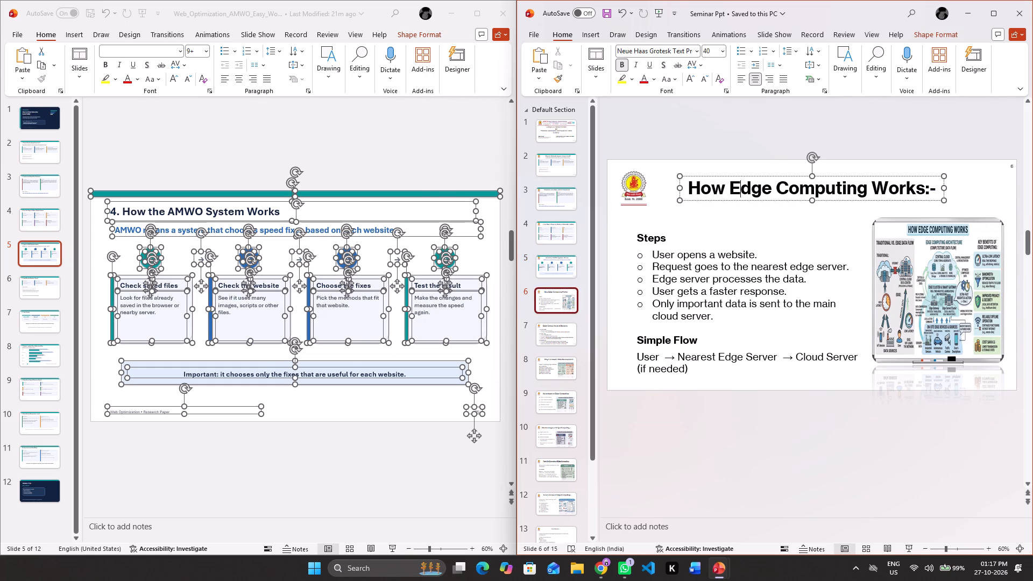
left_click(51, 282)
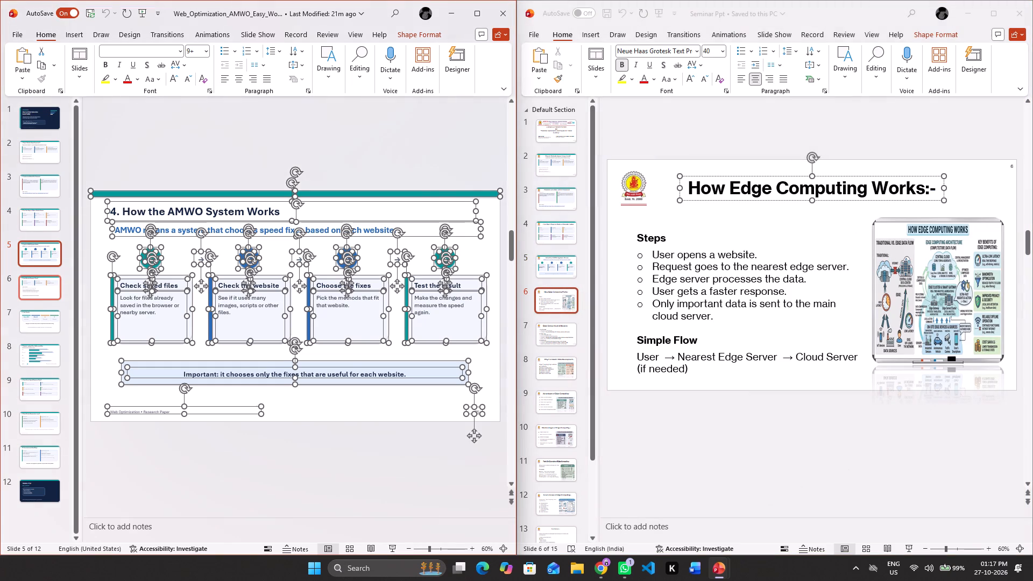
double_click(51, 282)
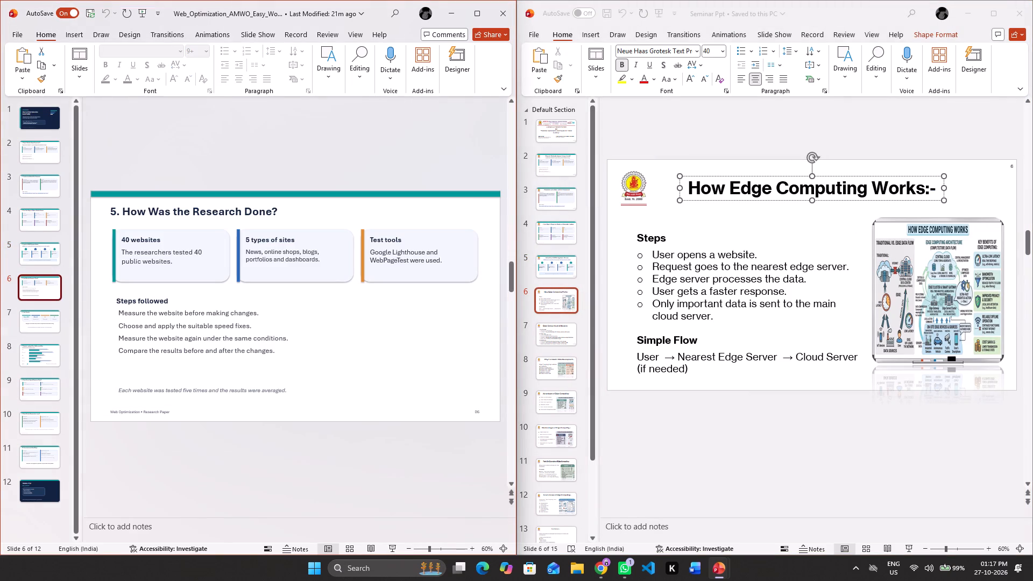
left_click_drag(123, 212, 133, 212)
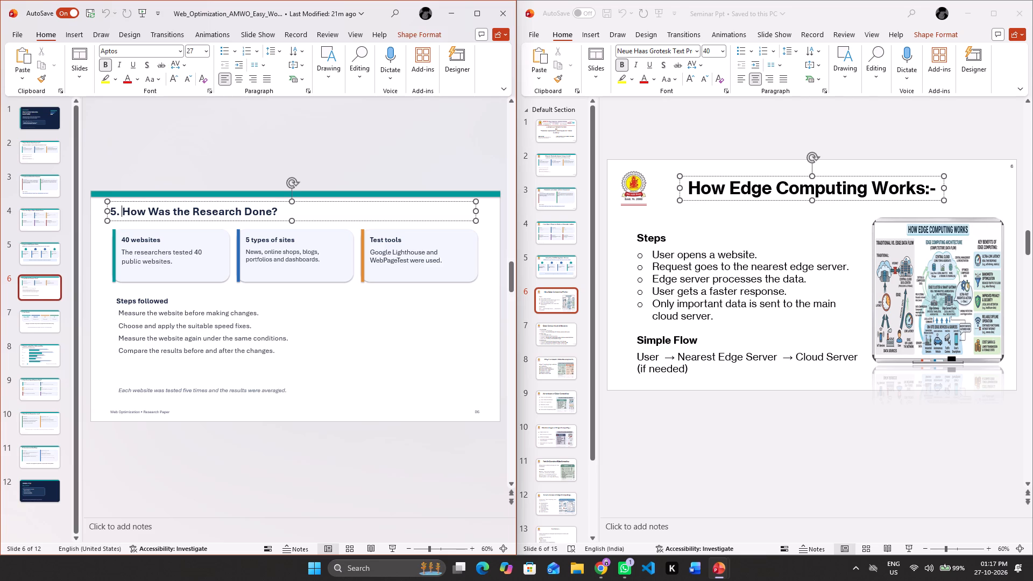
left_click_drag(133, 212, 298, 206)
key("ctrl+c")
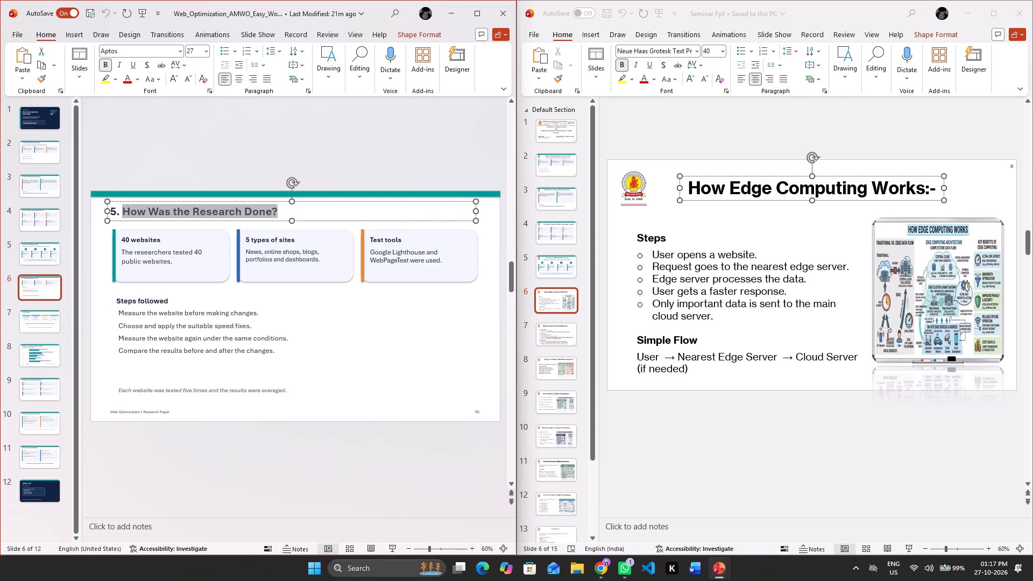
left_click(913, 188)
key("ctrl+a")
key("BackSpace")
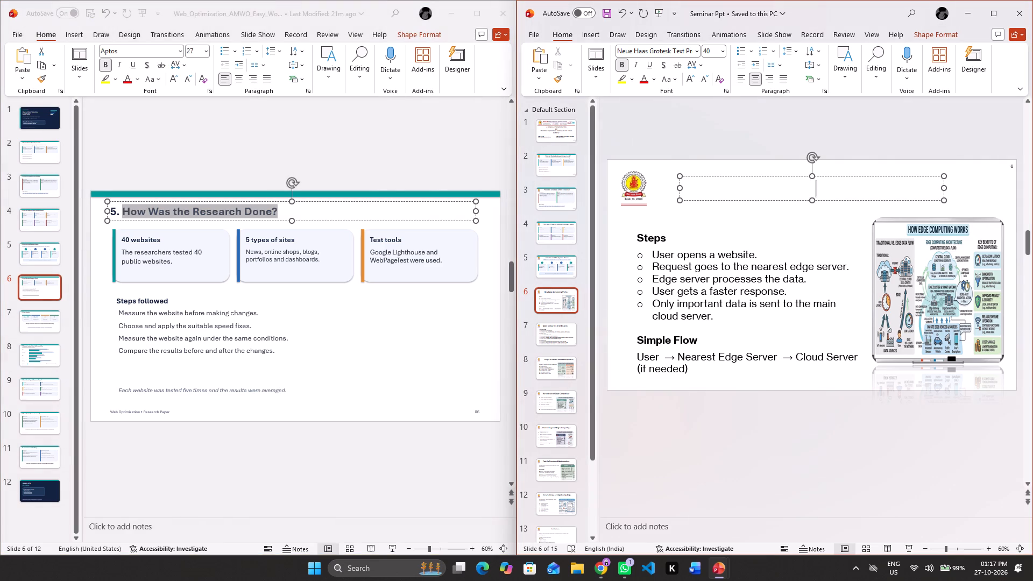
key("ctrl+v")
left_click(913, 188, "ctrl")
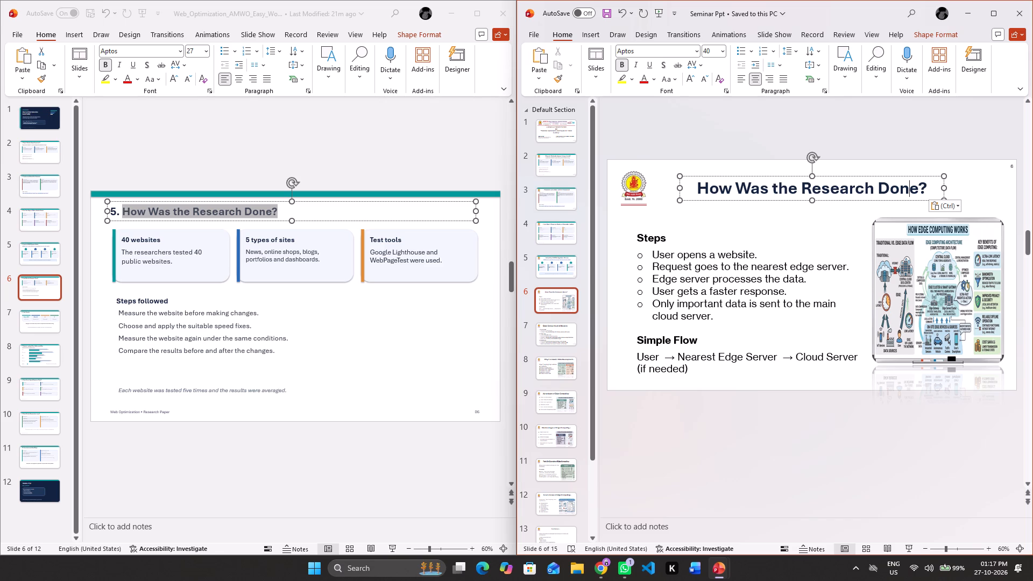
Delete the edge computing picture and the old "Steps" and "Simple Flow" text from slide 6 of the Seminar Ppt.
left_click(890, 252)
key("Delete")
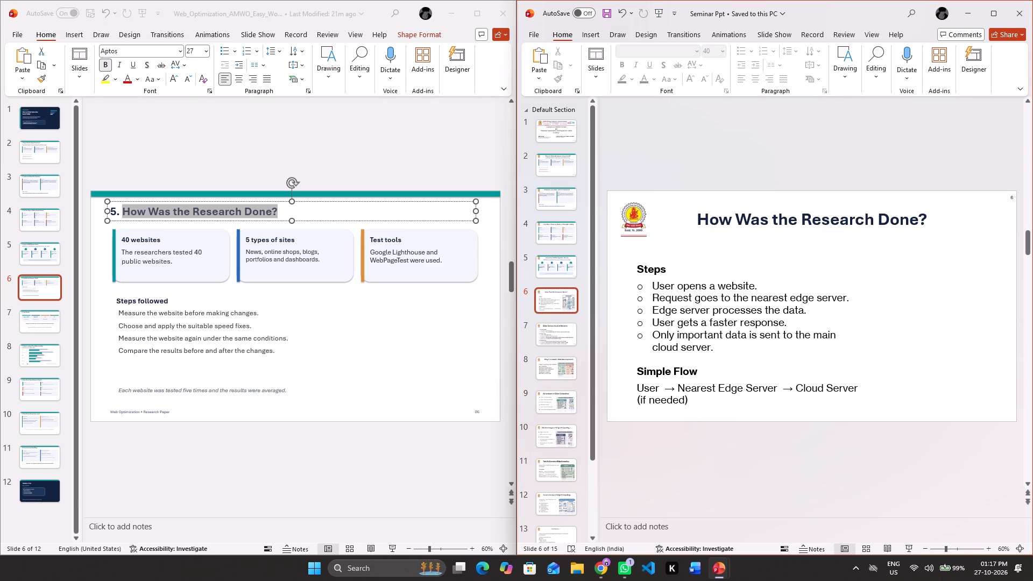
left_click_drag(618, 257, 830, 359)
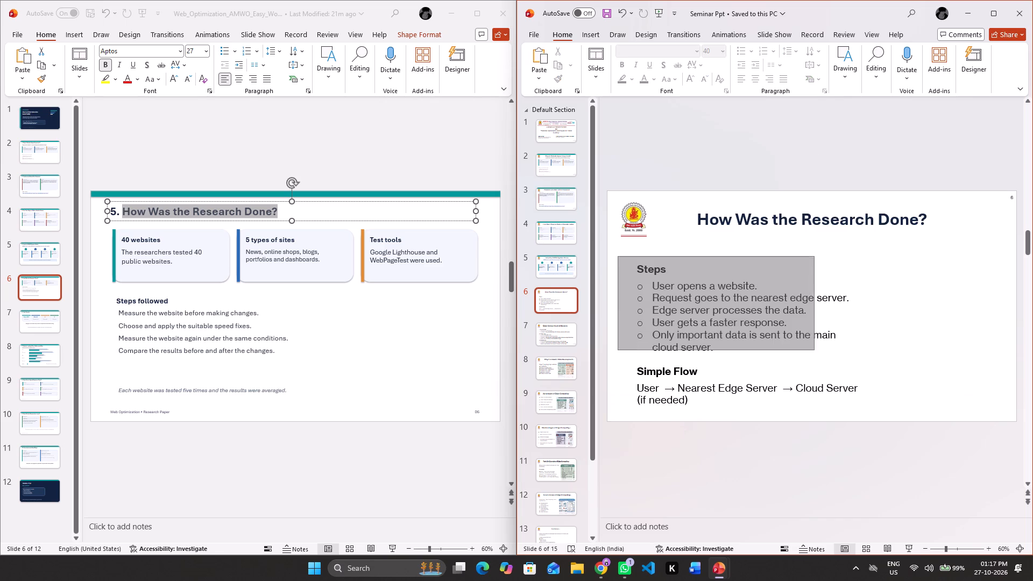
left_click_drag(830, 359, 905, 424)
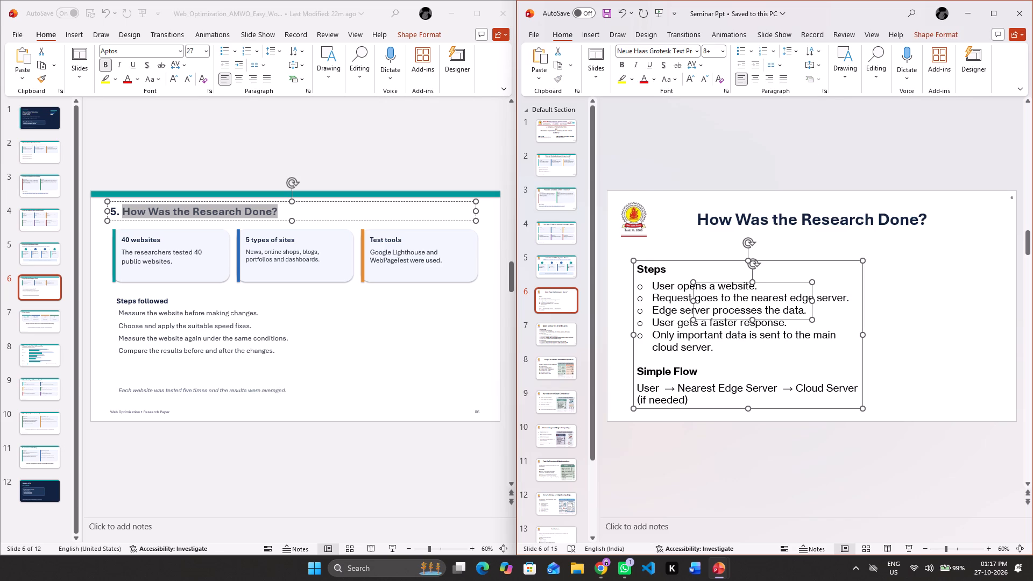
key("BackSpace")
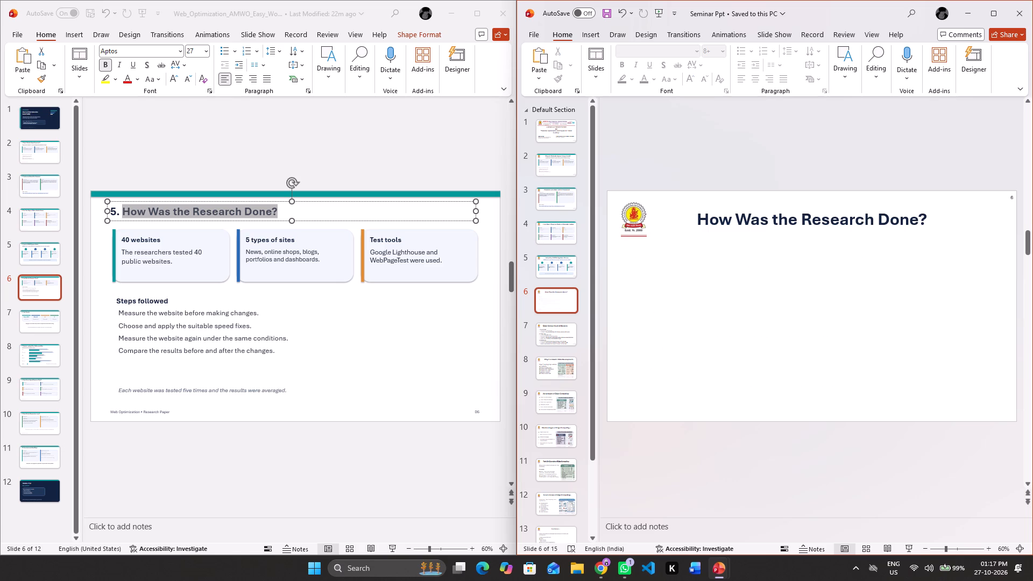
Copy everything on slide 6 of the Web_Optimization deck into slide 6 of the Seminar Ppt.
left_click(105, 243)
key("ctrl+a")
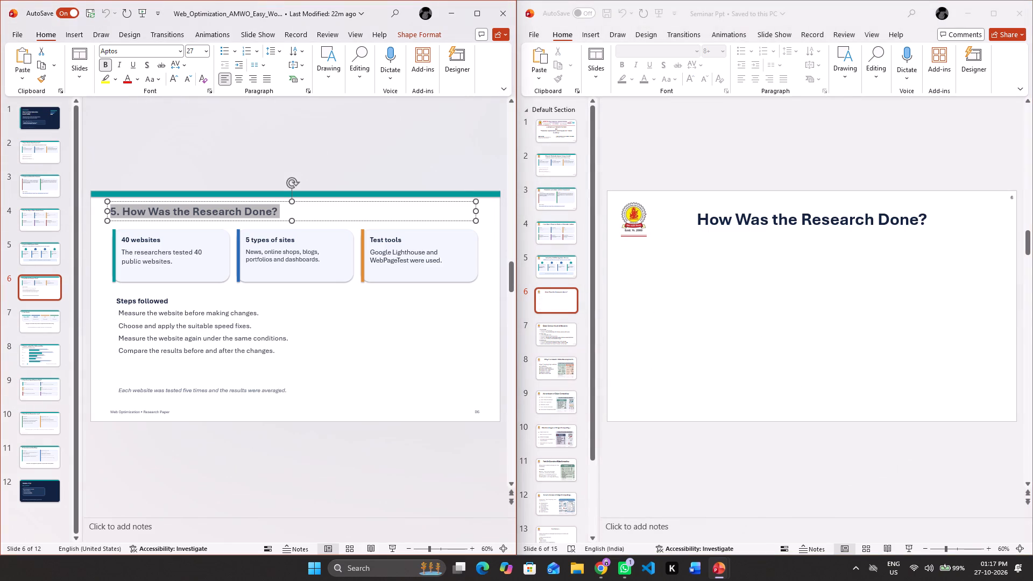
left_click(111, 260)
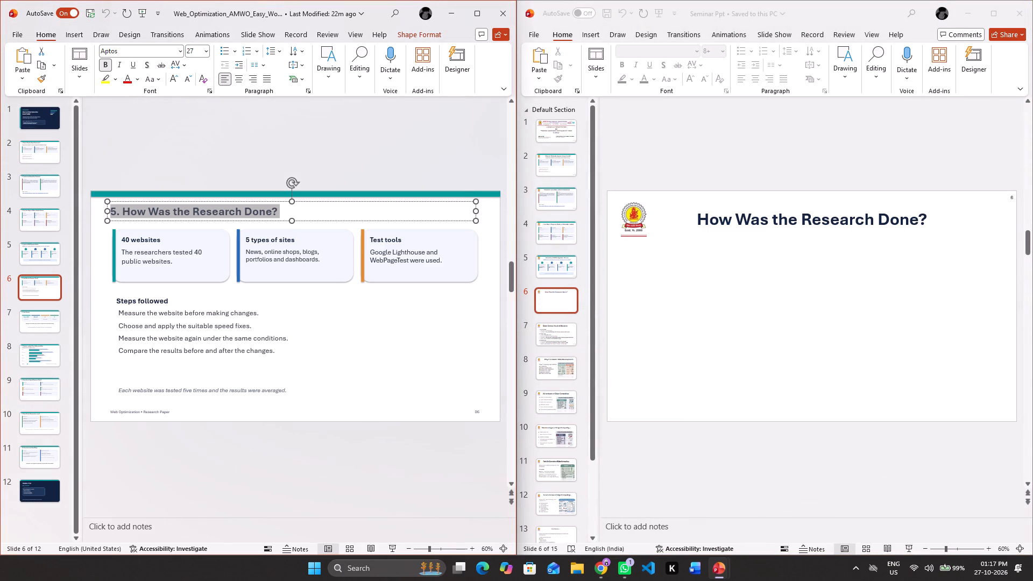
left_click(309, 342, "ctrl")
key("ctrl+a")
key("ctrl+c")
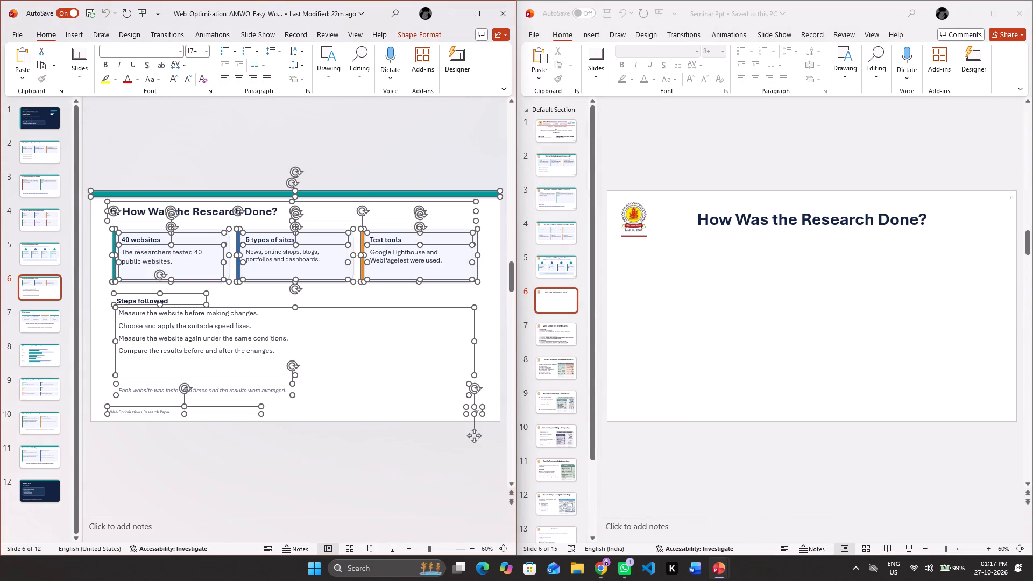
left_click(713, 250)
key("ctrl+v")
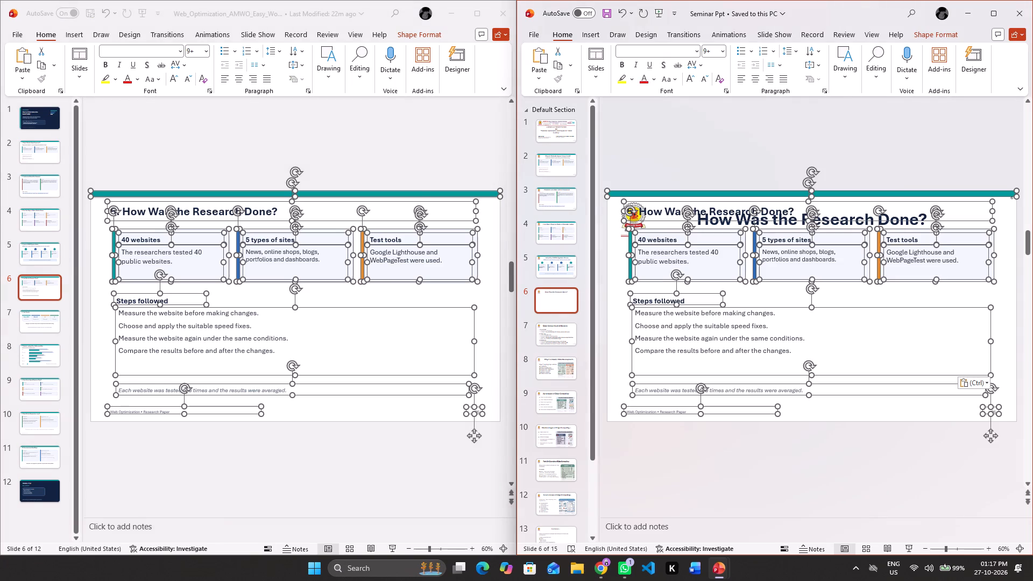
Delete the pasted duplicate heading "5. How Was the Research Done?" from slide 6 of the Seminar Ppt.
left_click(659, 218)
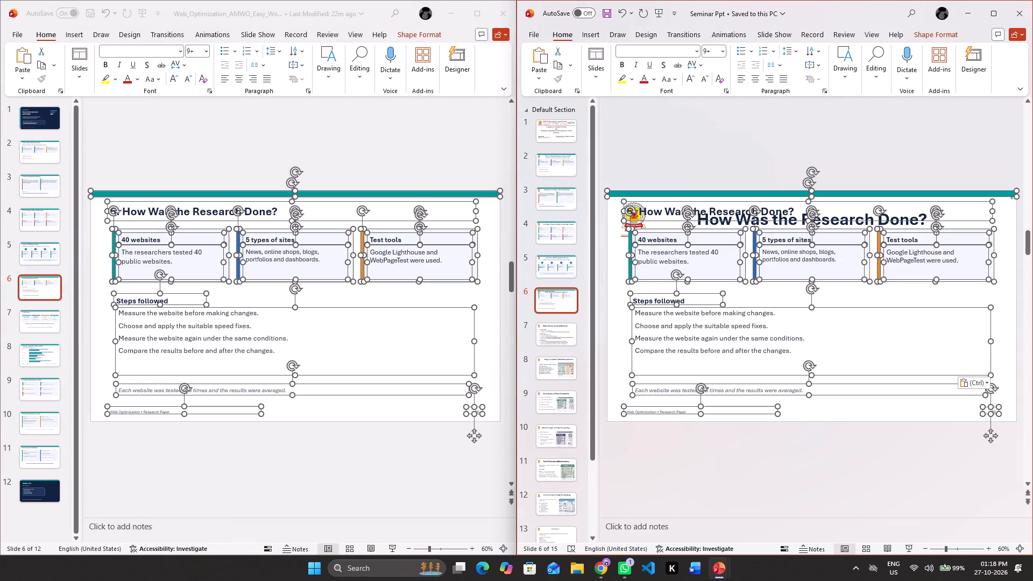
double_click(659, 218)
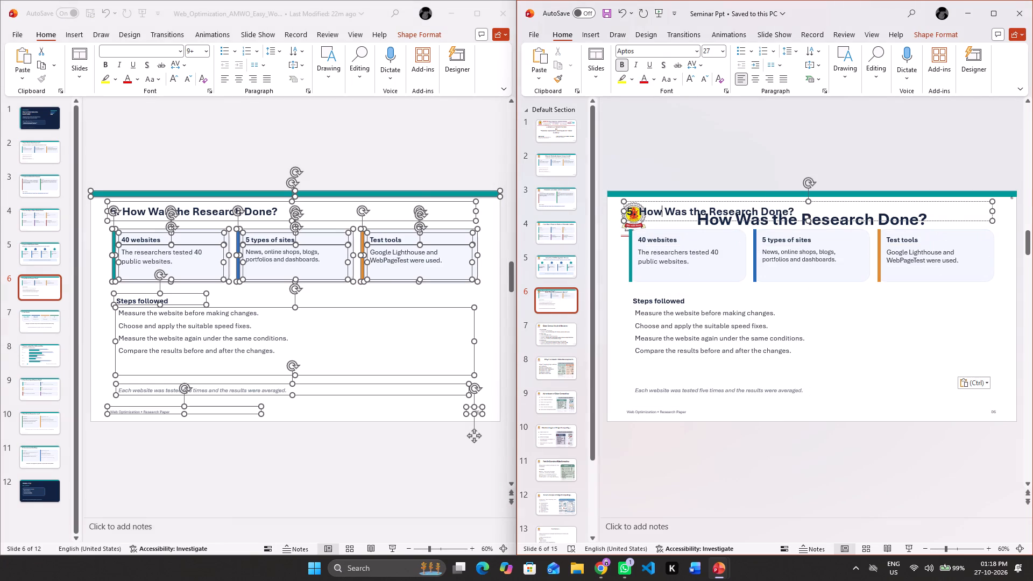
left_click(657, 222)
key("Delete")
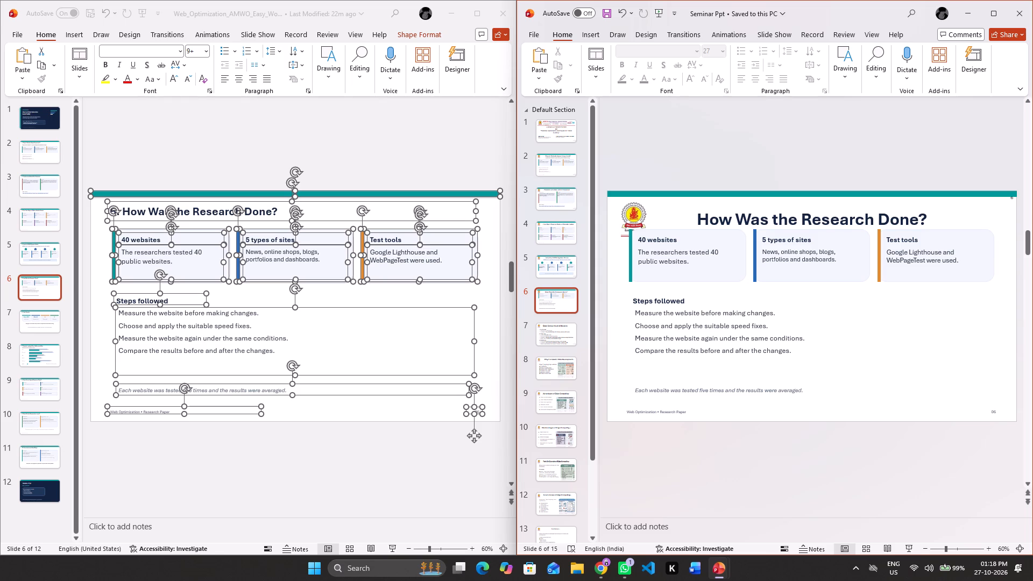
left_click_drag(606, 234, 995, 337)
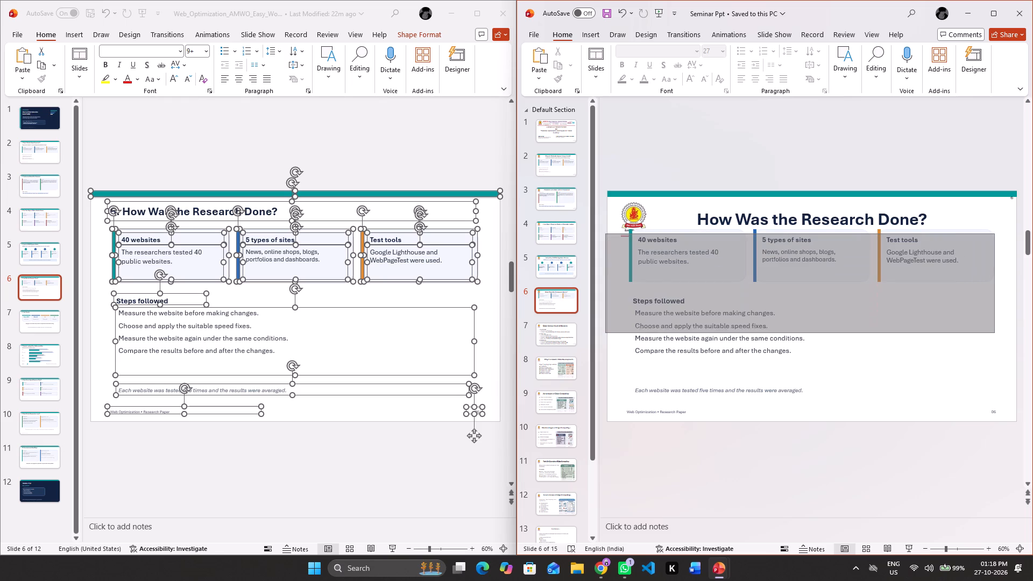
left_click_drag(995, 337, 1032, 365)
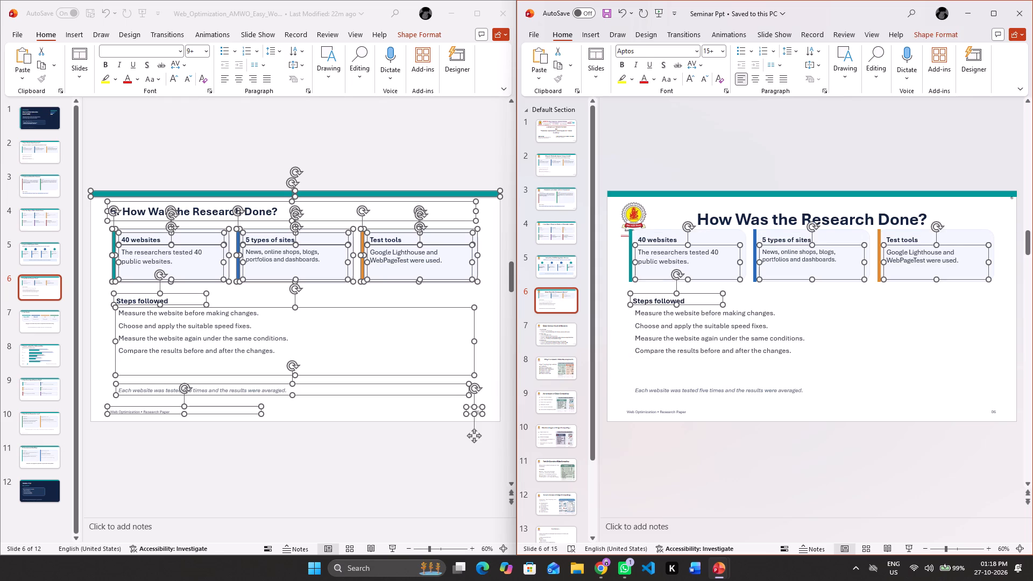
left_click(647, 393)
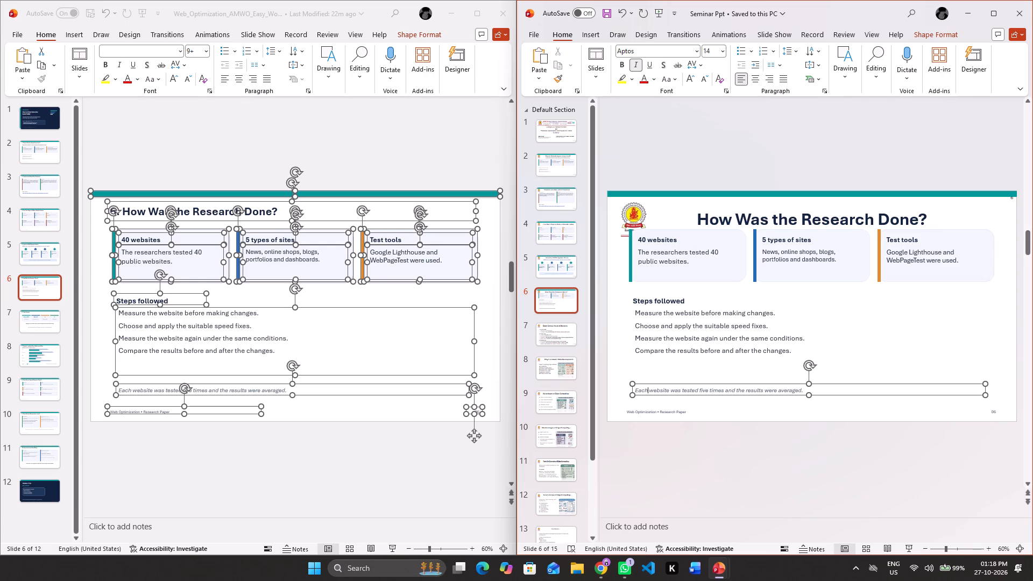
Delete the "Web Optimization • Research Paper" footer text box from slide 6 of the Seminar Ppt.
left_click(660, 410)
left_click(660, 410)
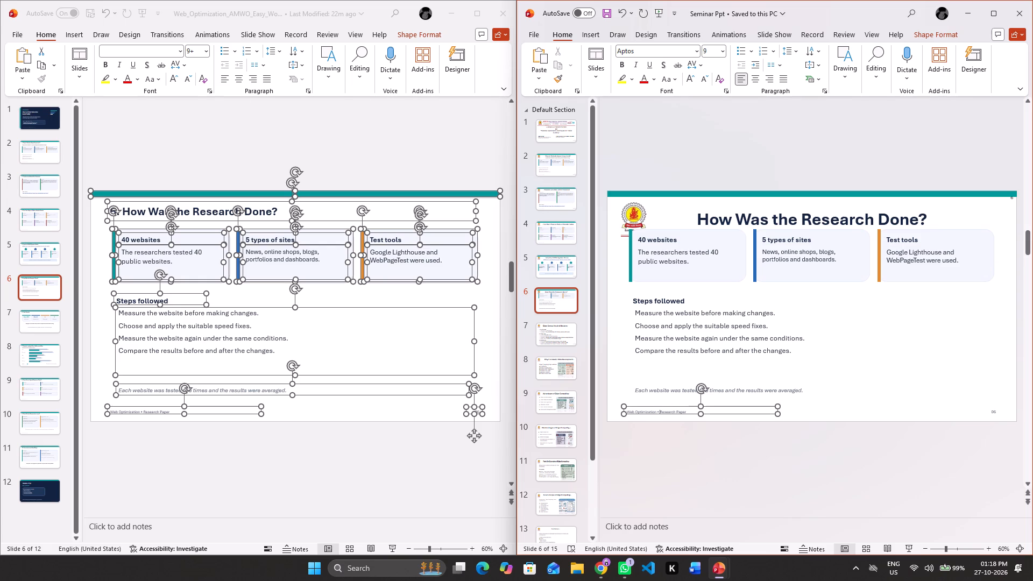
key("BackSpace")
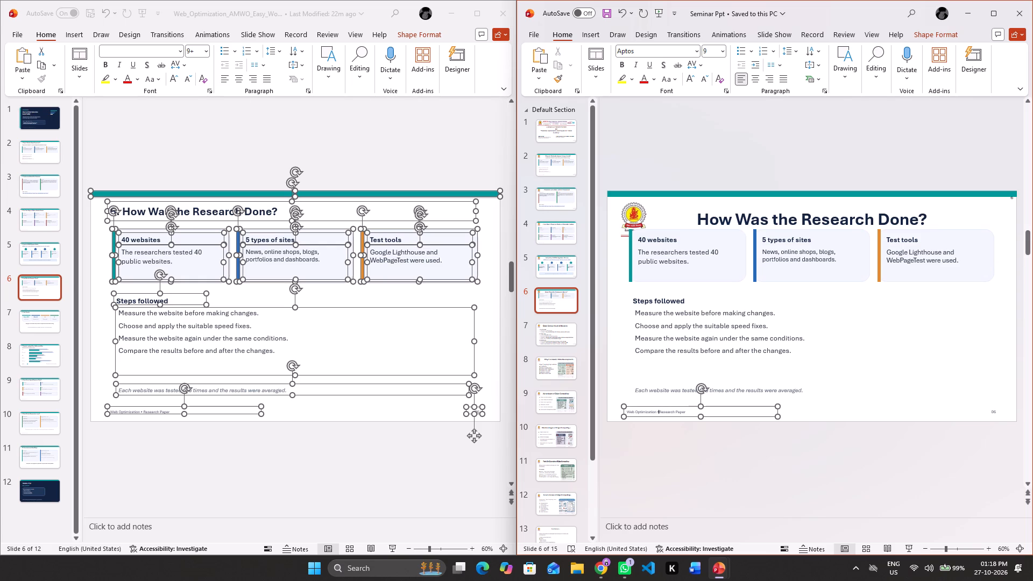
left_click(660, 403)
key("BackSpace")
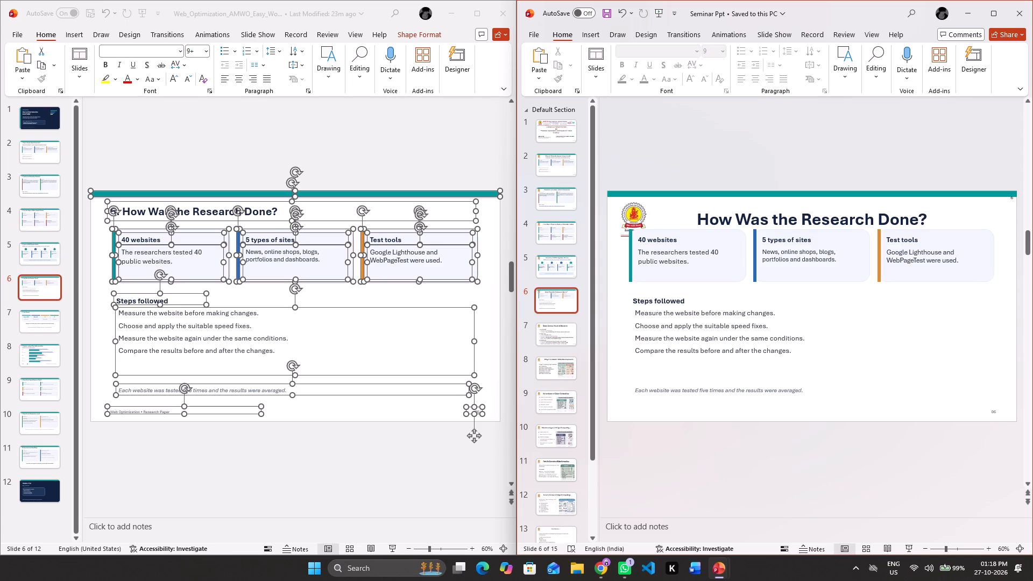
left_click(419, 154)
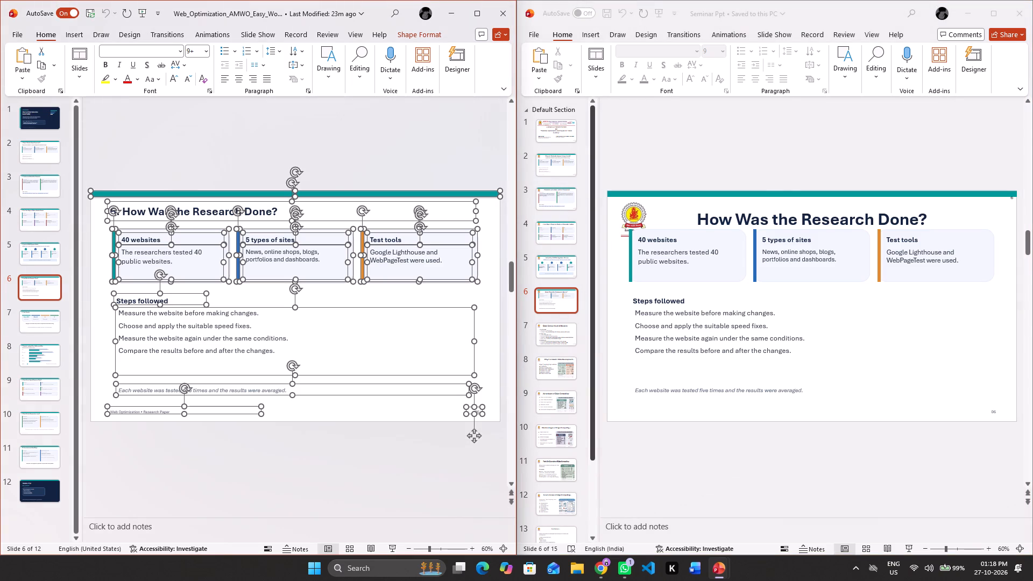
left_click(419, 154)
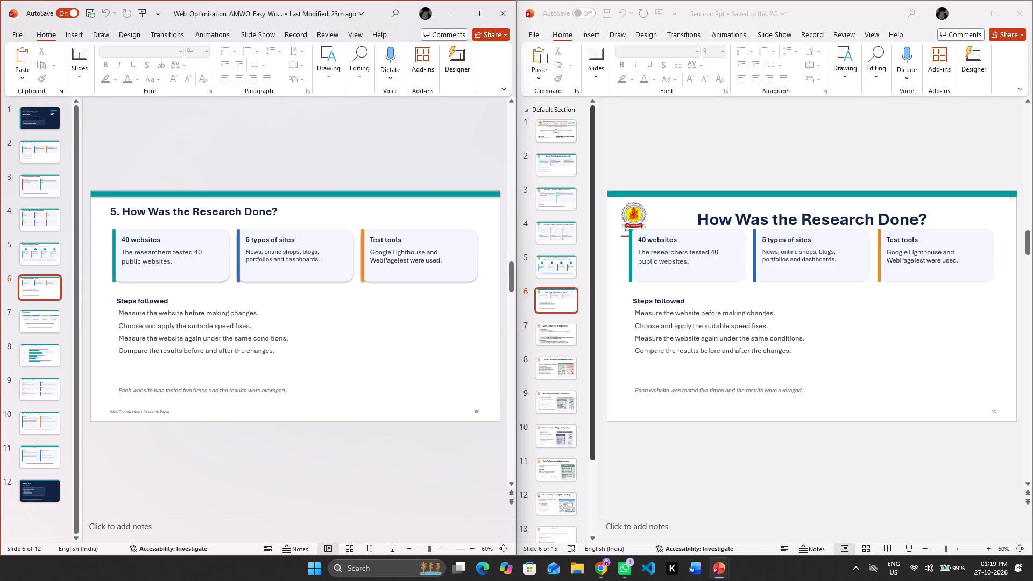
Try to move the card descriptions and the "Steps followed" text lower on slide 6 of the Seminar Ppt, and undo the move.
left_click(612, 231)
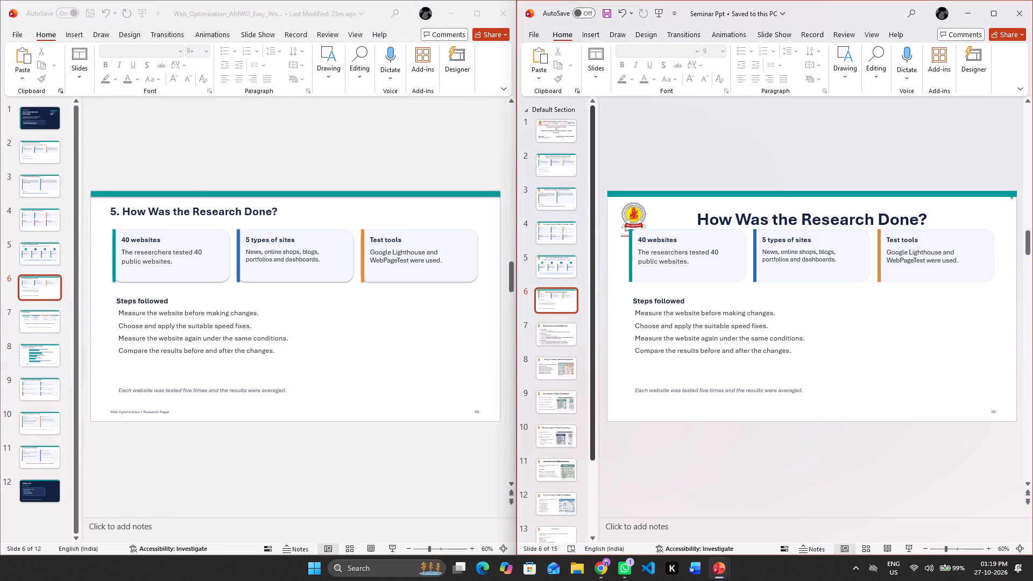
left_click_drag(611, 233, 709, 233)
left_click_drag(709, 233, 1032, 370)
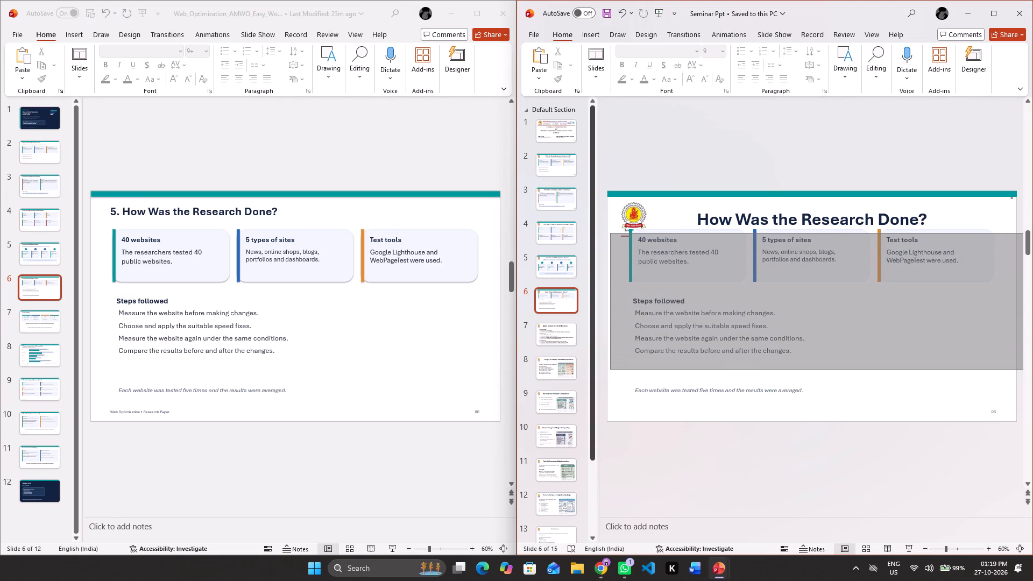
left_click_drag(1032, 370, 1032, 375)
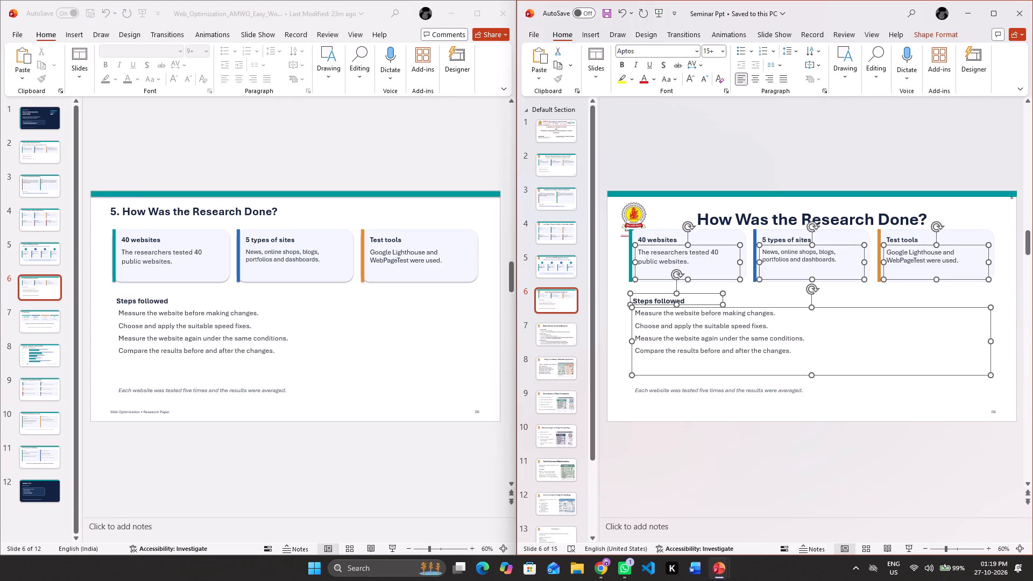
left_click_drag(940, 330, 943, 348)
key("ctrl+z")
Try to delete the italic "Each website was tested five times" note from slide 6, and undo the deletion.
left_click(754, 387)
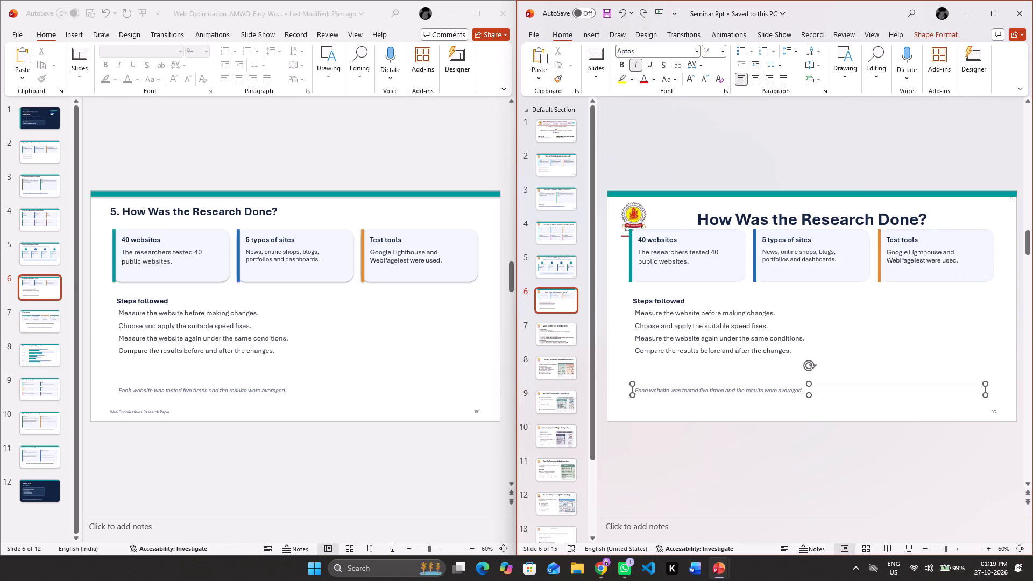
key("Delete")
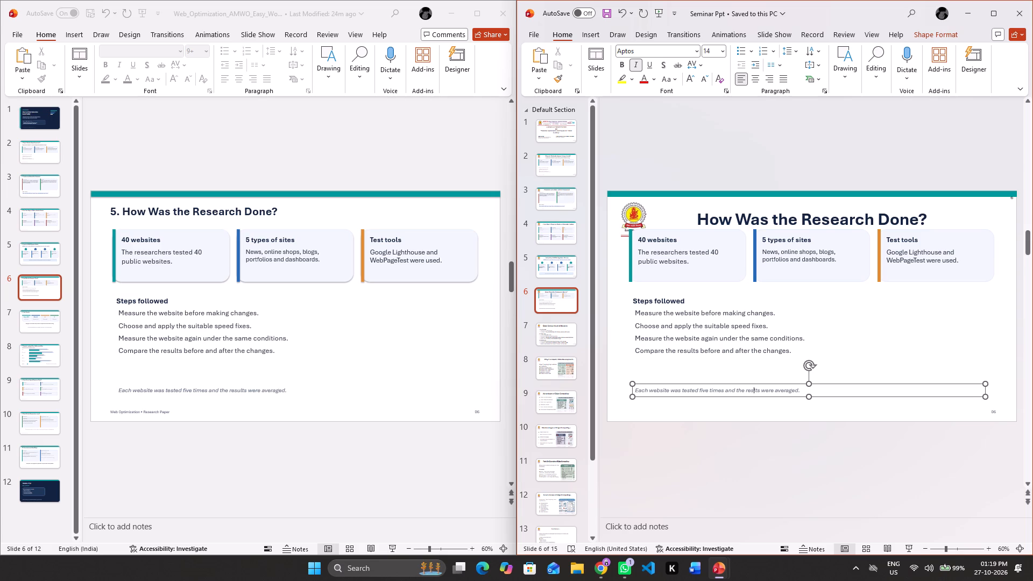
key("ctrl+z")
Move the three cards, the "Steps followed" text and the italic note together down slide 6, clear of the logo and heading.
left_click_drag(609, 223, 1022, 378)
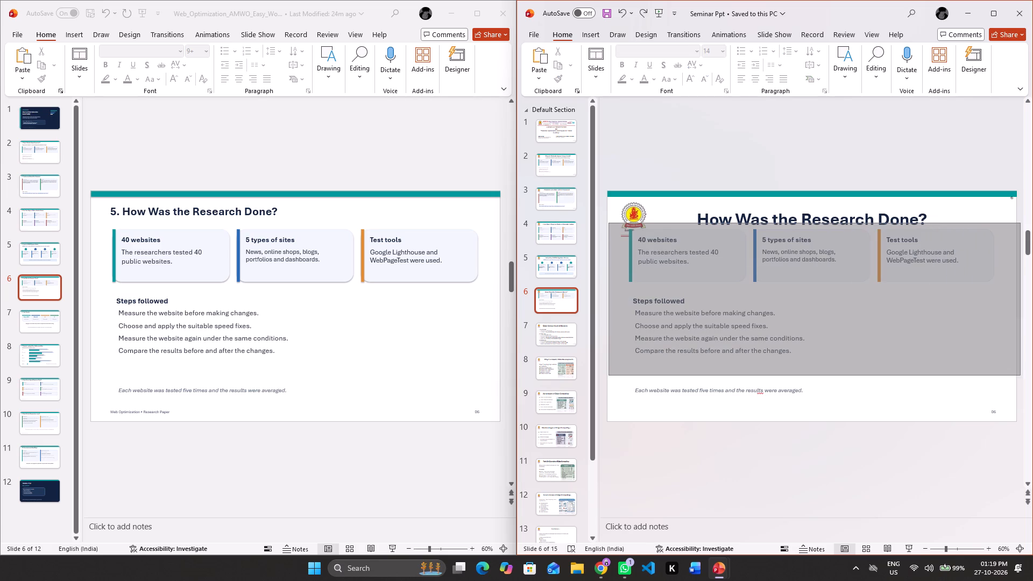
left_click_drag(1022, 378, 1032, 400)
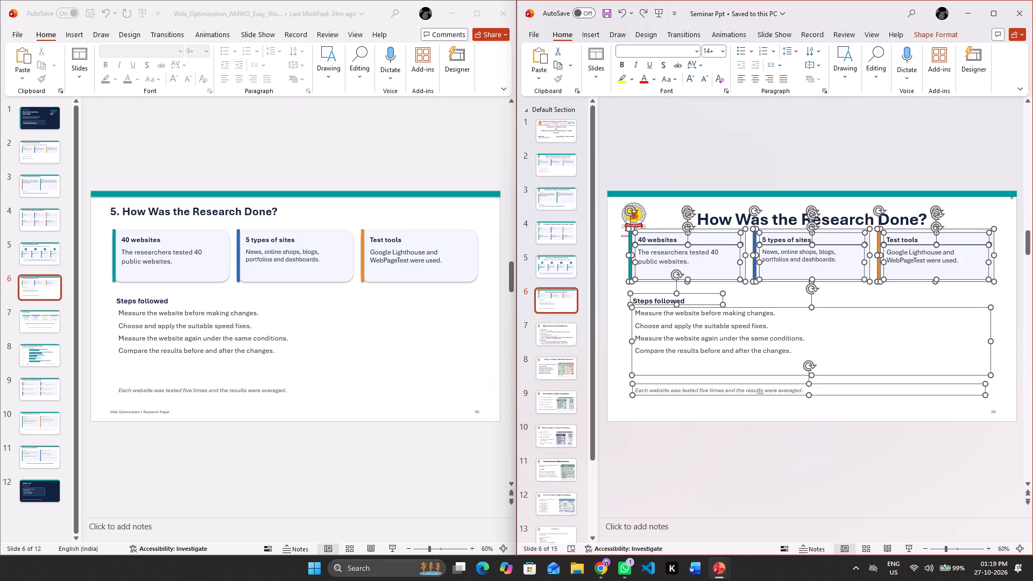
left_click_drag(959, 268, 959, 285)
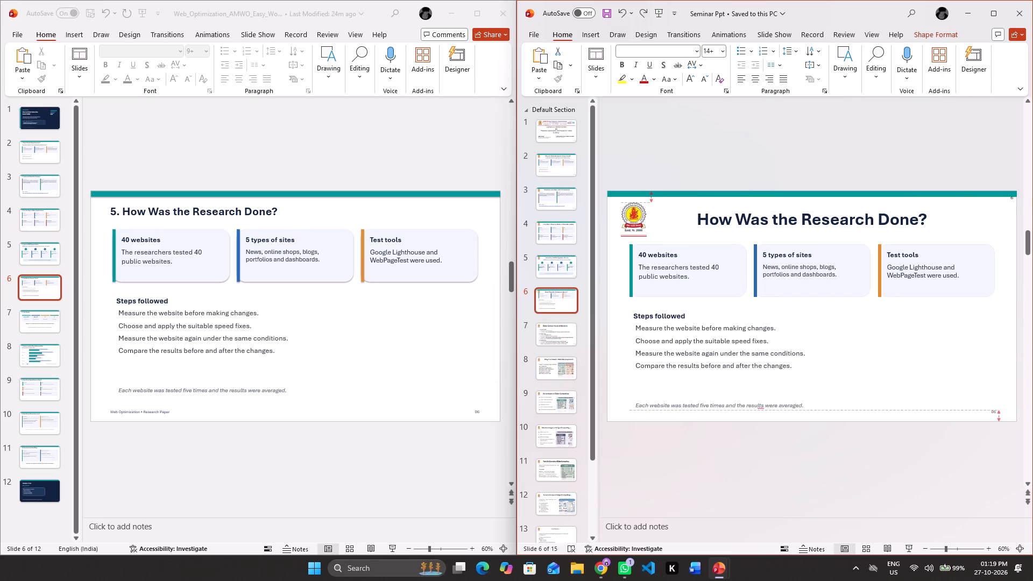
left_click_drag(959, 285, 958, 287)
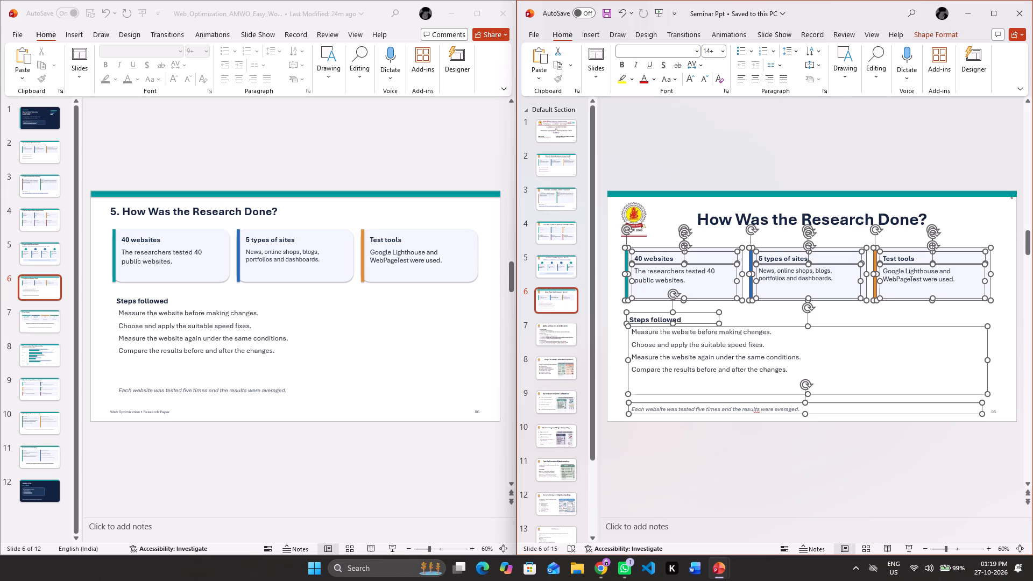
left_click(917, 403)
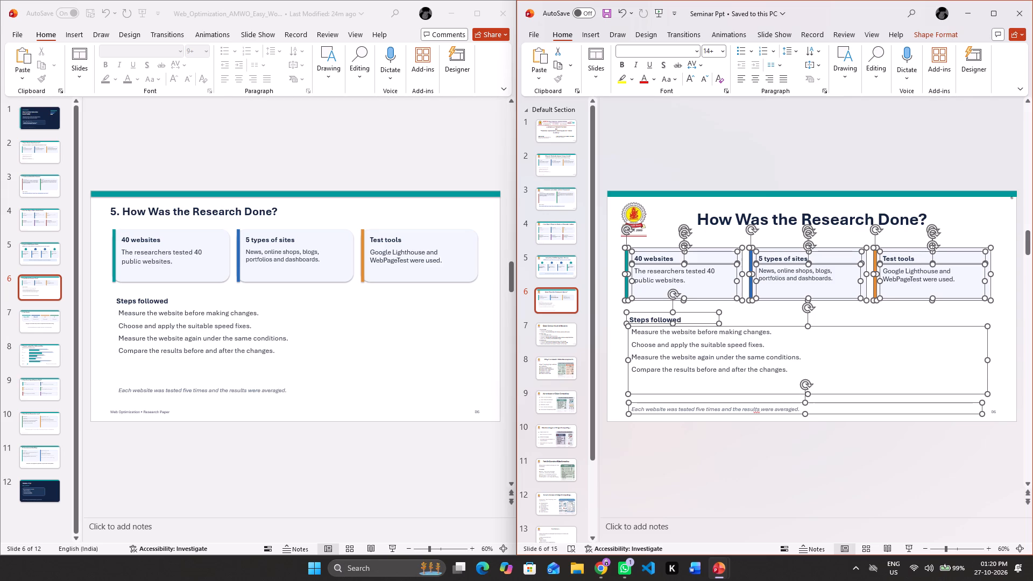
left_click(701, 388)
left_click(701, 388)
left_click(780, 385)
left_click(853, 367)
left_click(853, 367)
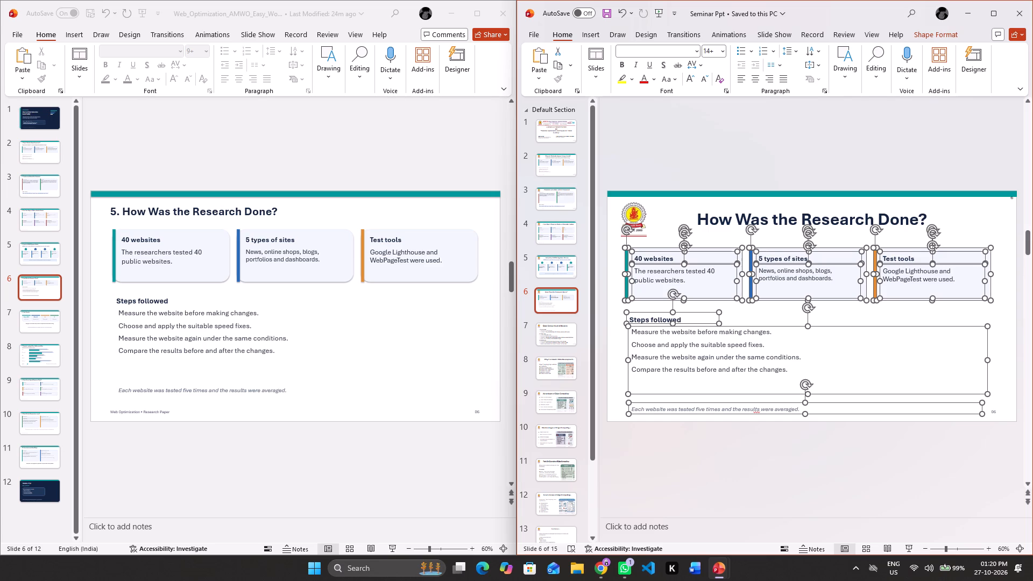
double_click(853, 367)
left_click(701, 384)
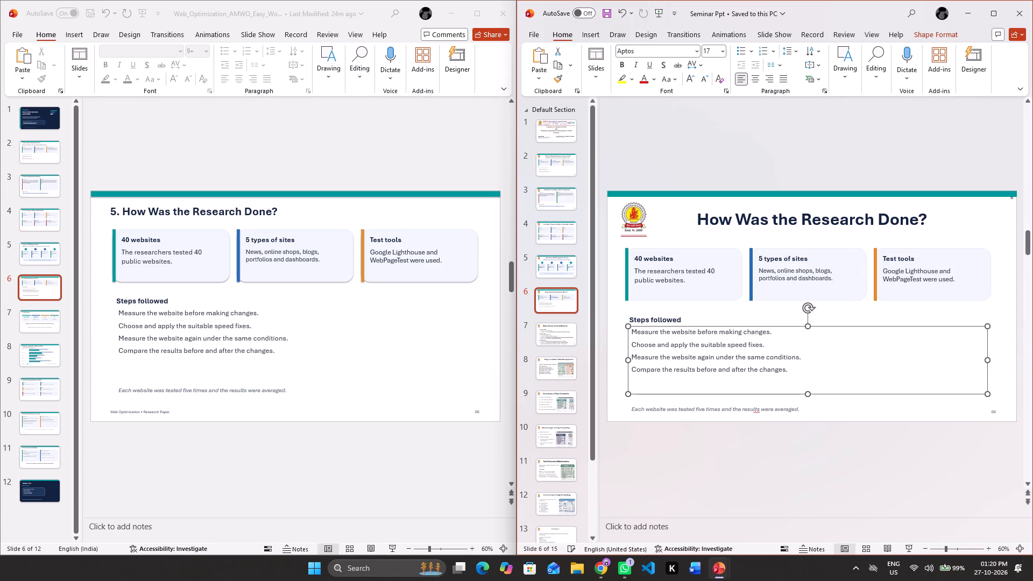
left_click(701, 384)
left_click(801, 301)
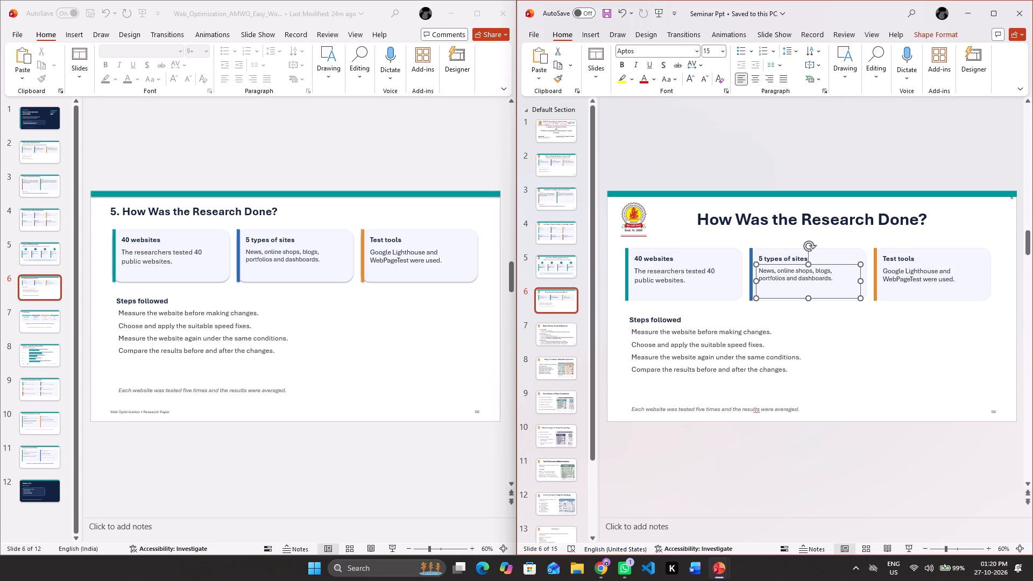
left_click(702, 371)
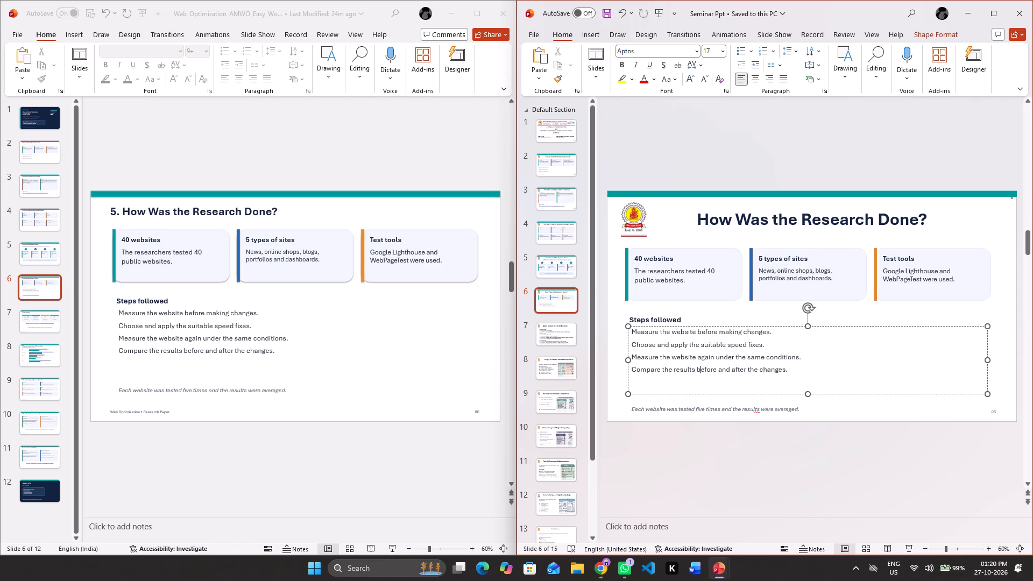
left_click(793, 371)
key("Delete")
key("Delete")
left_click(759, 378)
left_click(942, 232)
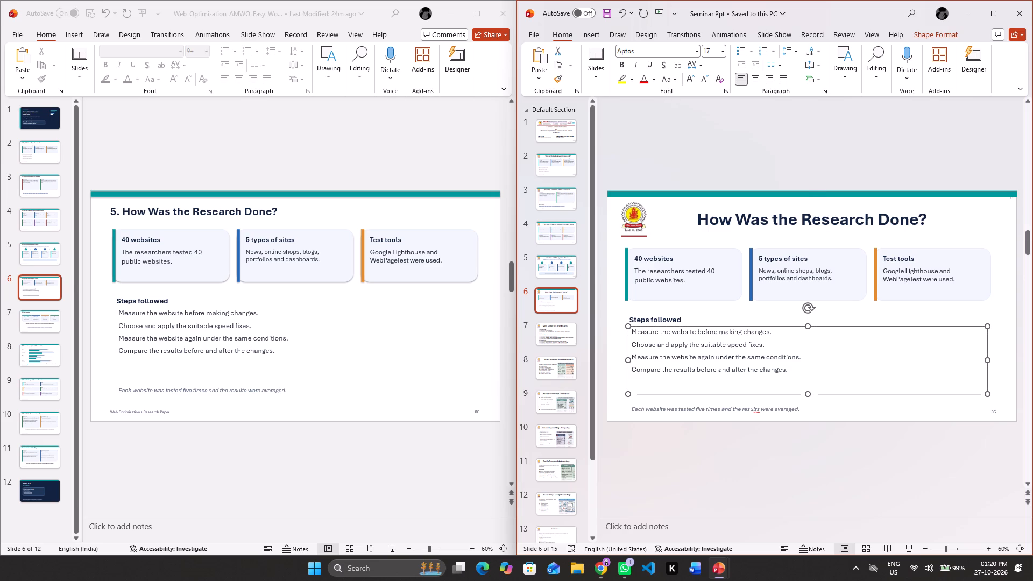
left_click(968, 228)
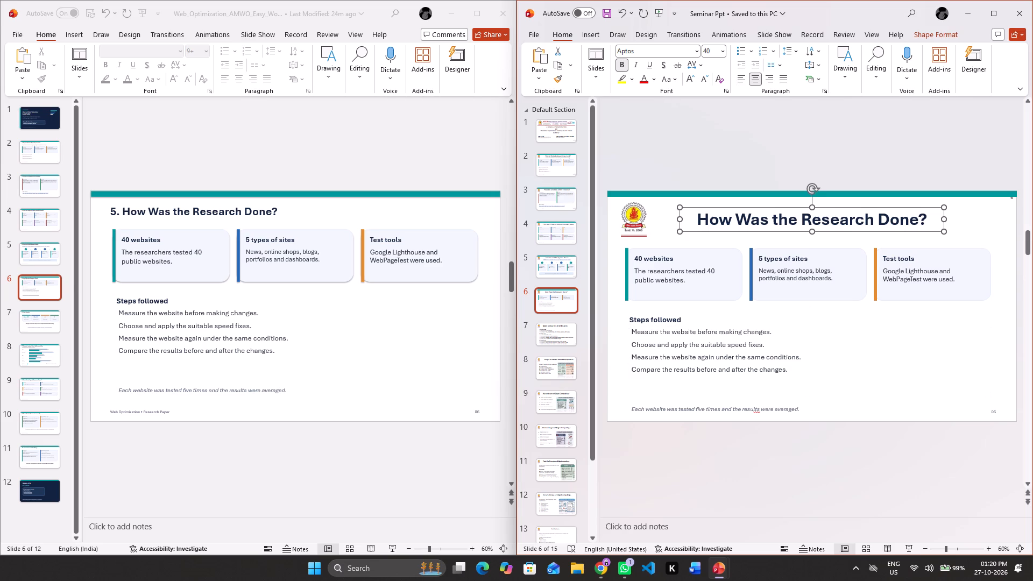
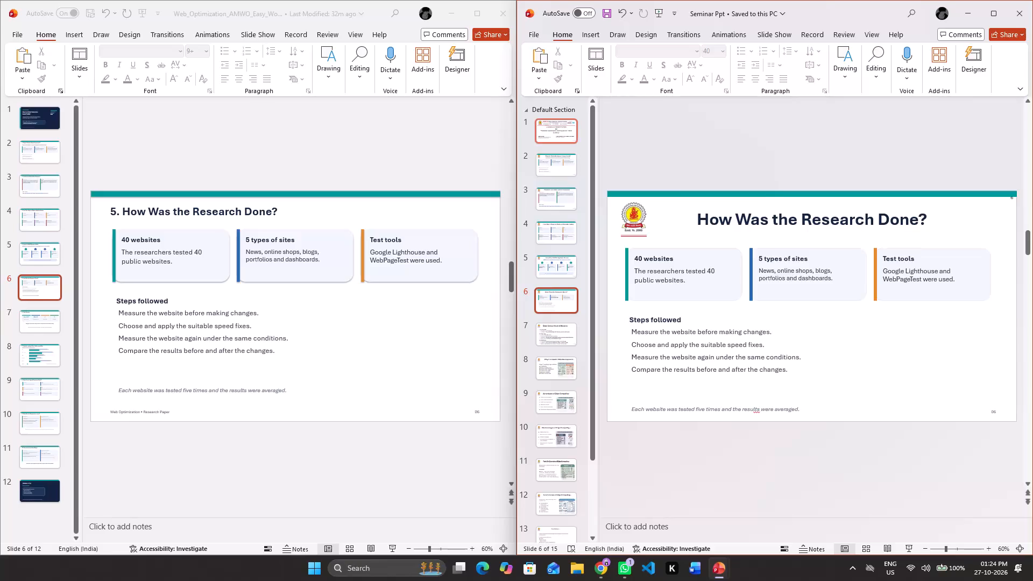
Bring up the "Main Results" slide 7 of the Web_Optimization deck alongside the "Edge Computing Architecture" slide 7 of the Seminar Ppt.
left_click(30, 327)
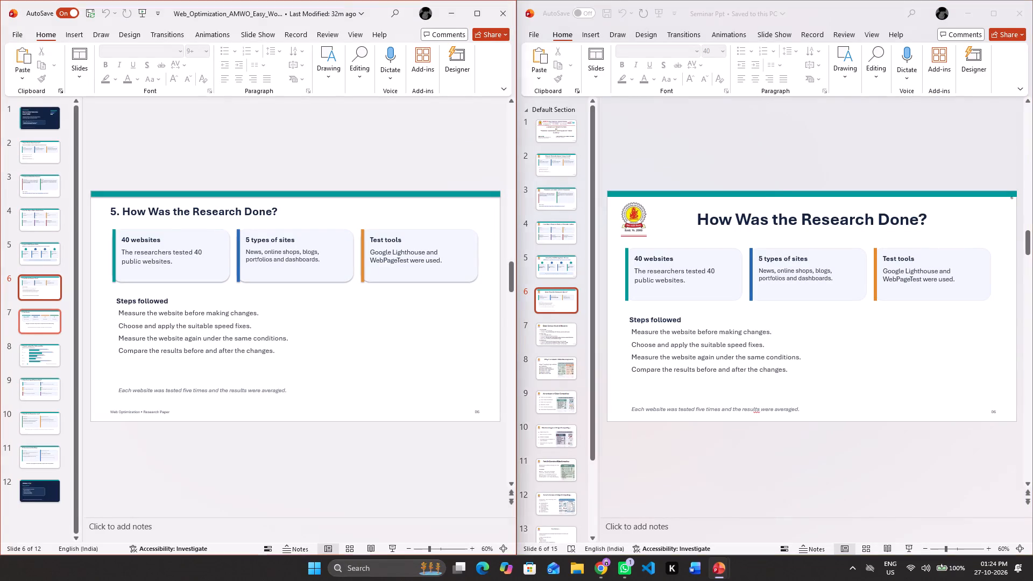
double_click(30, 327)
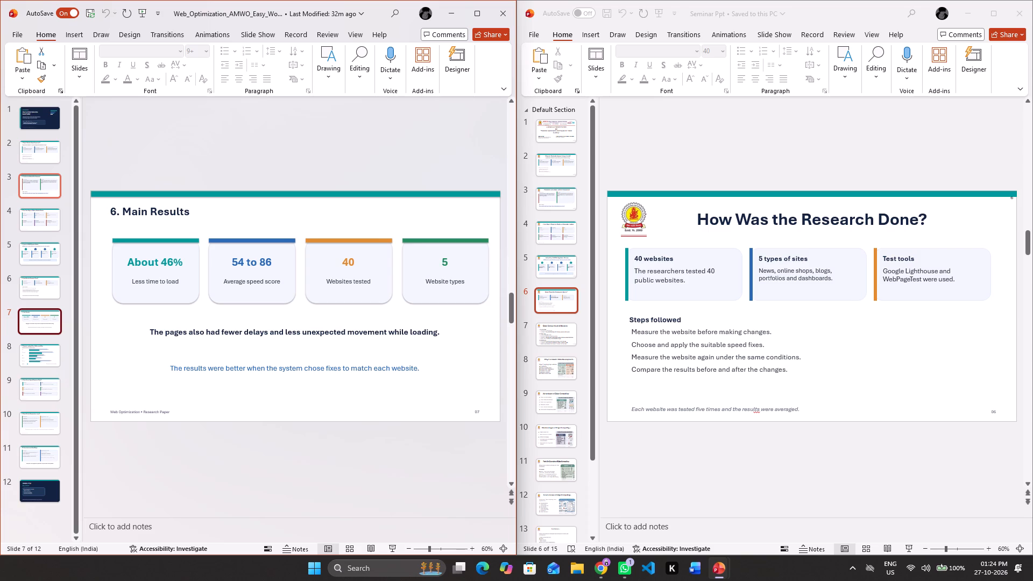
left_click(571, 341)
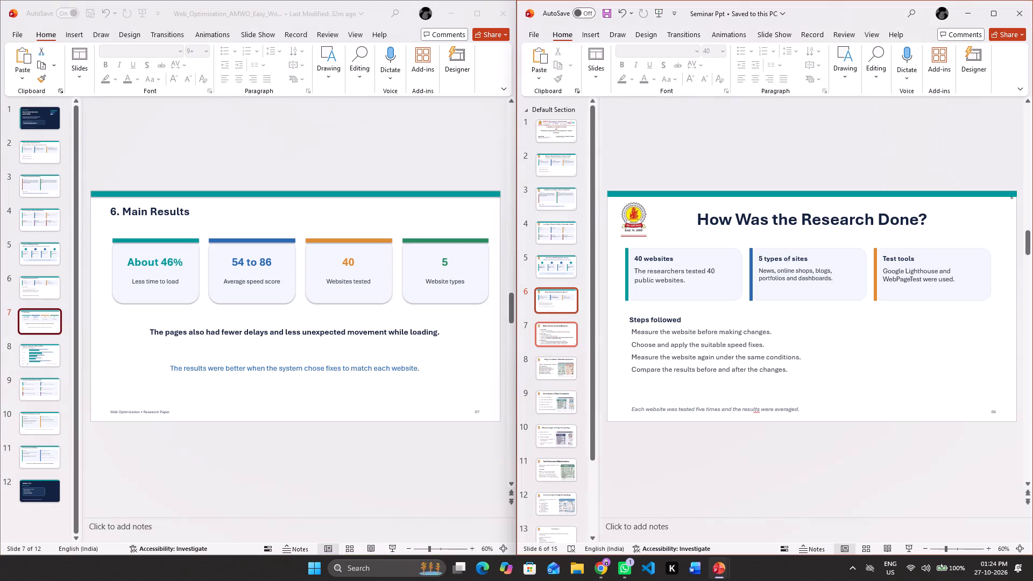
double_click(571, 341)
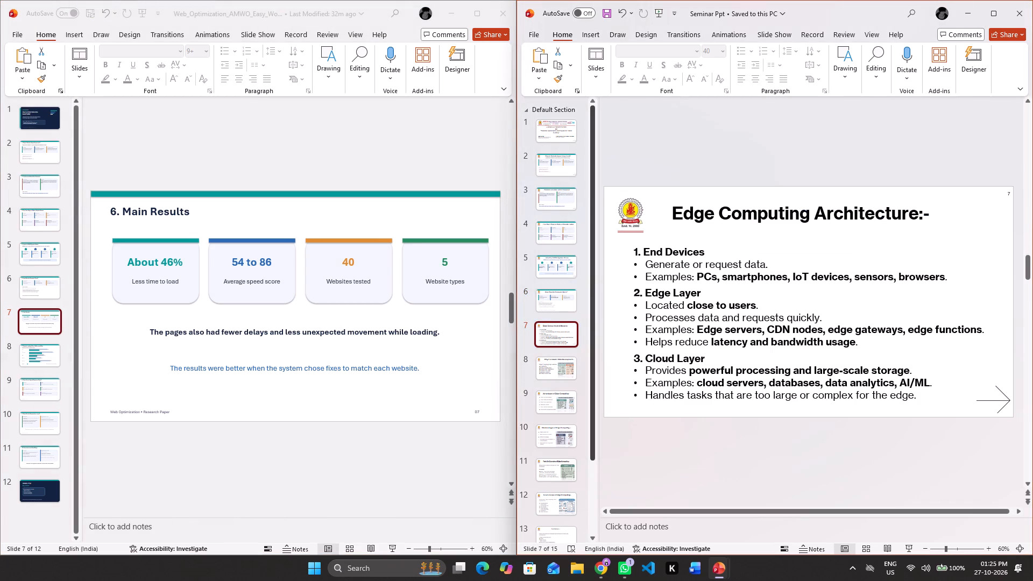
double_click(34, 292)
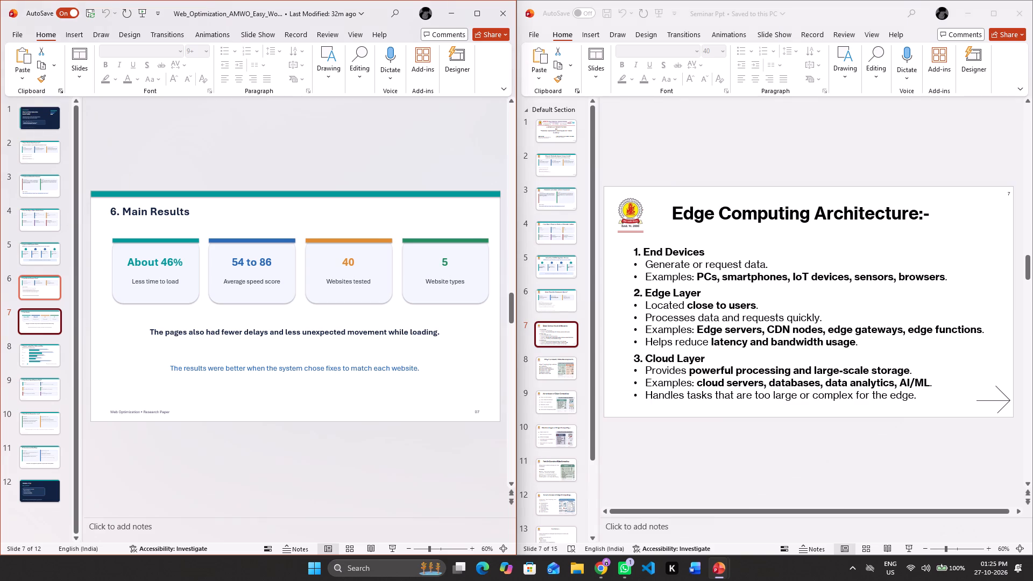
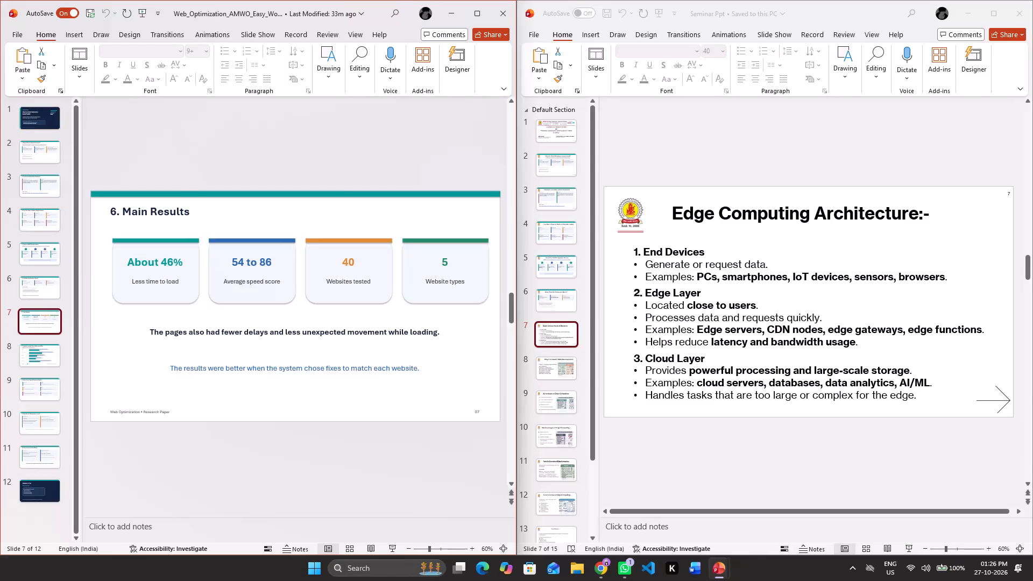
Copy all elements of the Main Results slide 7 in the Web_Optimization deck.
left_click(133, 206)
left_click_drag(197, 211, 189, 213)
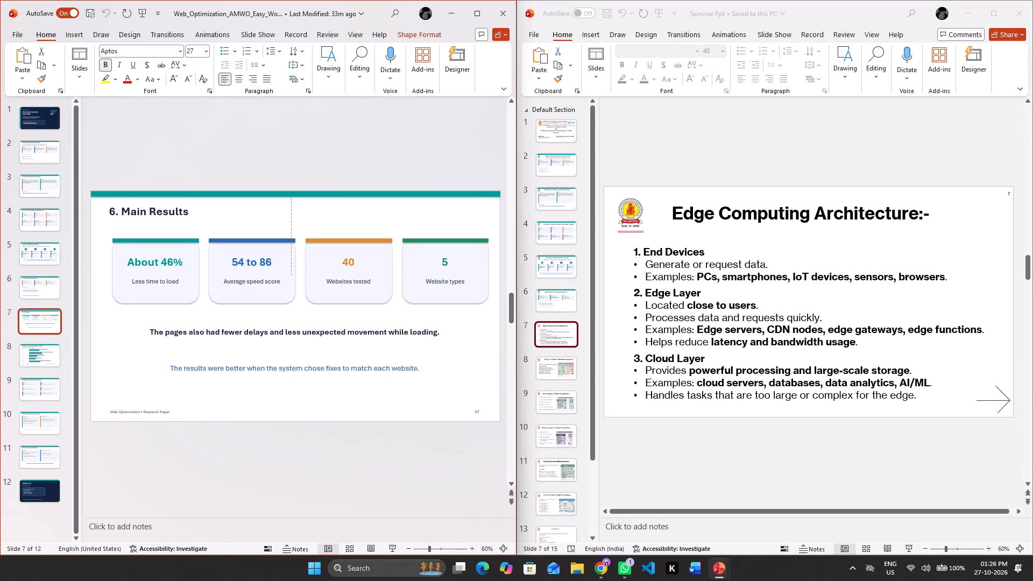
left_click_drag(189, 213, 188, 214)
left_click(188, 214)
key("ctrl+a")
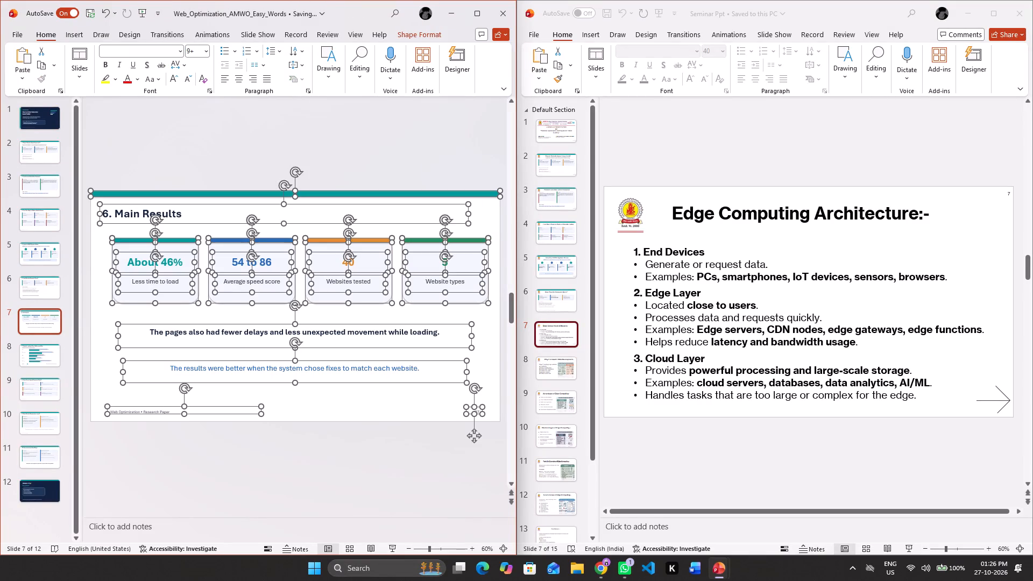
key("ctrl+c")
Replace the "Edge Computing Architecture" heading and body text on Seminar Ppt slide 7 with the copied Main Results content.
left_click(689, 204)
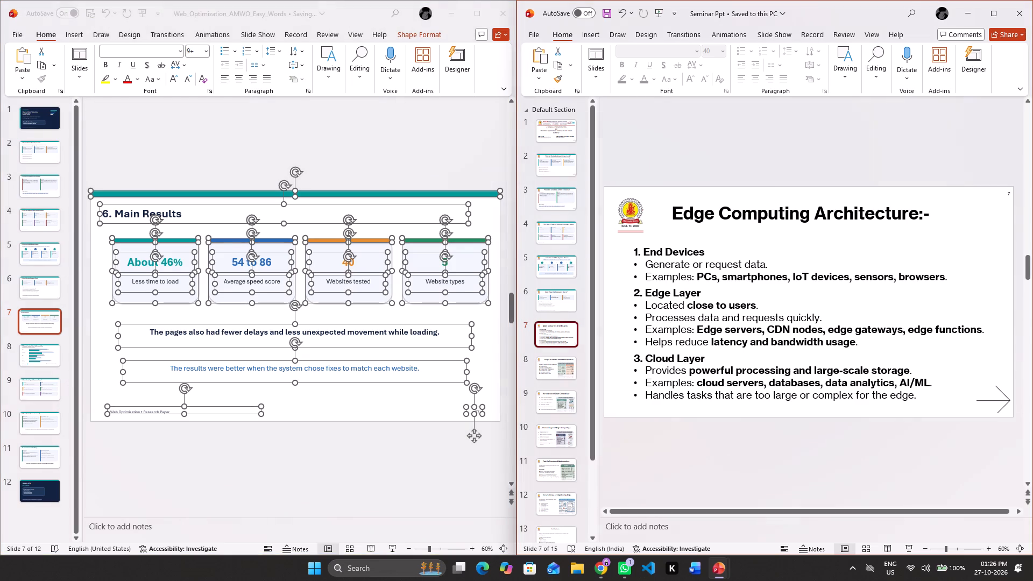
left_click(674, 215)
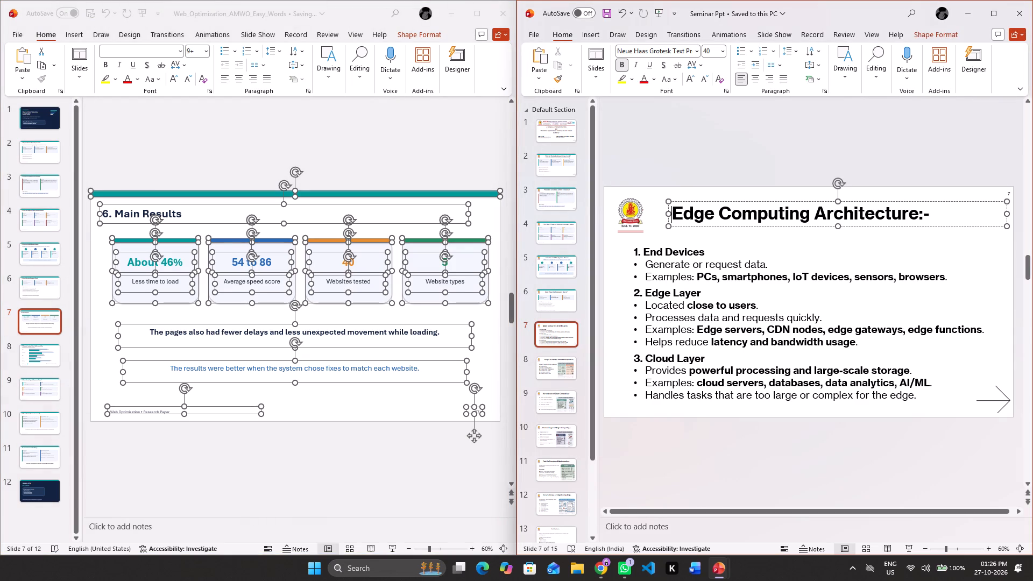
left_click(687, 199)
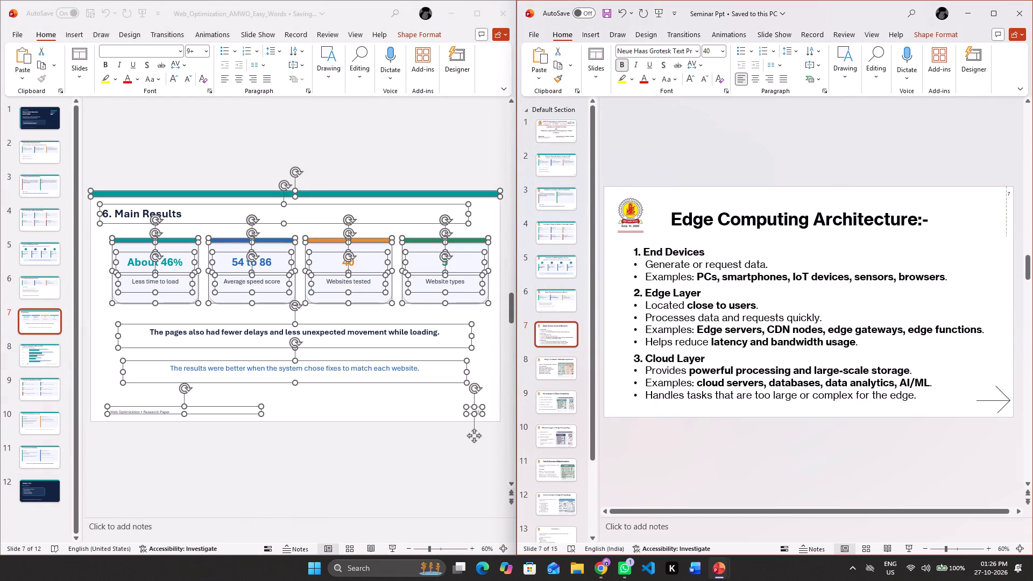
key("Delete")
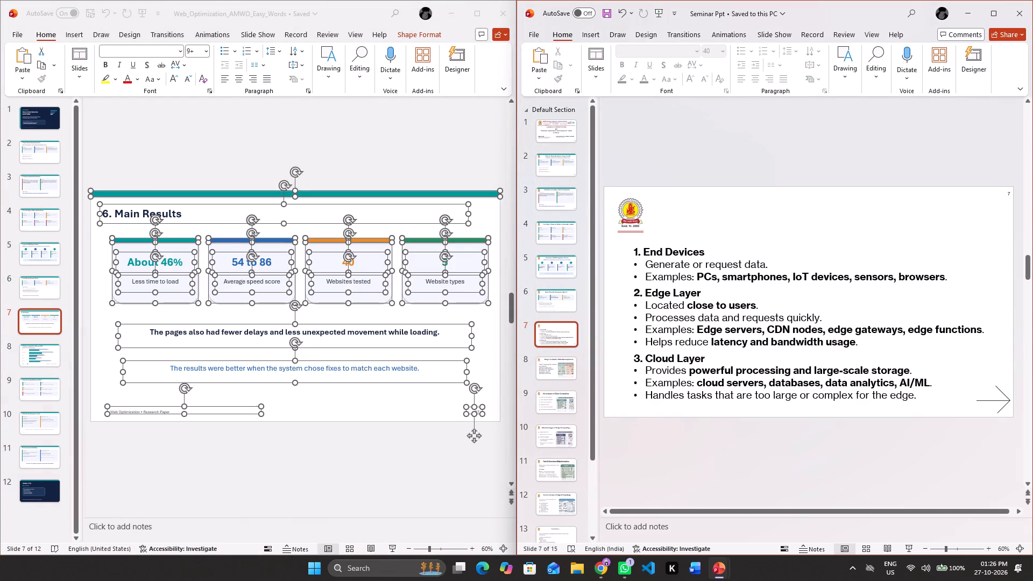
left_click(642, 245)
key("Delete")
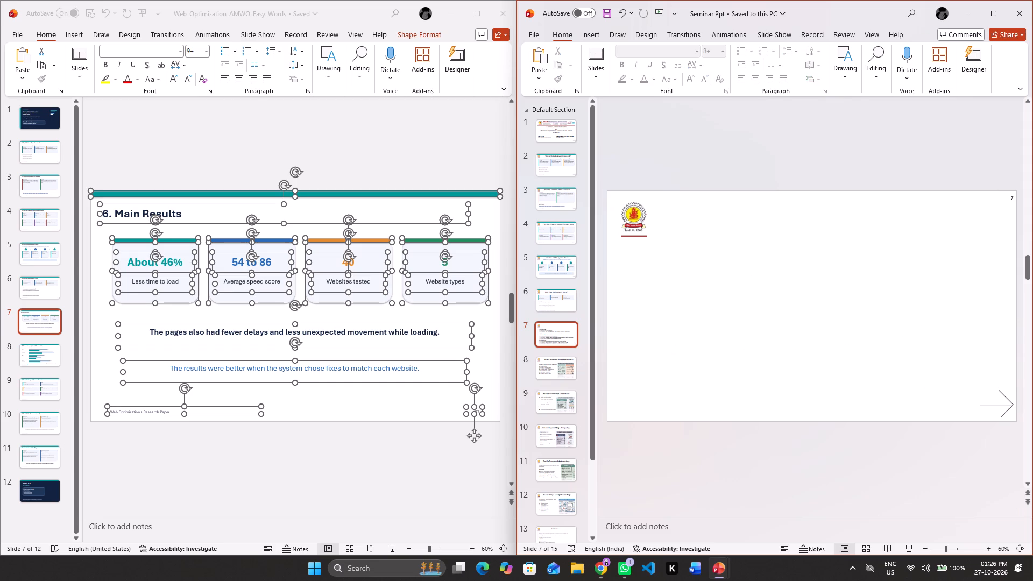
key("ctrl+v")
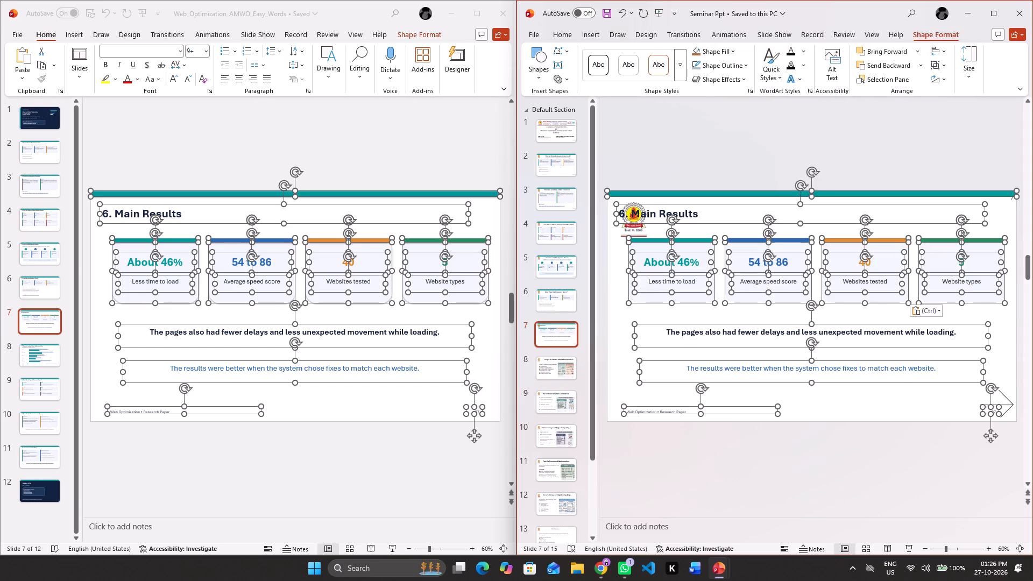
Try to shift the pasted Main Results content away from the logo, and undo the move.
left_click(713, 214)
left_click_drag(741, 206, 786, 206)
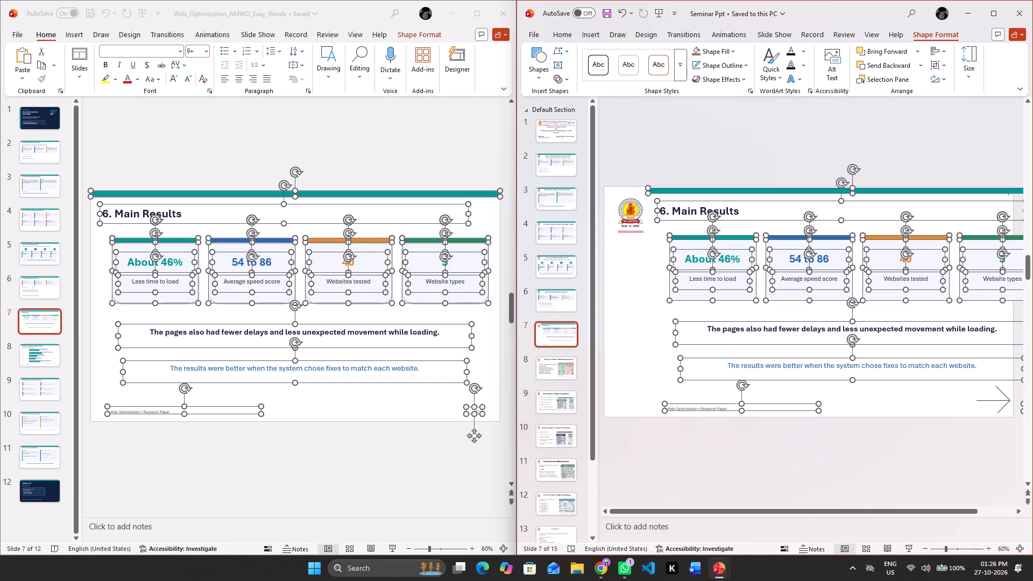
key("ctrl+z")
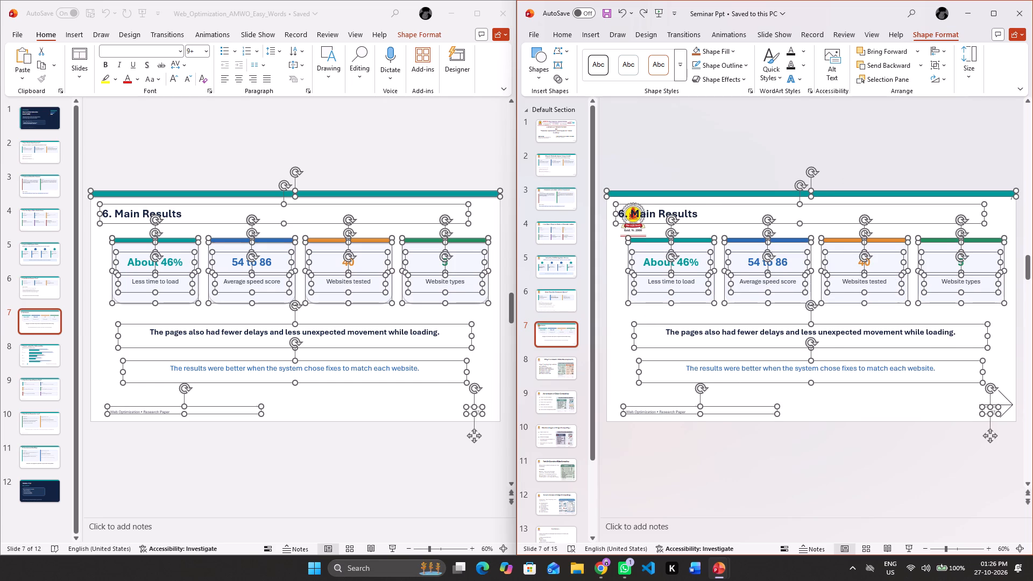
Move only the "6. Main Results" heading clear of the logo, toward the middle of the slide's upper area.
left_click(721, 205)
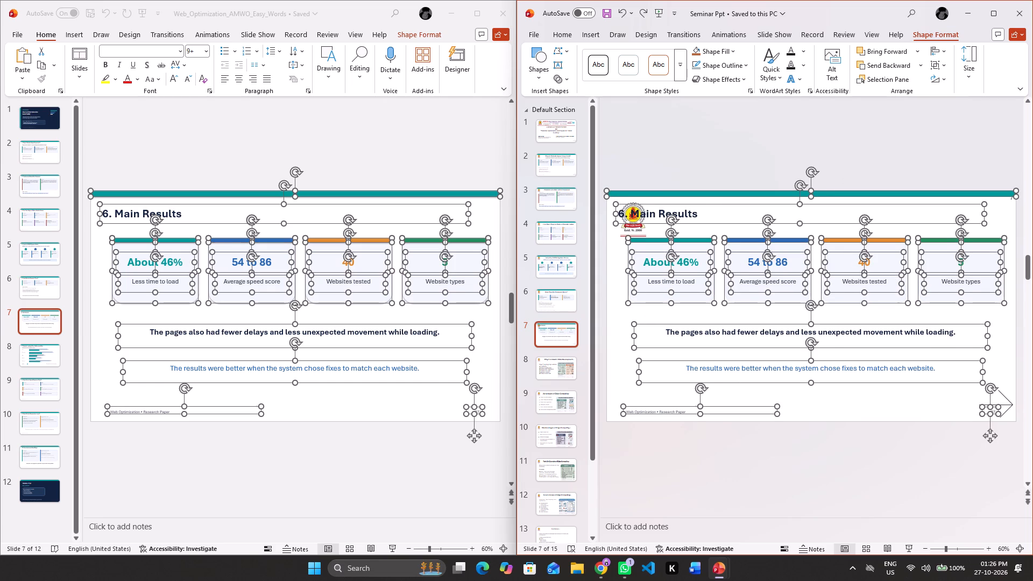
left_click(704, 232)
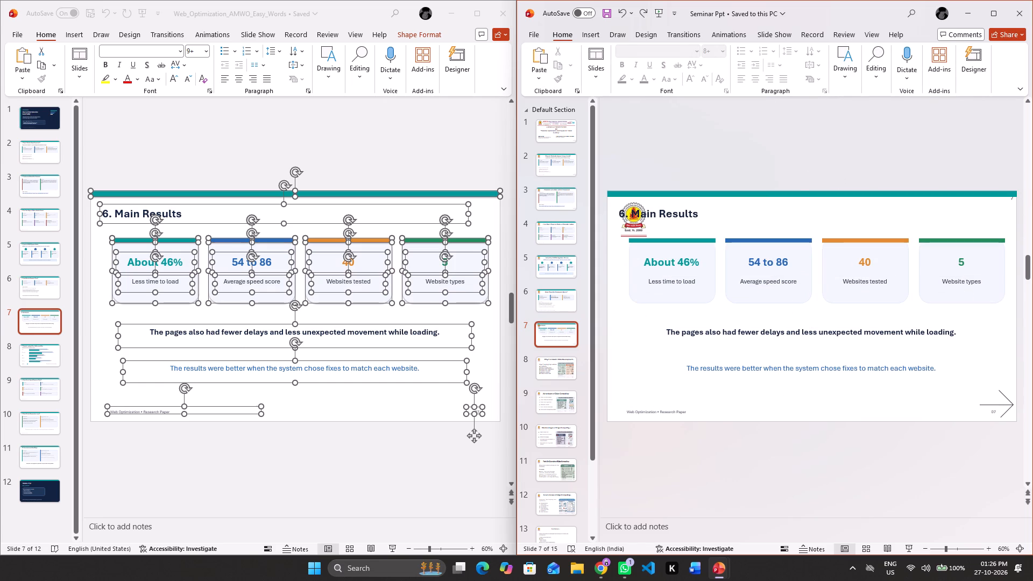
left_click_drag(703, 202, 743, 206)
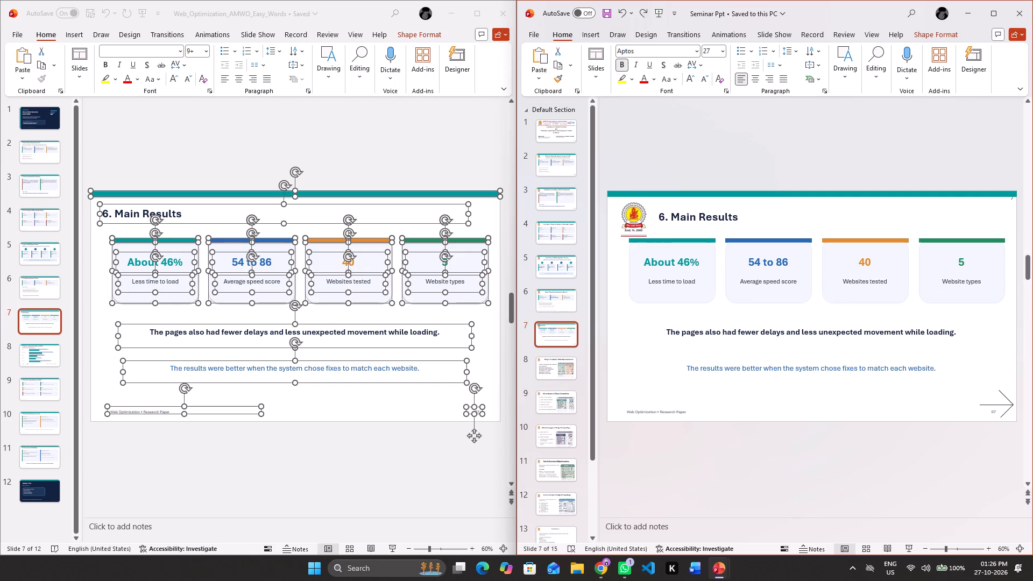
left_click_drag(743, 206, 748, 204)
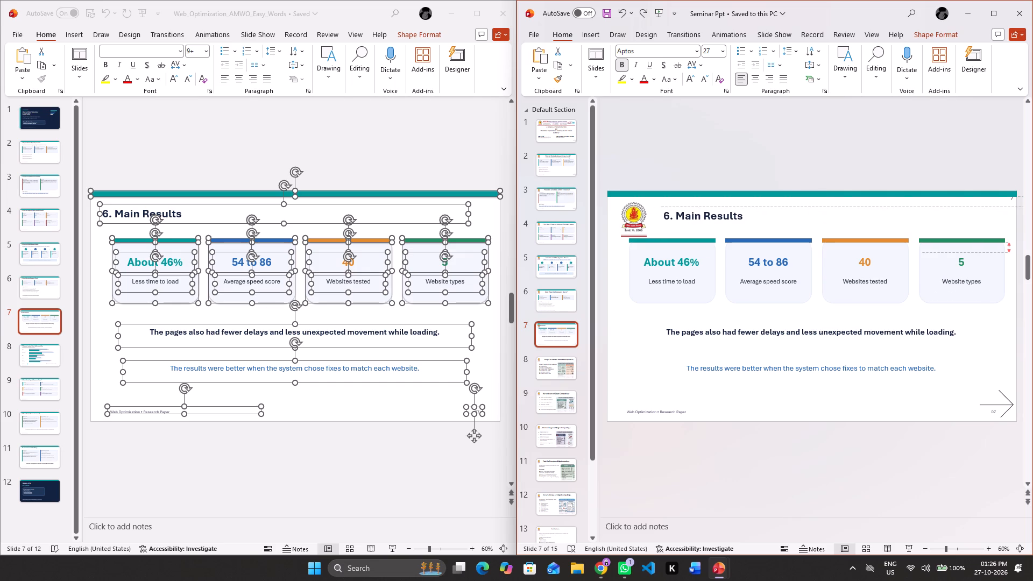
left_click_drag(748, 204, 810, 206)
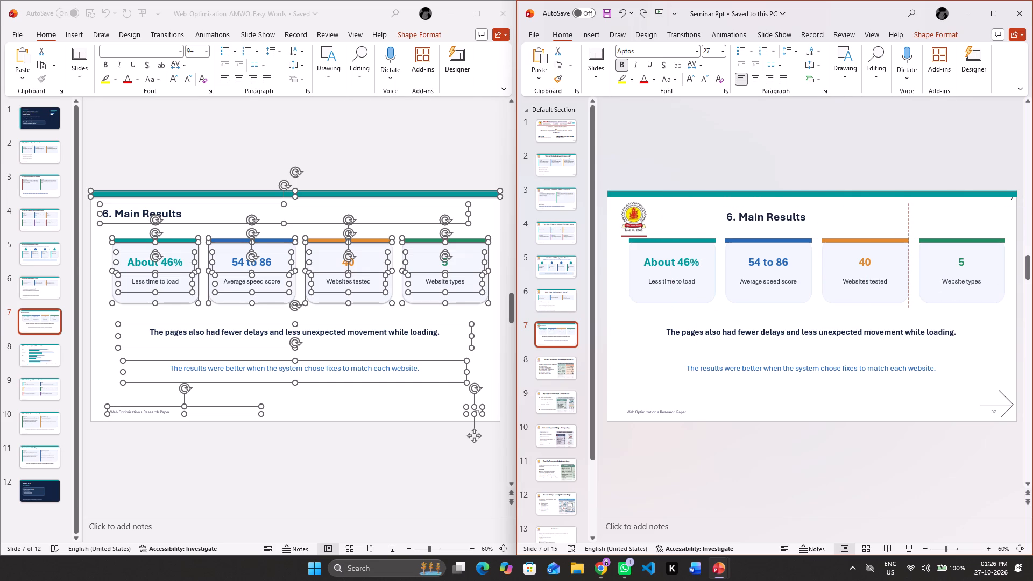
left_click_drag(810, 206, 810, 206)
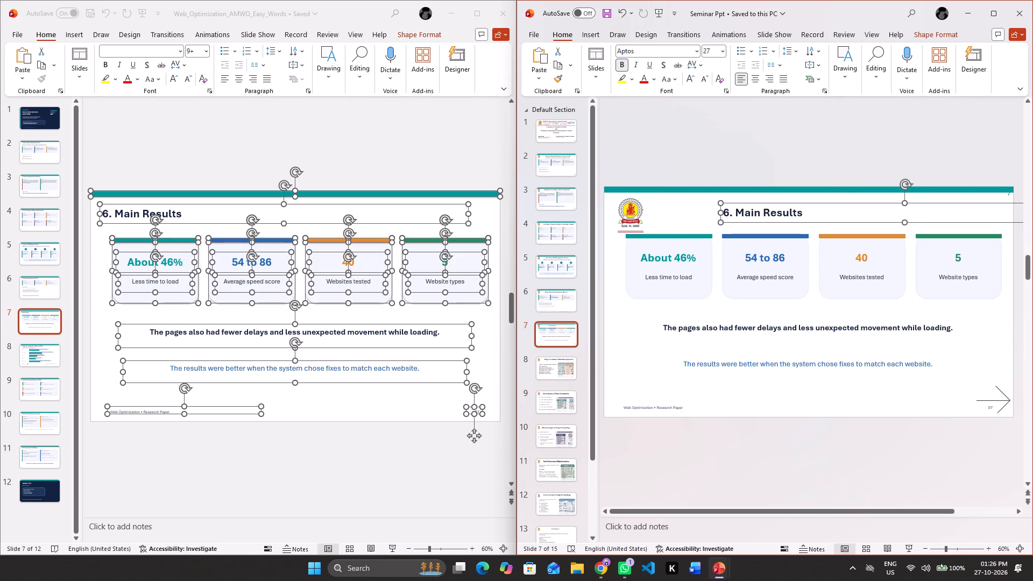
Remove the "6." numbering from the heading so it reads "Main Results".
left_click(734, 214)
key("BackSpace")
key("BackSpace")
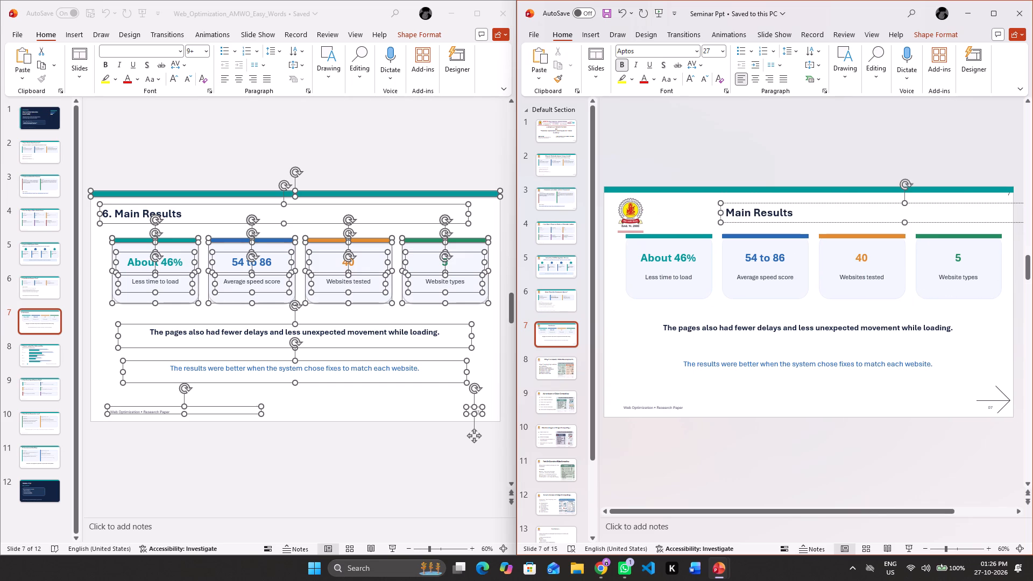
key("Delete")
Set the font size of the "Main Results" heading to 40.
key("ctrl+a")
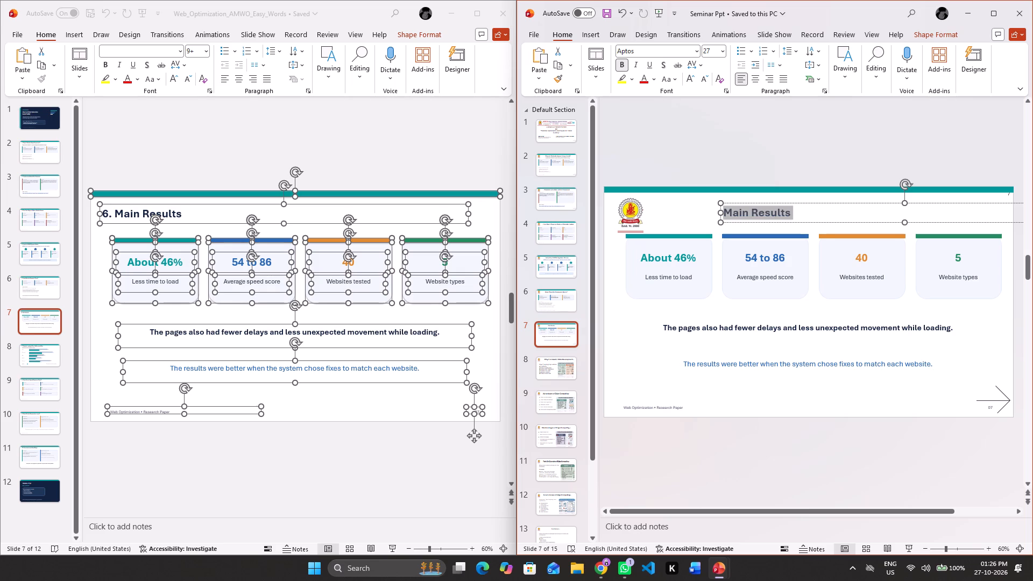
left_click(719, 52)
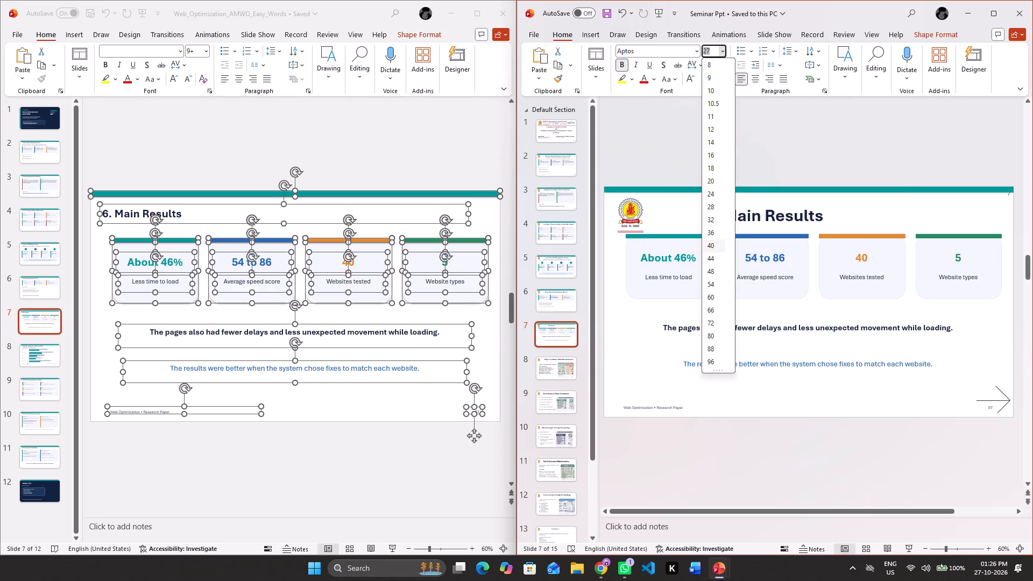
left_click(711, 247)
left_click(843, 219)
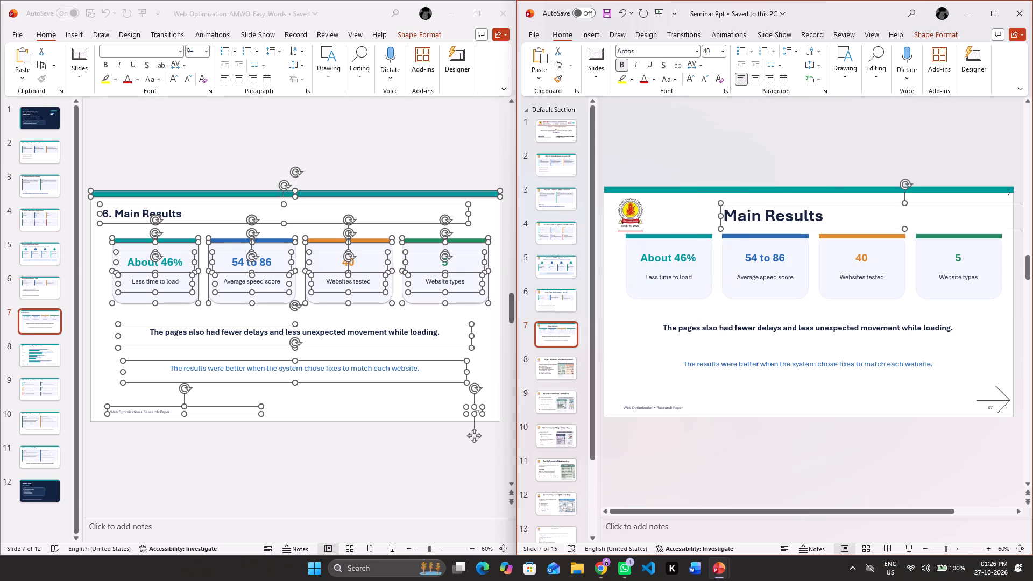
left_click(831, 196)
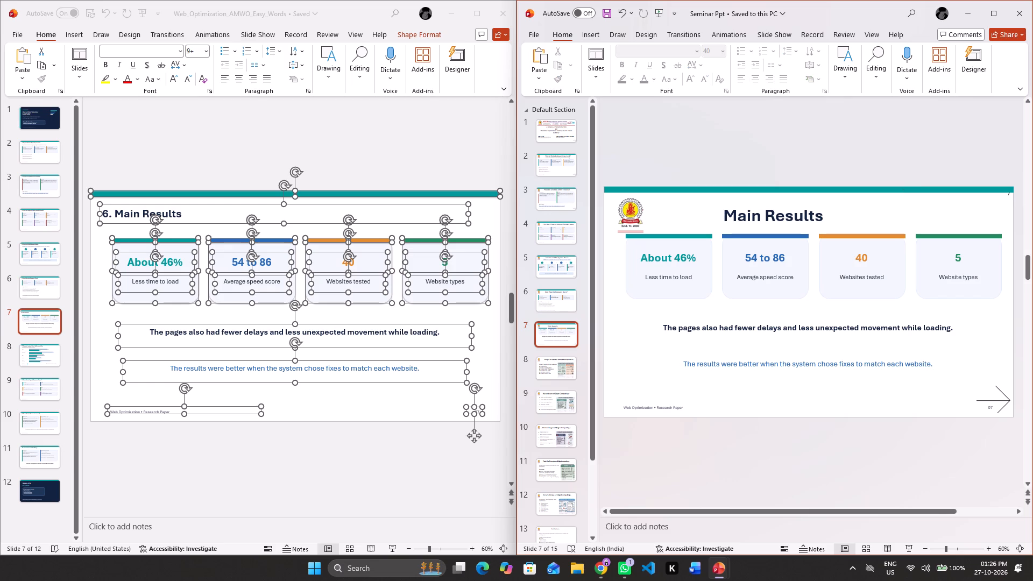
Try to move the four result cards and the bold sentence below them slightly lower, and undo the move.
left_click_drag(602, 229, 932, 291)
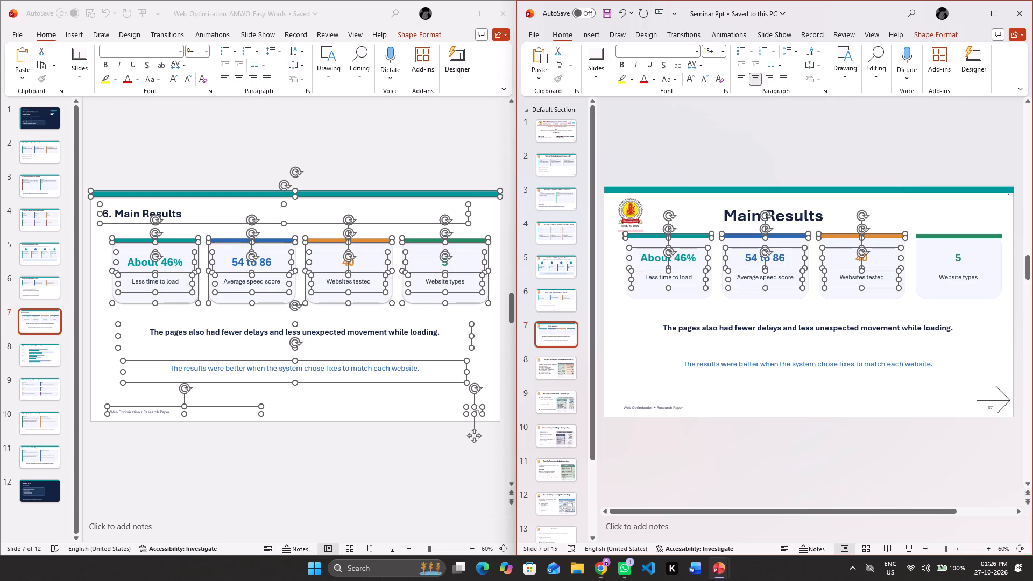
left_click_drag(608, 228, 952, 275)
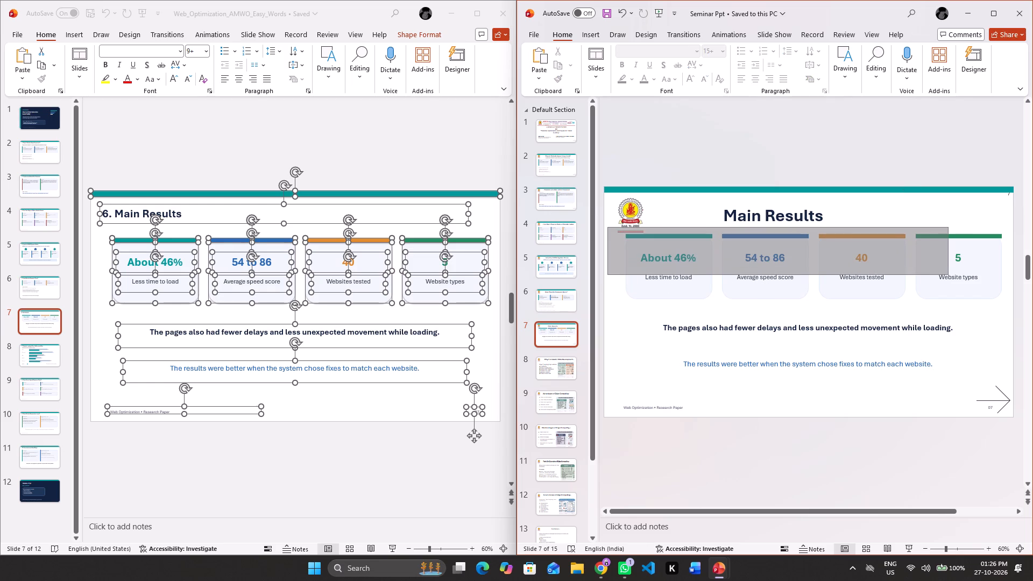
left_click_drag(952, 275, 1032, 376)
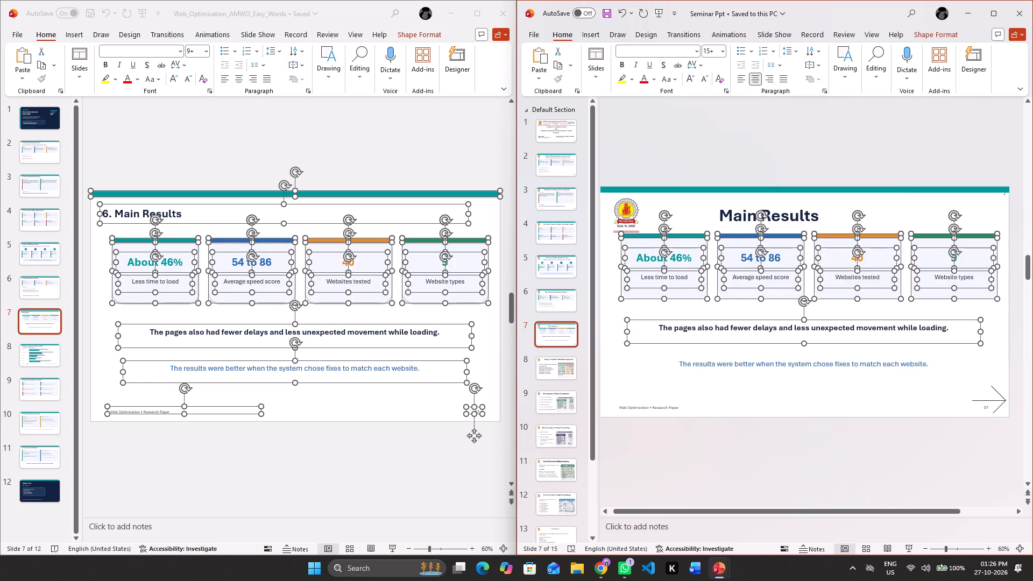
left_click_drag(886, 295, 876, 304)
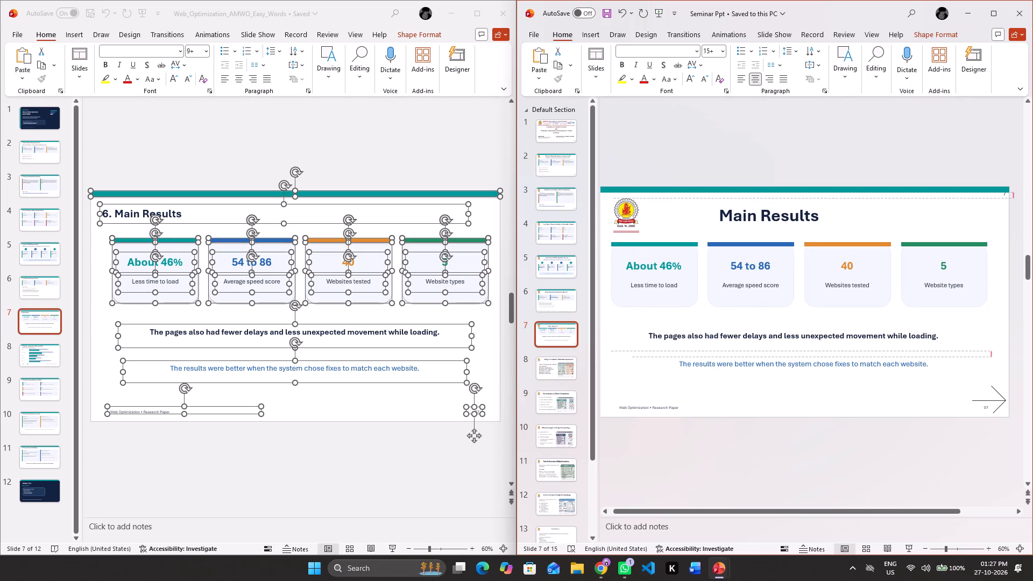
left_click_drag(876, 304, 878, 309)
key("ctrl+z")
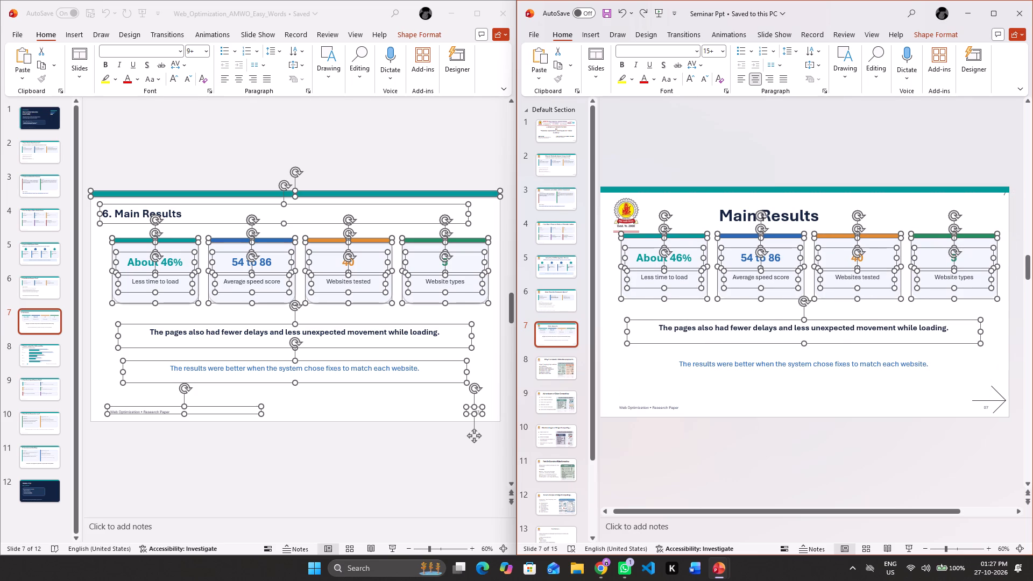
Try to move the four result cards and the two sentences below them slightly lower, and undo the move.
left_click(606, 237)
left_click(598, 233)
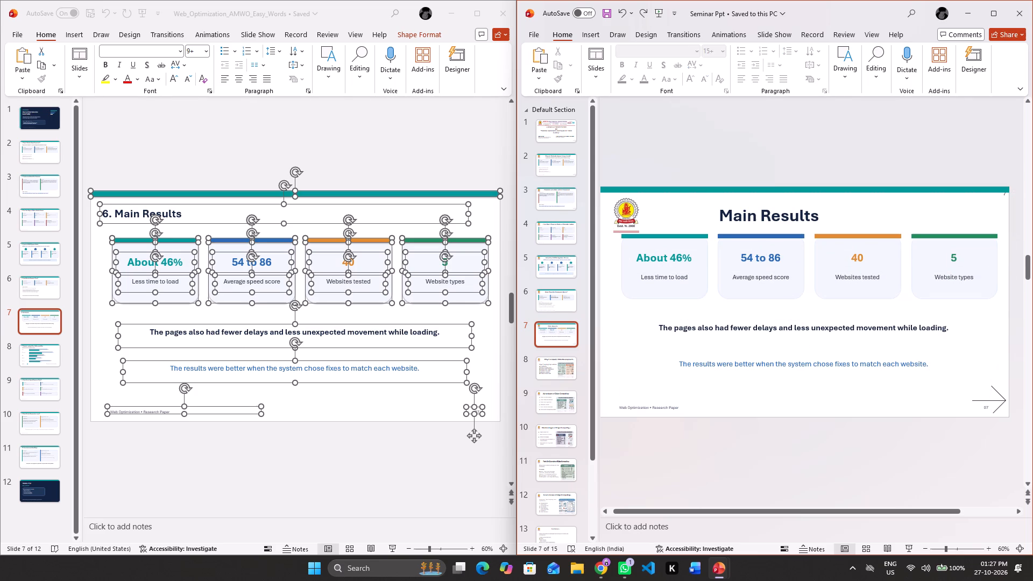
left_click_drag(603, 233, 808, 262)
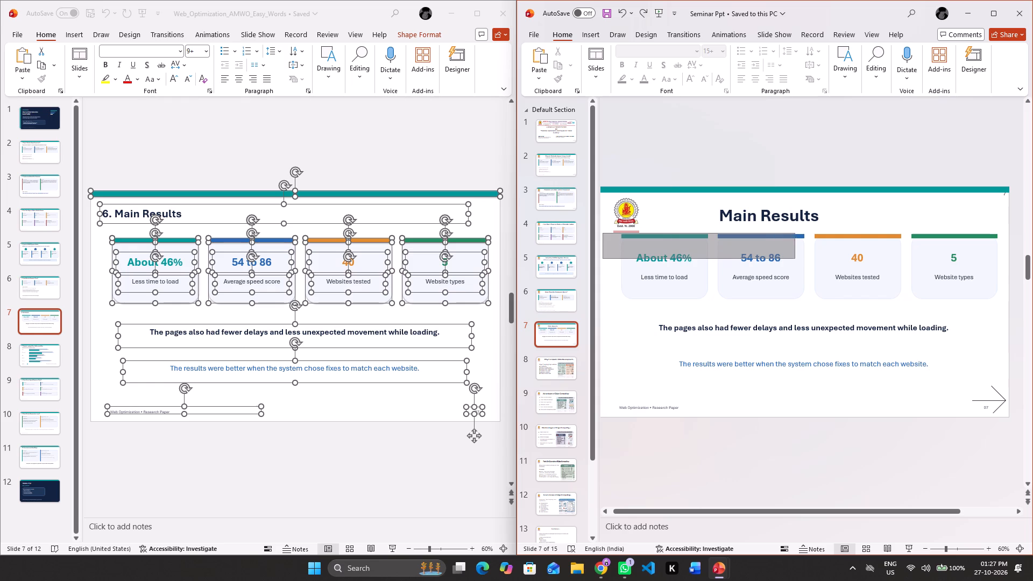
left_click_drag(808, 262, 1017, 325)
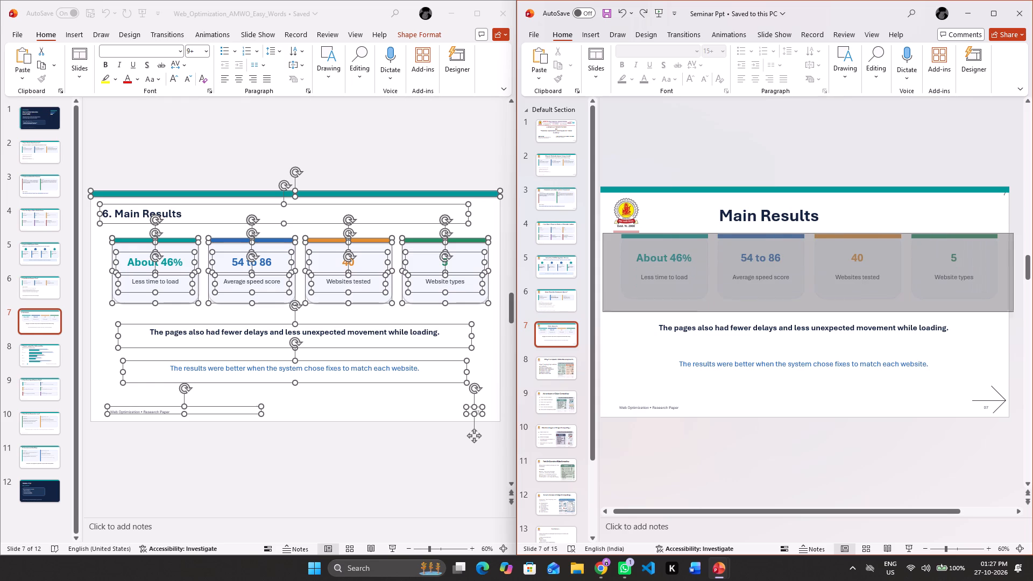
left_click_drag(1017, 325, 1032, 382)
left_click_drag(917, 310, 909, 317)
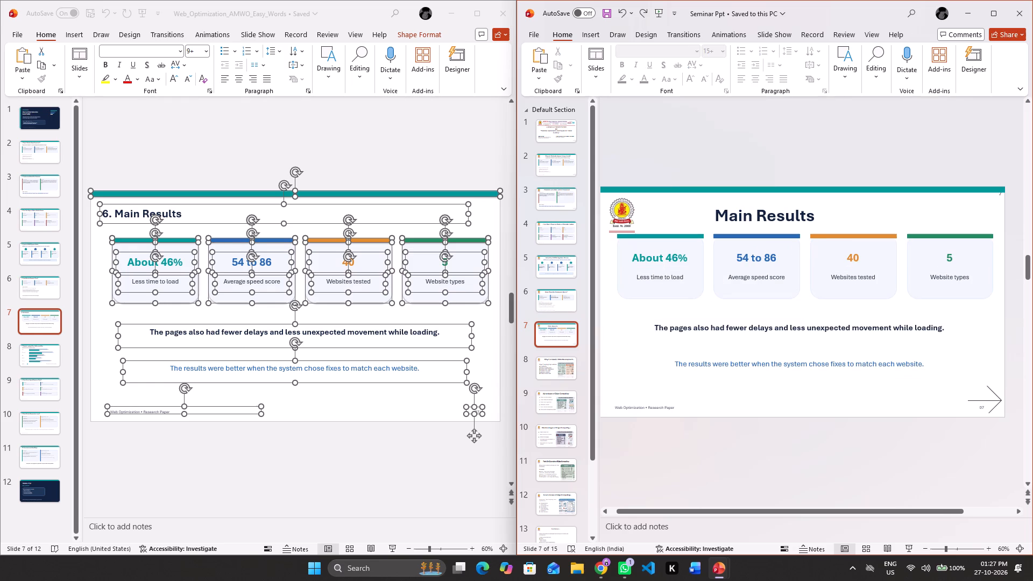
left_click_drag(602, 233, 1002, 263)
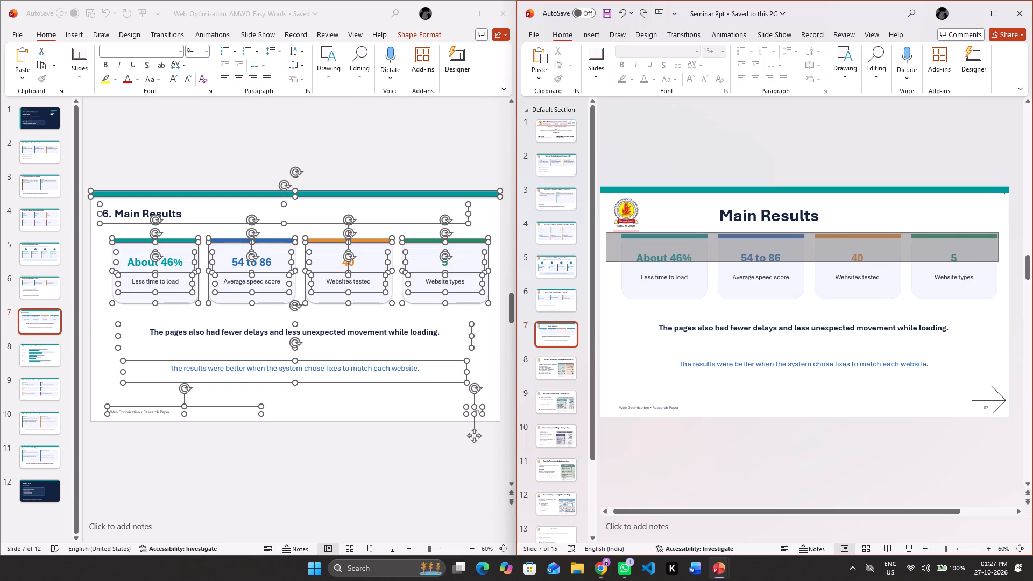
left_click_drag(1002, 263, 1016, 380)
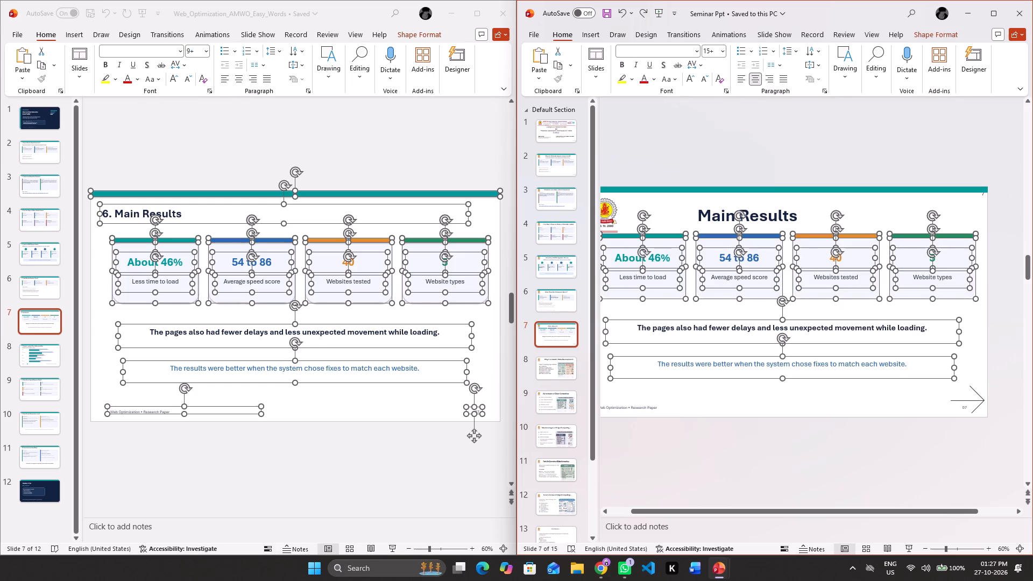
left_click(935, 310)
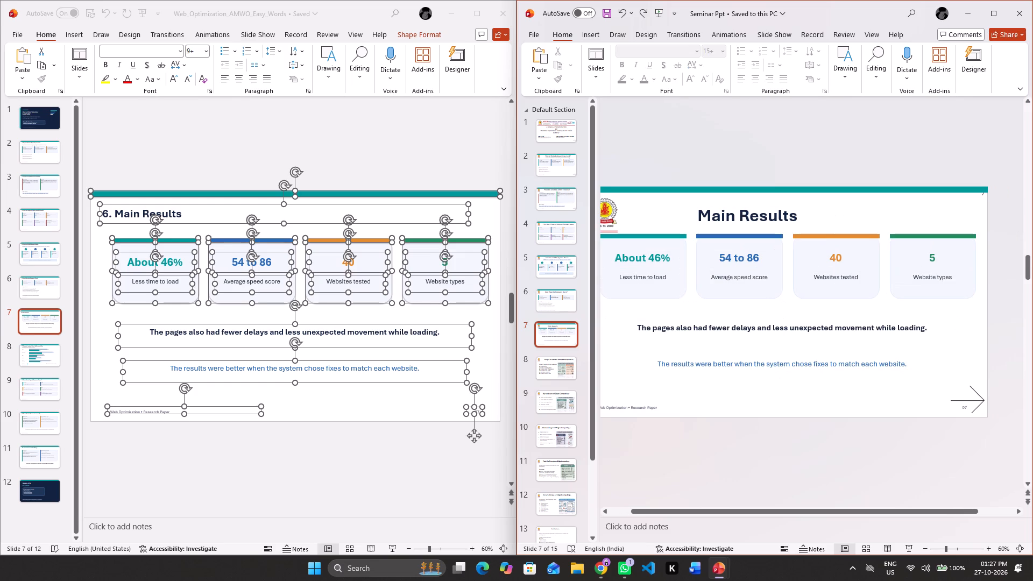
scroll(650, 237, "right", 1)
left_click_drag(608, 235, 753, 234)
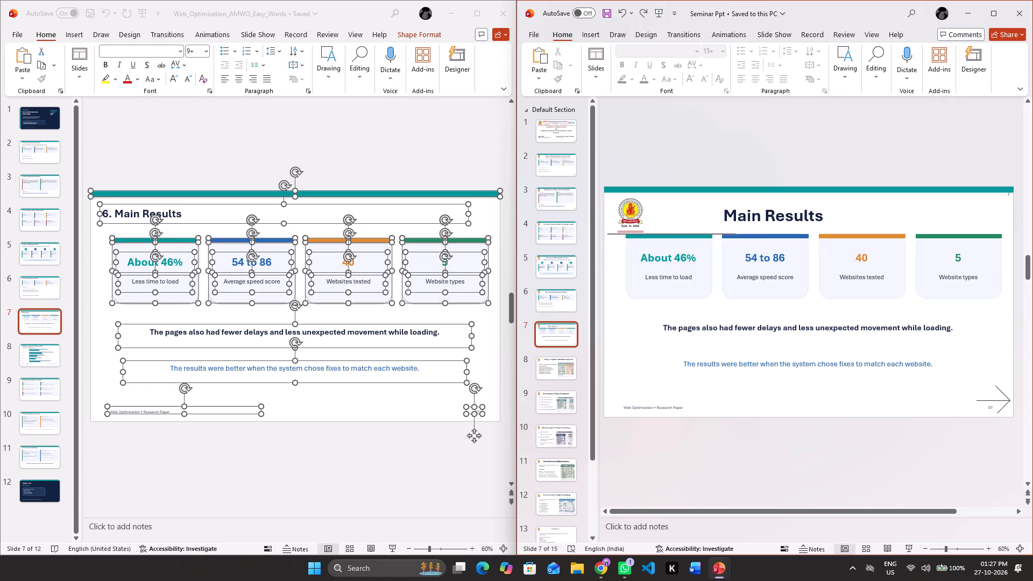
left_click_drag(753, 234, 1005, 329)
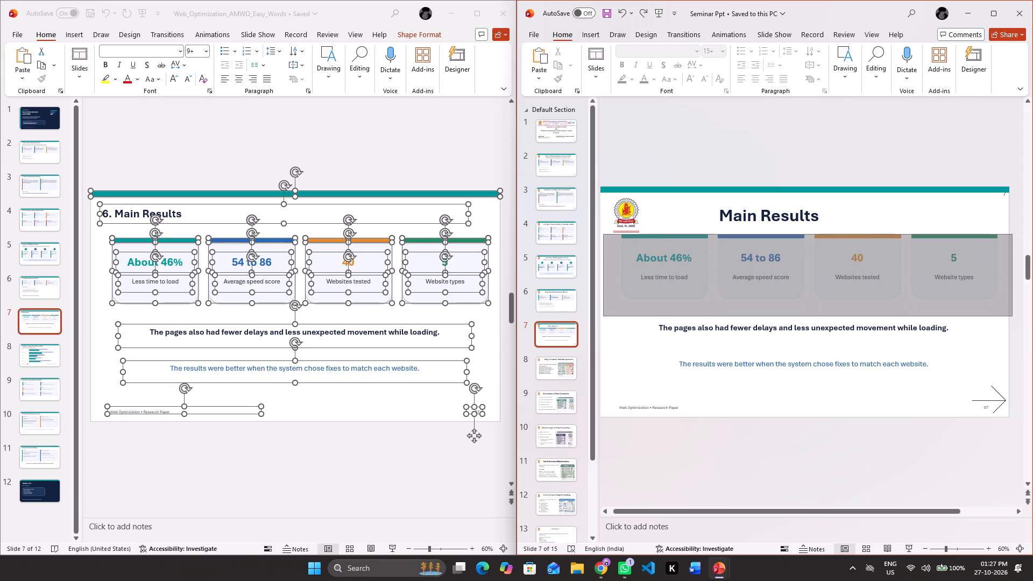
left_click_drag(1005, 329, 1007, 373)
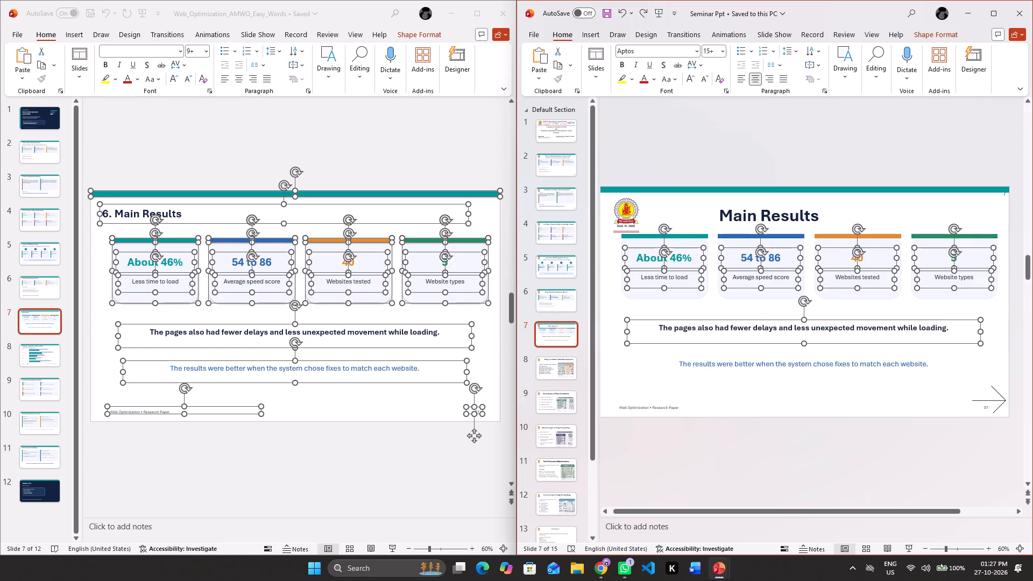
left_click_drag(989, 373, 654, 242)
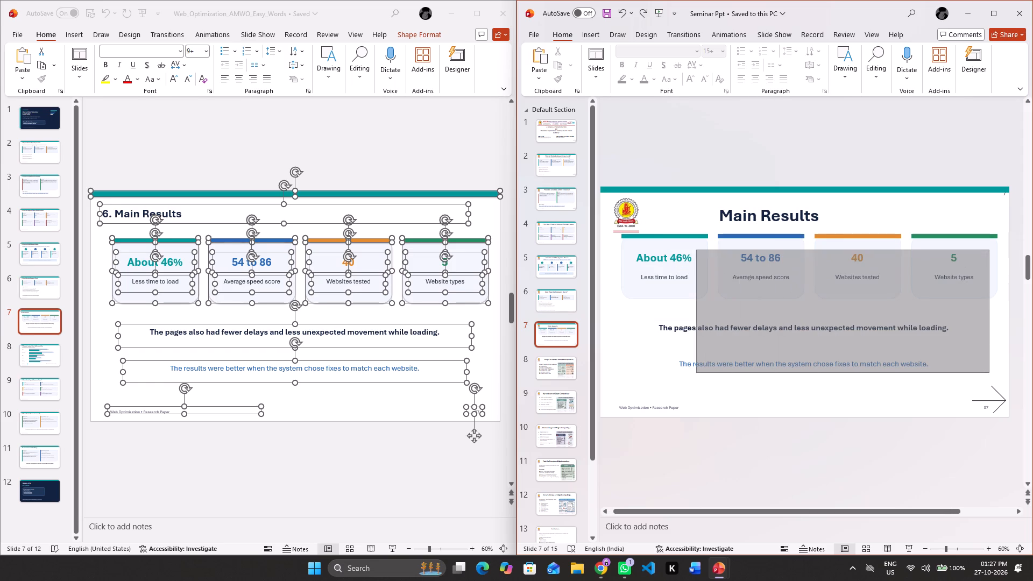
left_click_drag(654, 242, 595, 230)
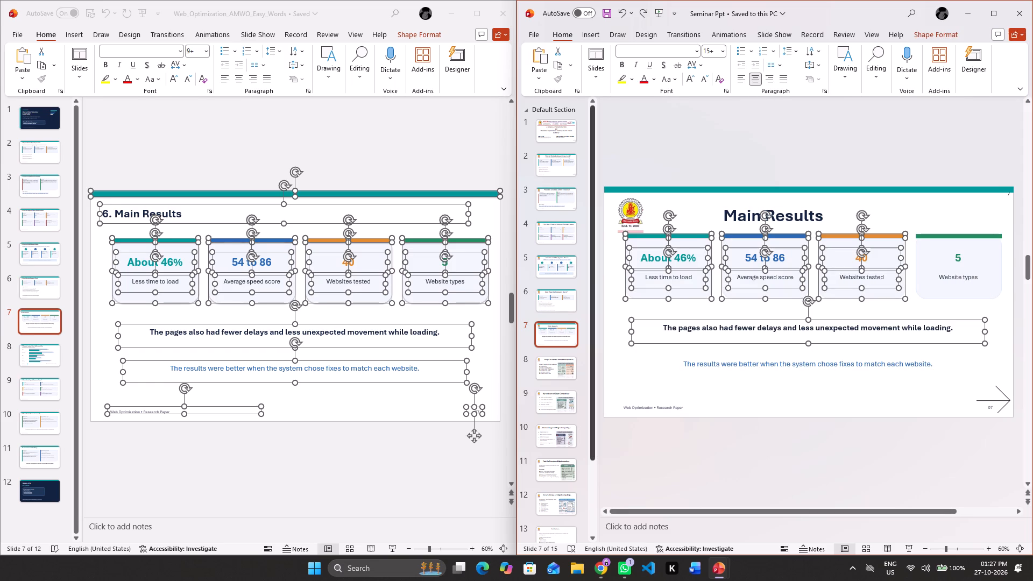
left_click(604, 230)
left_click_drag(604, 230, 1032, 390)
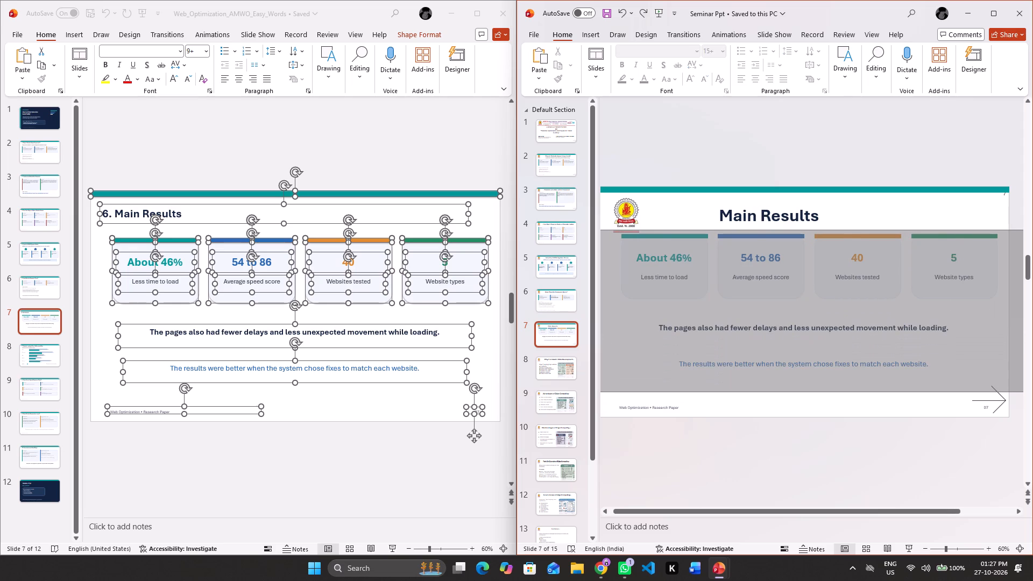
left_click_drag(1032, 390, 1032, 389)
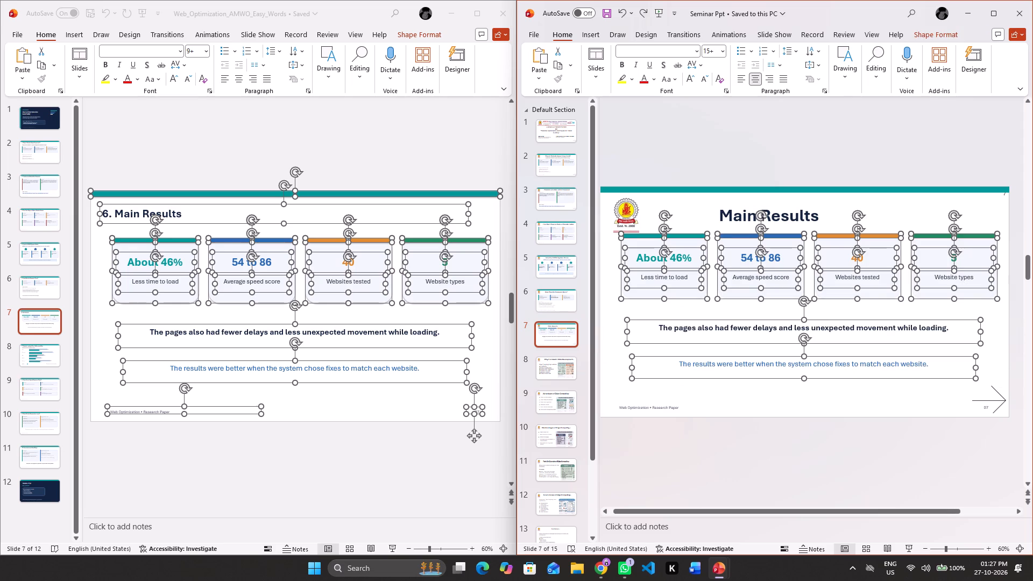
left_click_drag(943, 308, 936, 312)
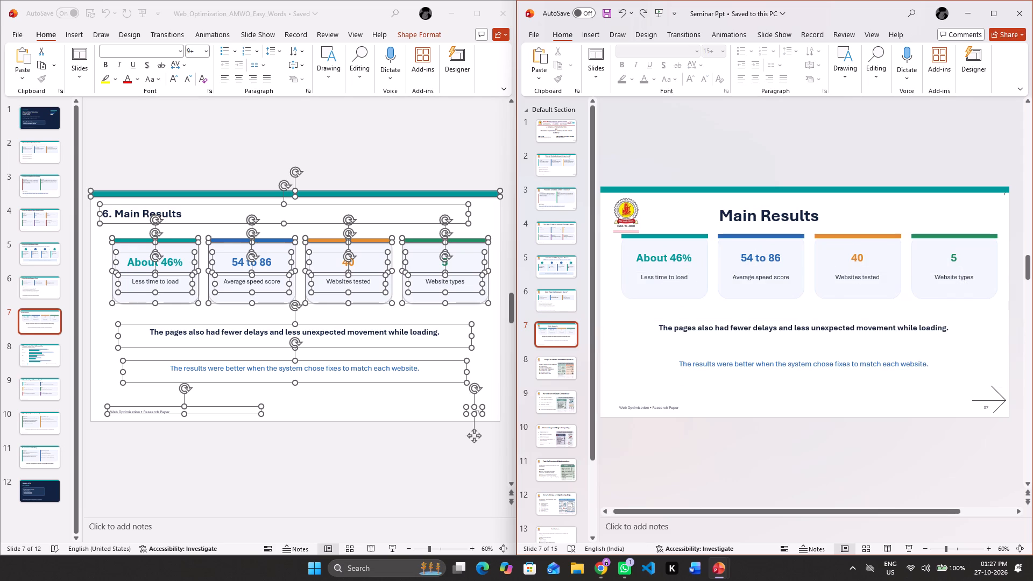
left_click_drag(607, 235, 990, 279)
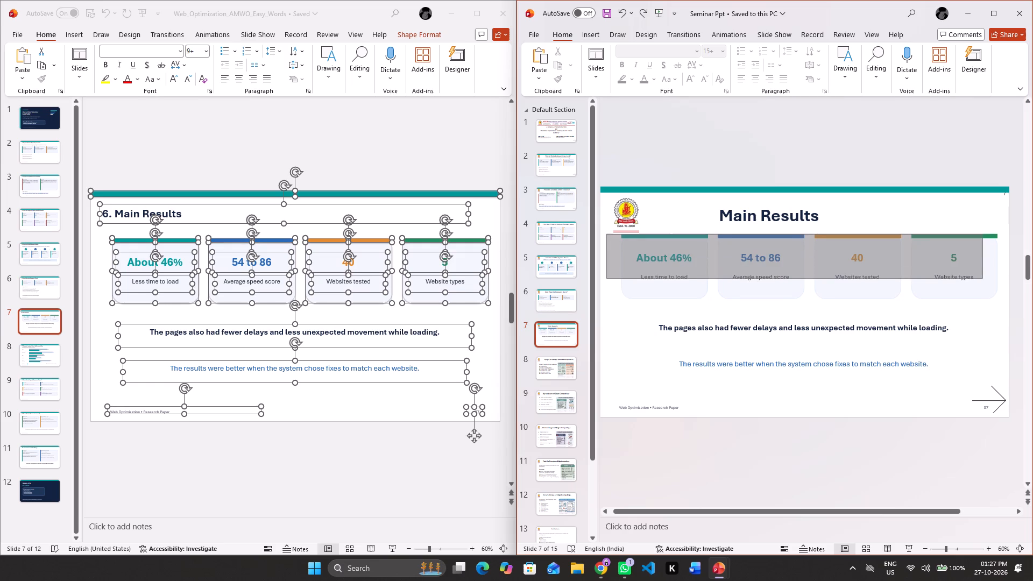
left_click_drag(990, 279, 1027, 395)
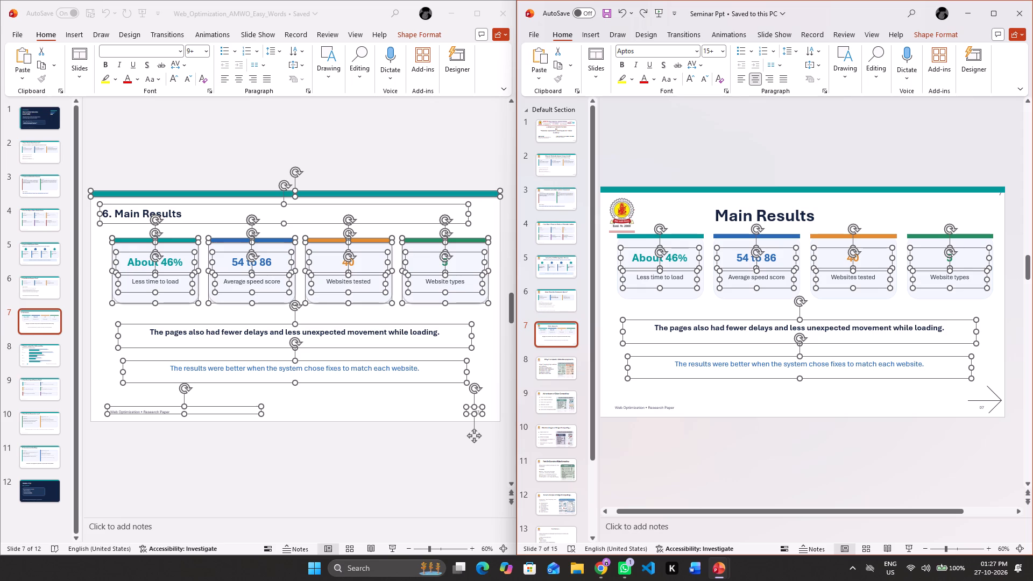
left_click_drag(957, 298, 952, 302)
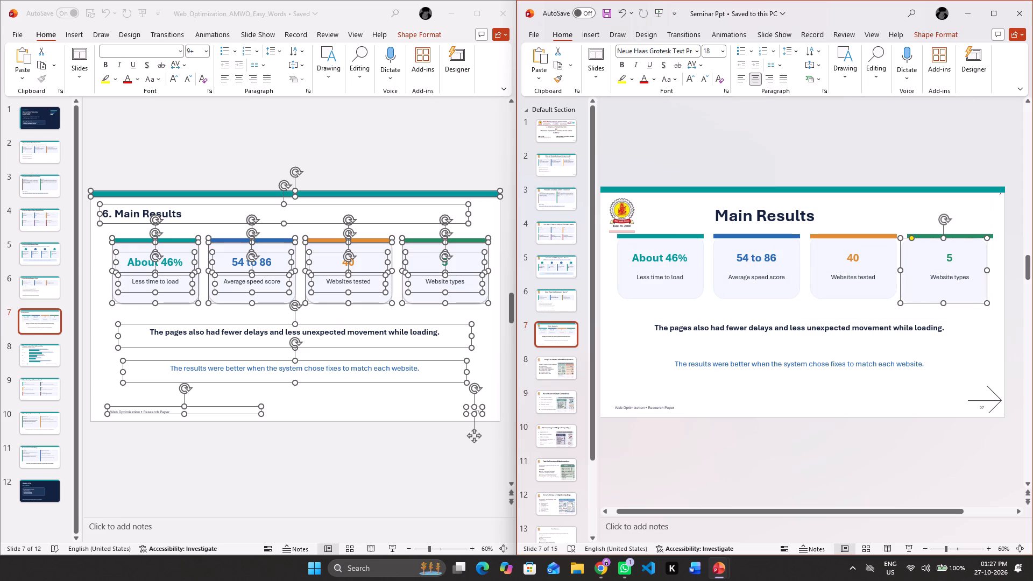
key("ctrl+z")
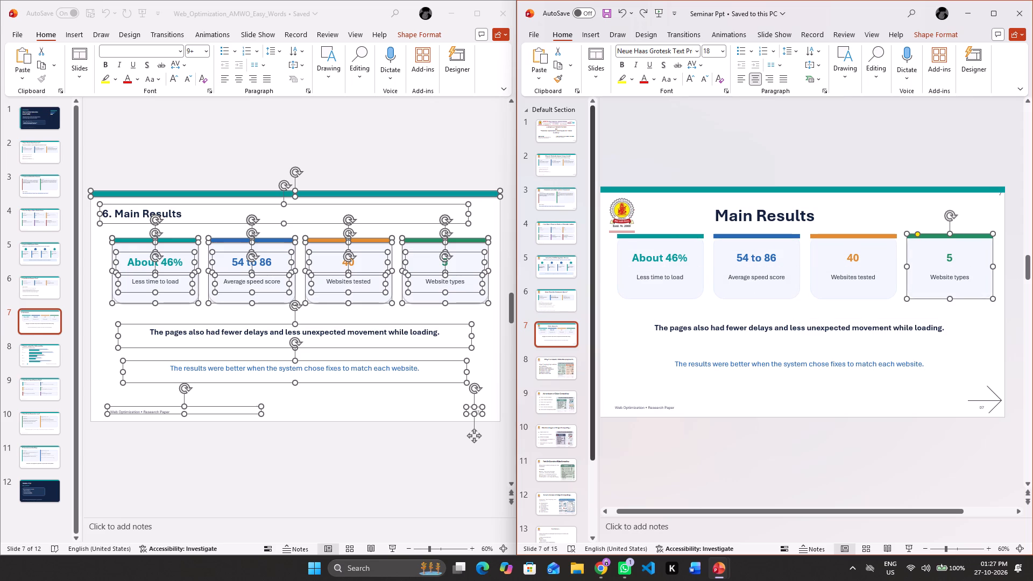
Move the four result cards and both sentences below them together slightly lower, so the cards sit clear of the logo.
left_click(605, 240)
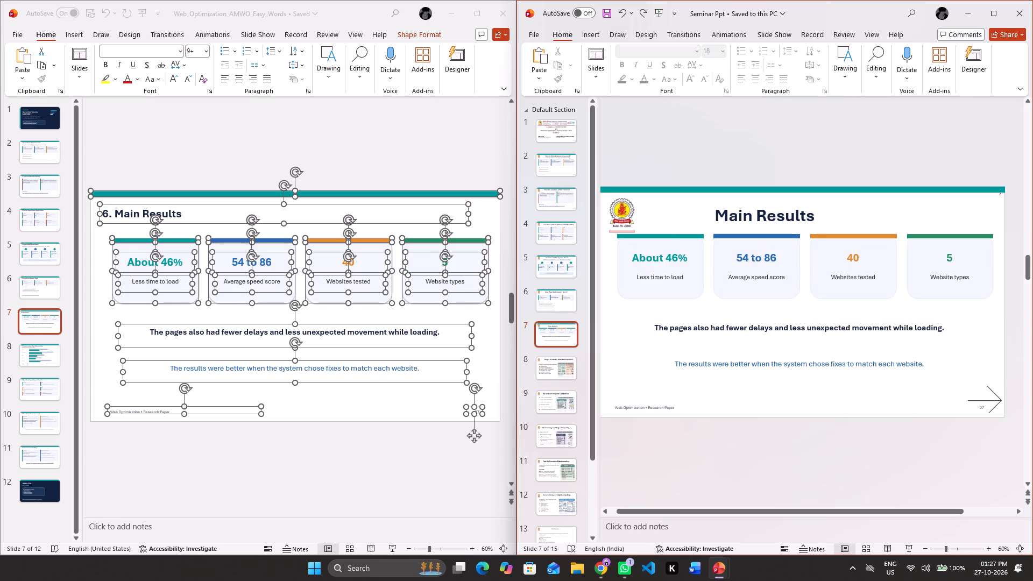
left_click(605, 236)
left_click(604, 243)
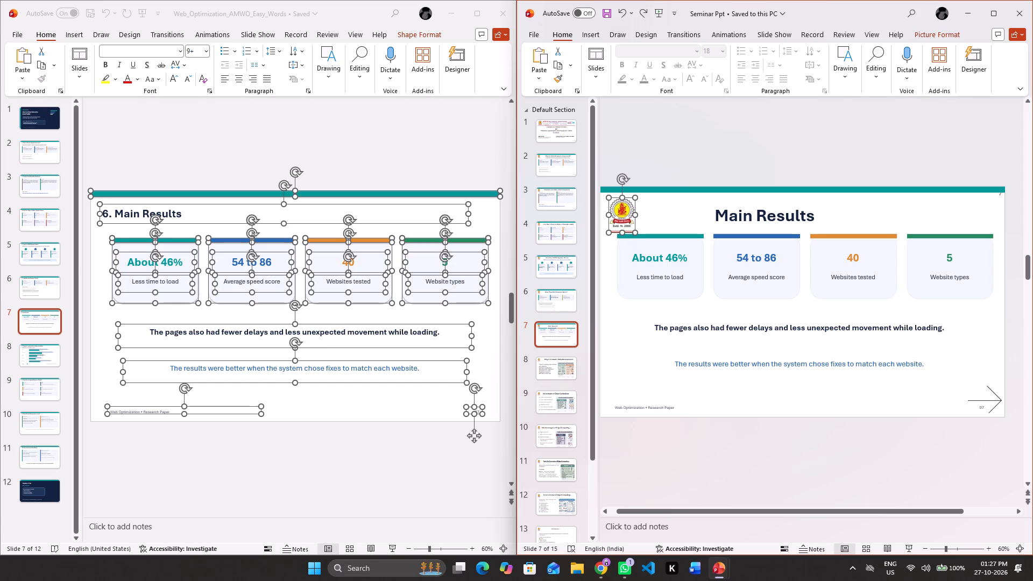
left_click_drag(604, 234, 1032, 399)
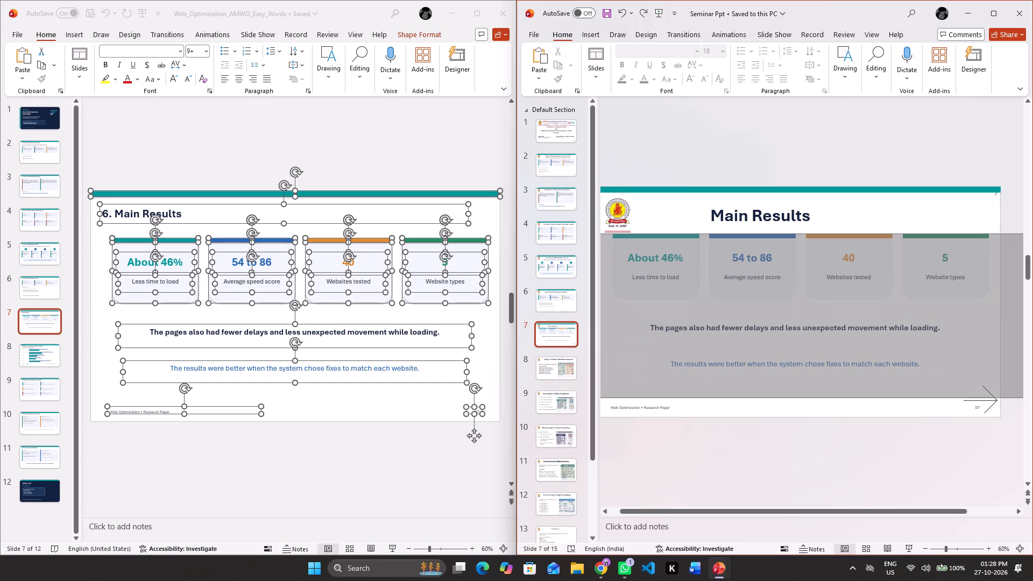
left_click_drag(1032, 399, 1007, 388)
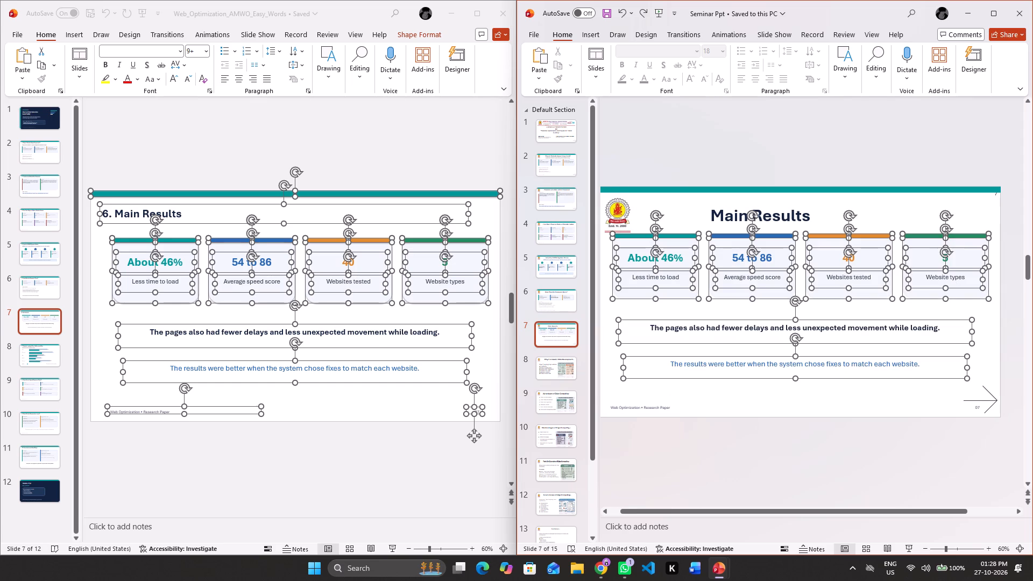
left_click_drag(936, 295, 931, 311)
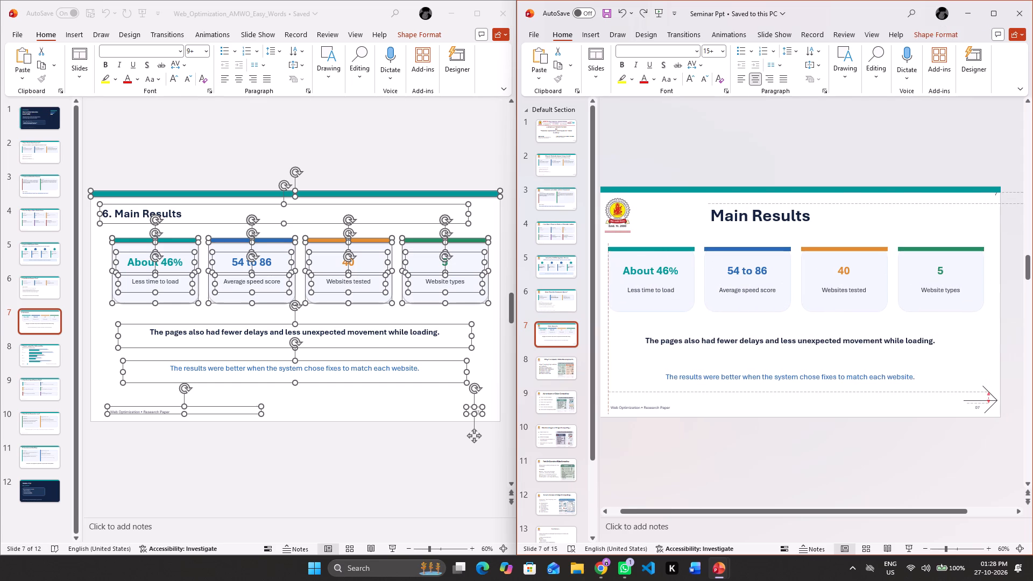
left_click_drag(931, 311, 938, 300)
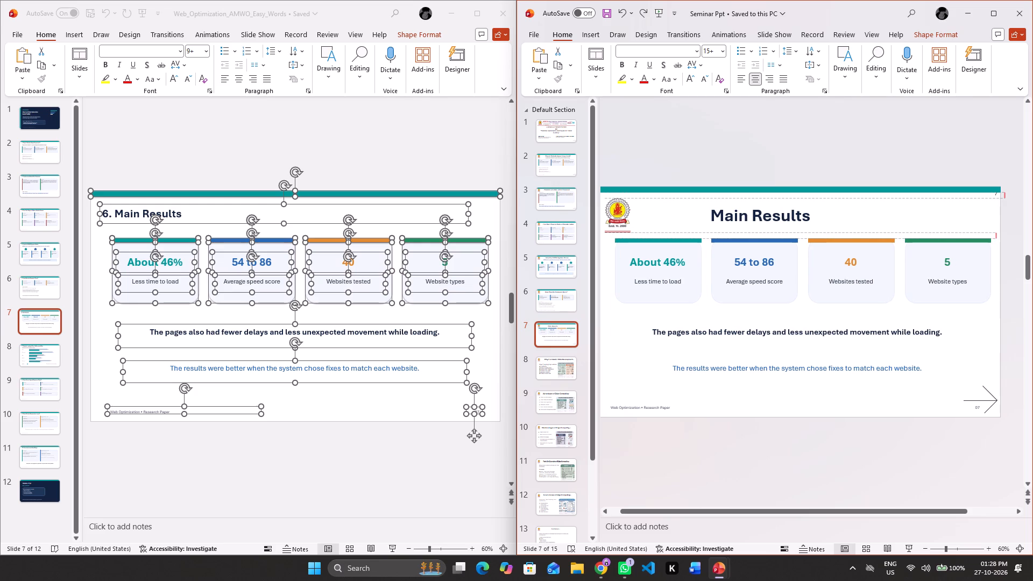
left_click_drag(938, 300, 932, 303)
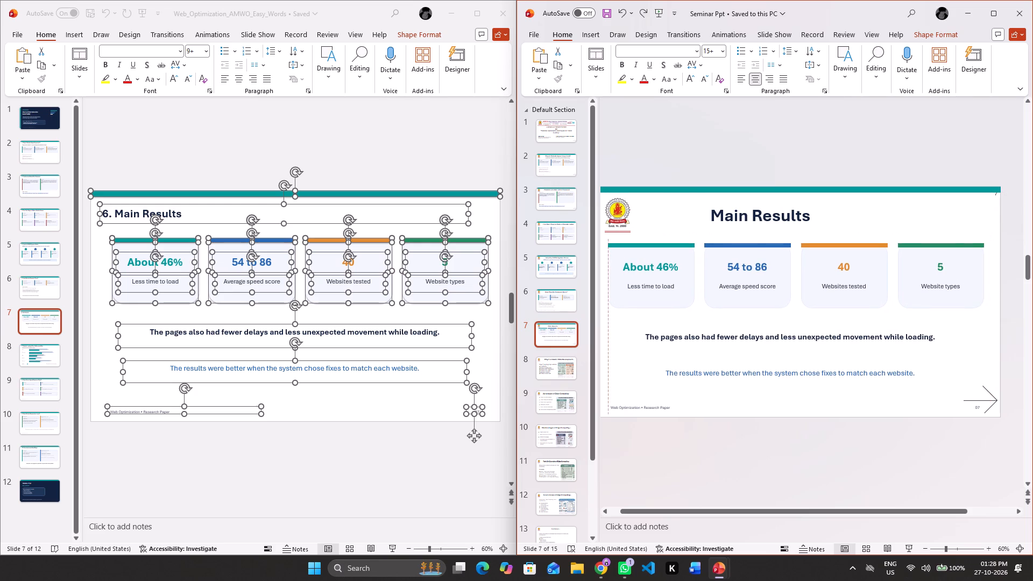
left_click_drag(932, 303, 939, 300)
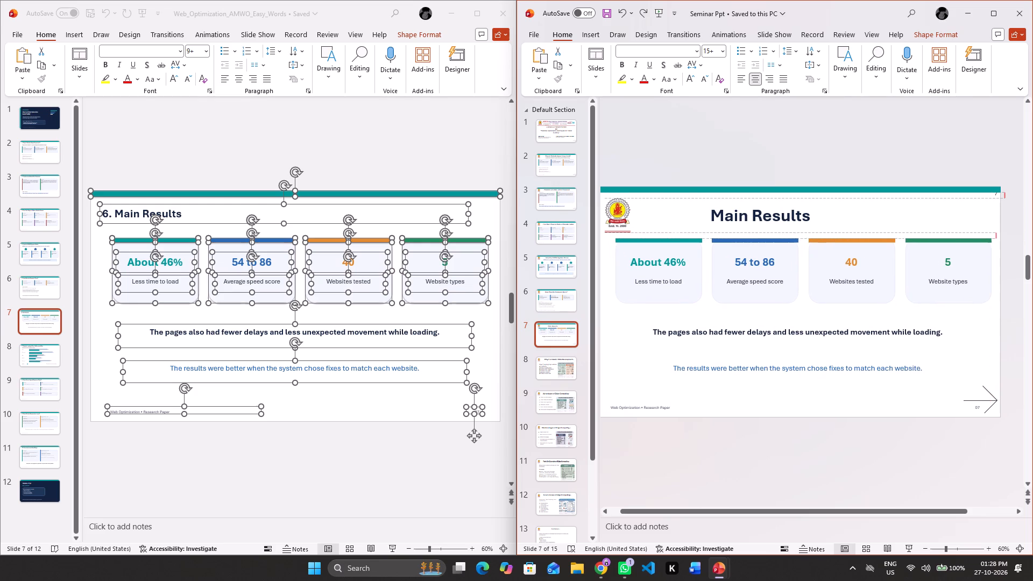
left_click_drag(939, 300, 936, 300)
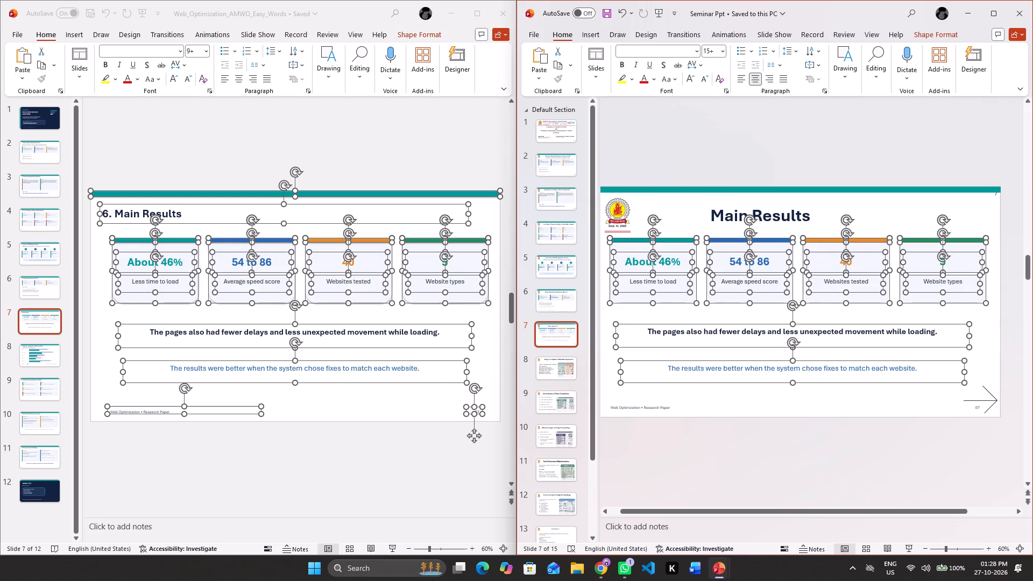
Delete the "Web Optimization • Research Paper" footer text from the Main Results slide.
left_click(672, 406)
key("Delete")
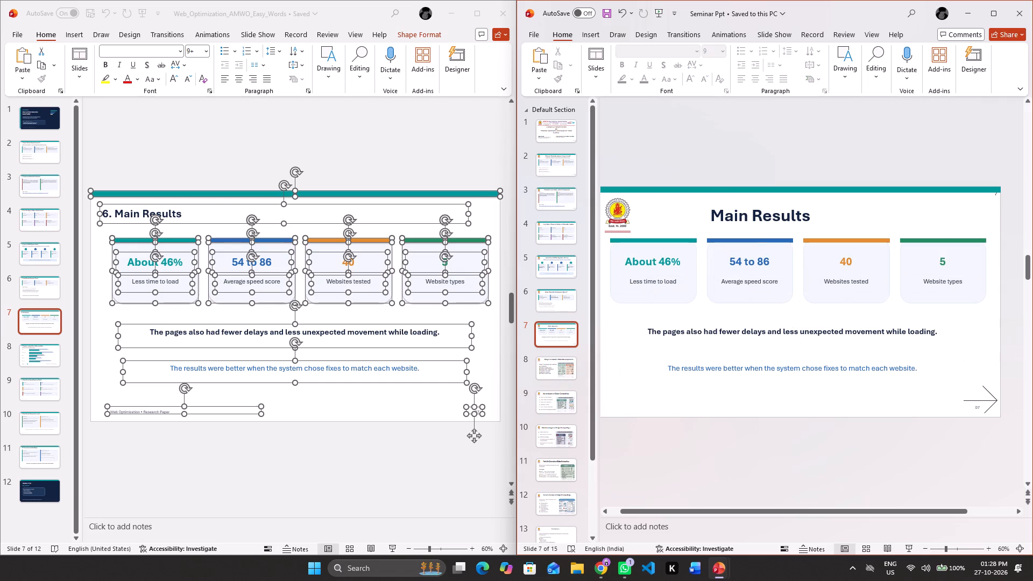
Insert nine spaces before the "Main Results" heading text to shift it closer to the slide's centre.
left_click(697, 211)
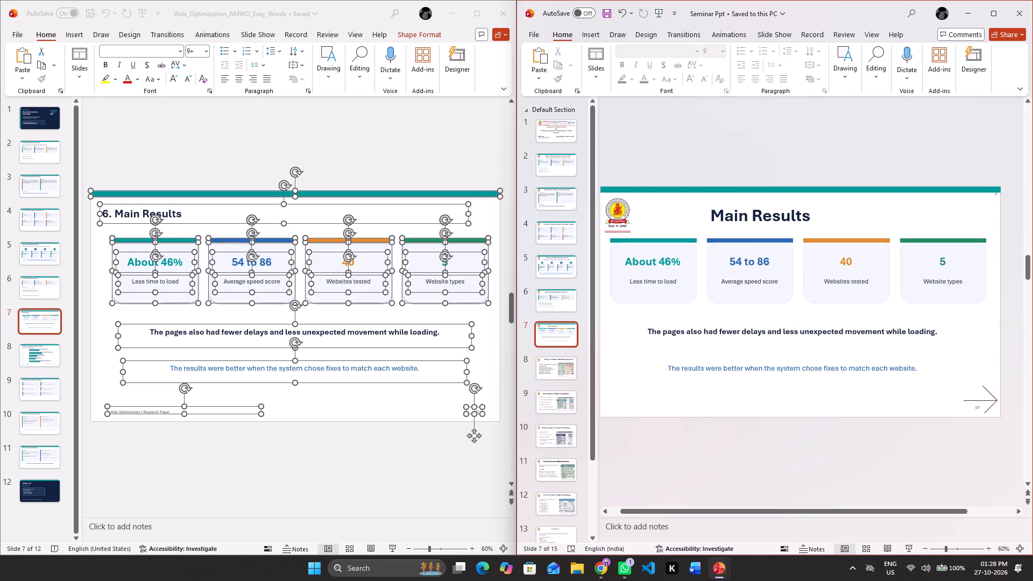
left_click(712, 215)
key("space")
key("space")
key("space")
key("space")
key("space")
key("space")
key("space")
key("space")
key("space")
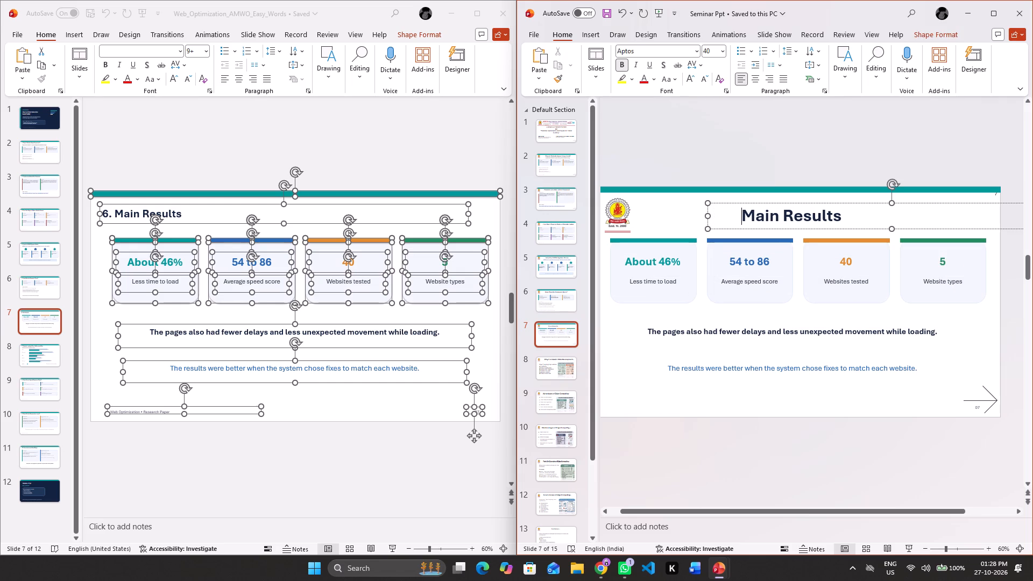
Narrow the "Main Results" heading's text box from its right side so it no longer extends past the slide edge.
left_click(1010, 205)
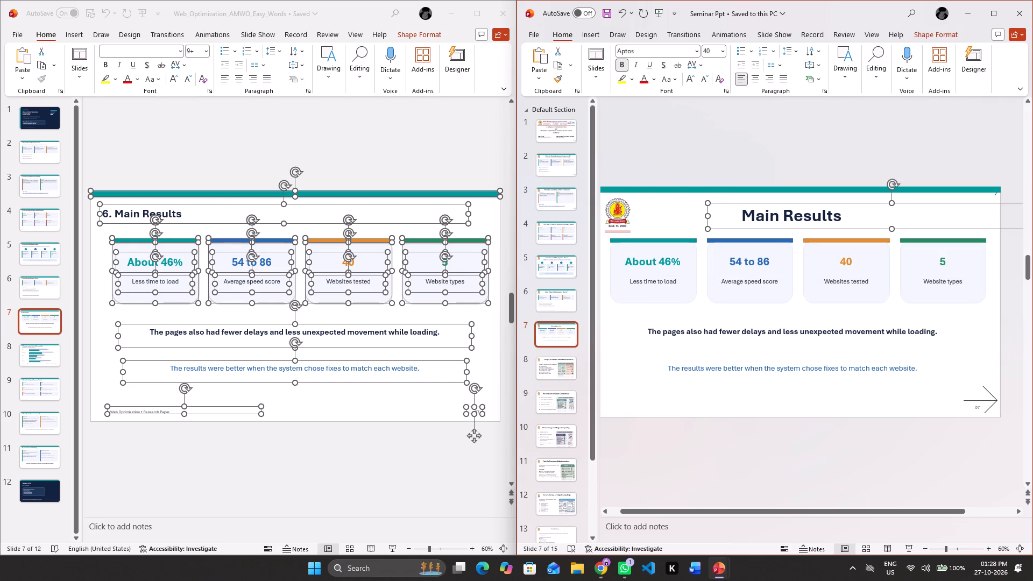
scroll(1010, 205, "down", 2, "ctrl")
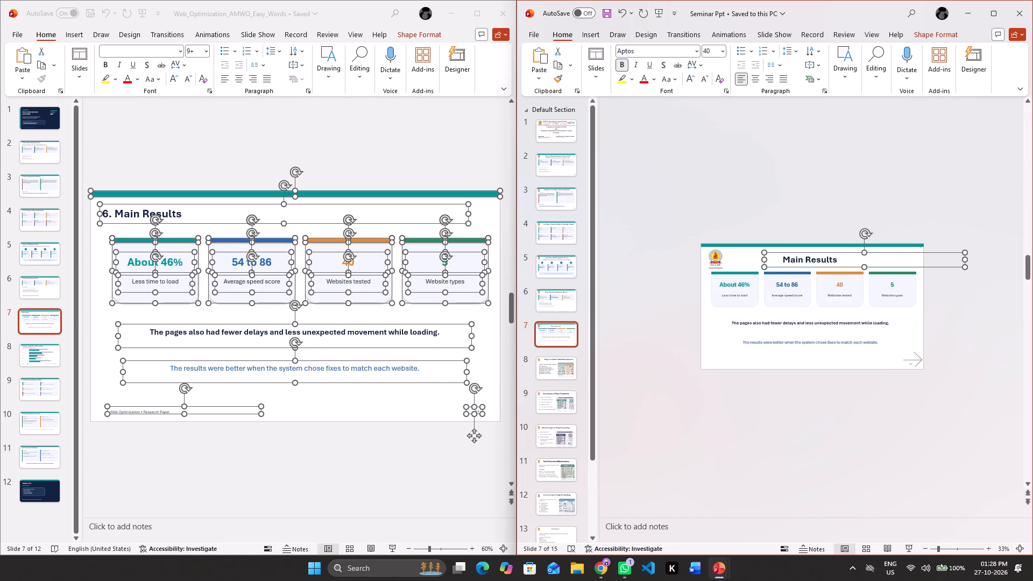
left_click_drag(966, 260, 879, 263)
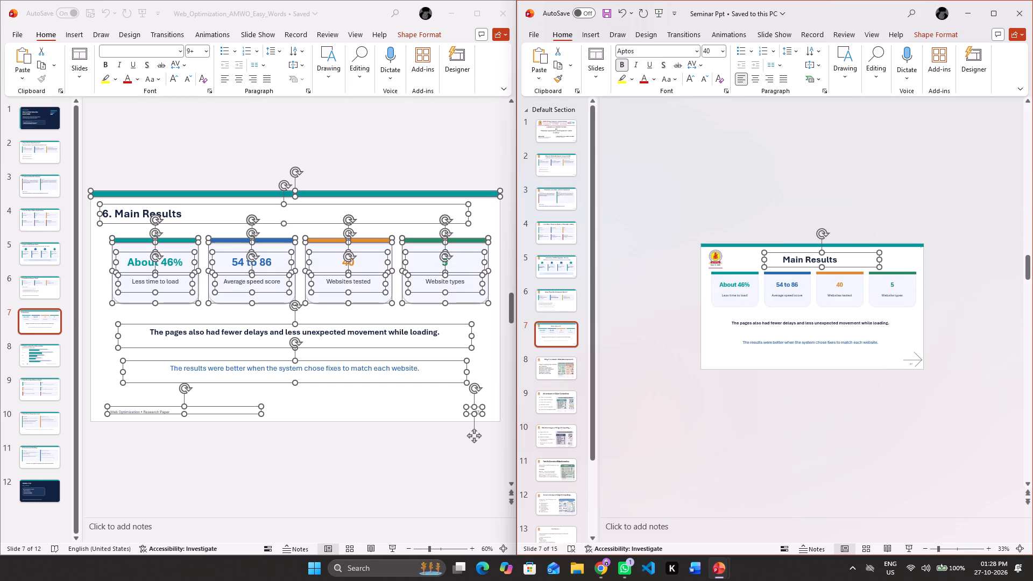
scroll(896, 261, "up", 2)
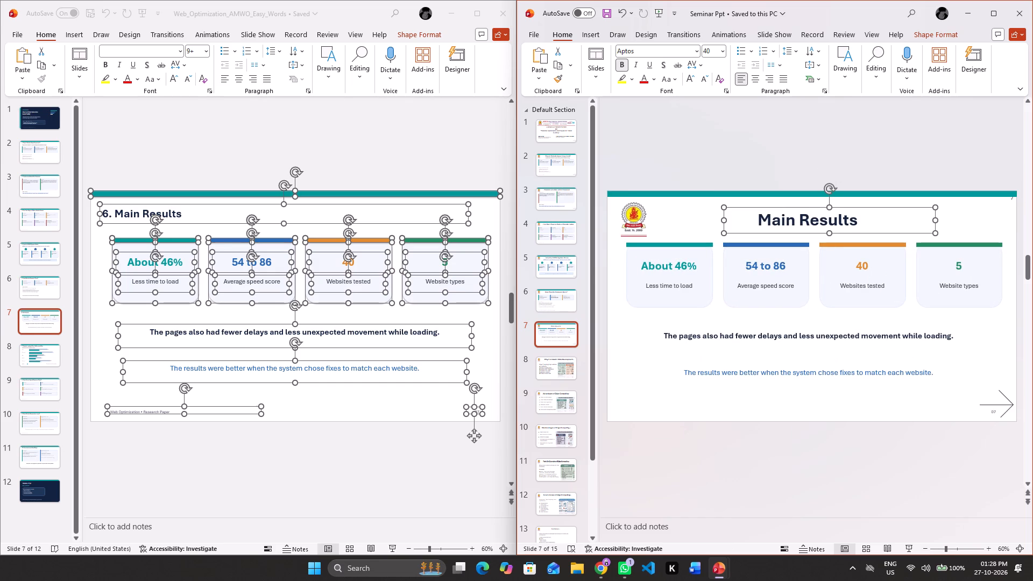
Delete the "Edge Computing helps websites" bullet text and the trade-offs picture from slide 8 of the Seminar Ppt deck.
left_click(552, 307)
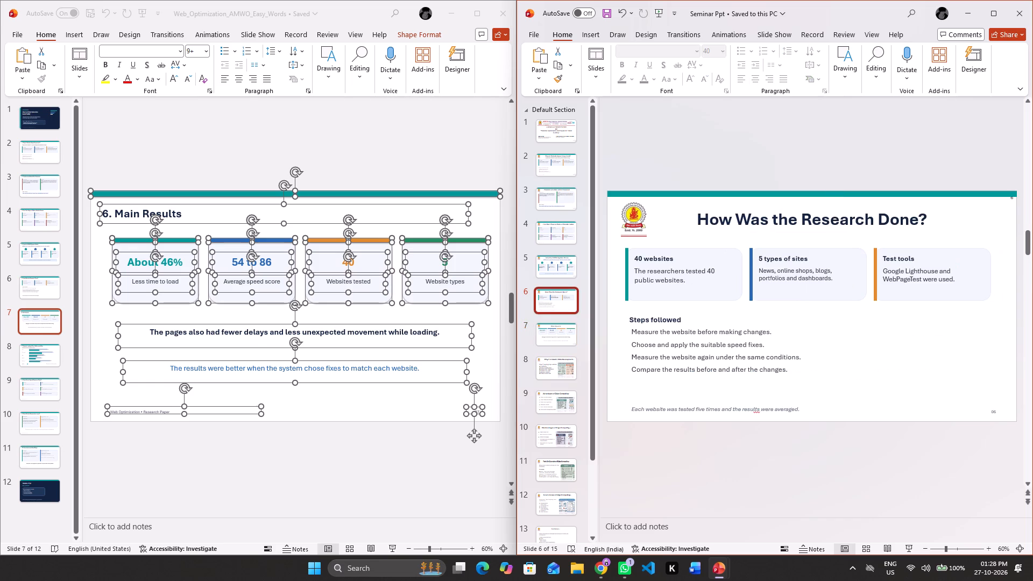
left_click(555, 361)
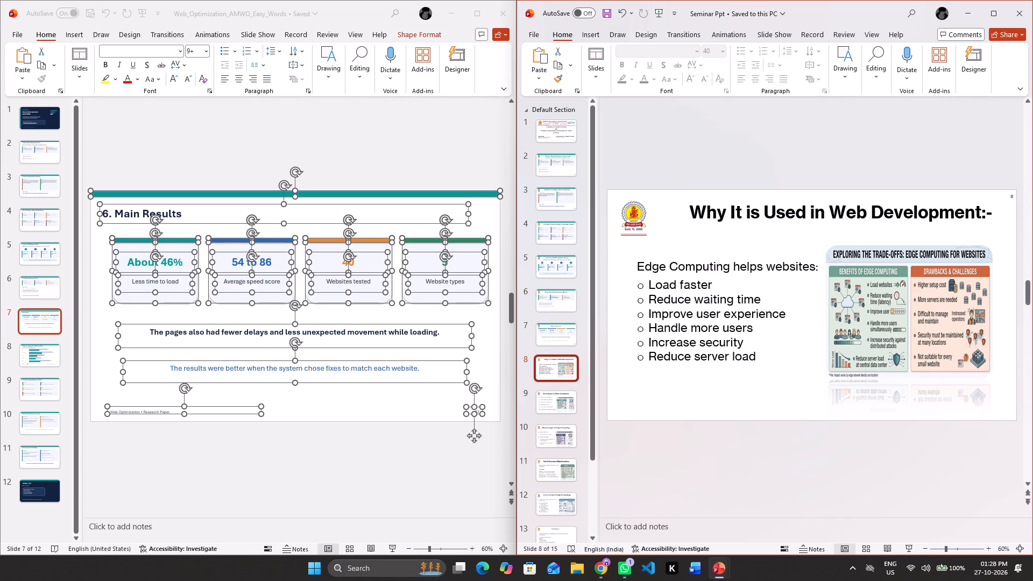
left_click_drag(618, 246, 992, 267)
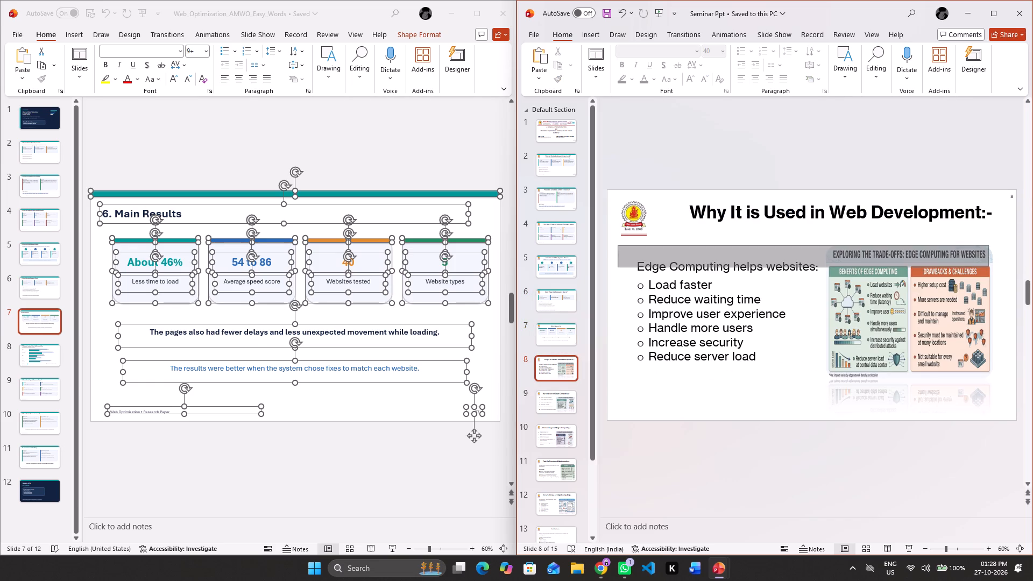
left_click_drag(992, 267, 1032, 399)
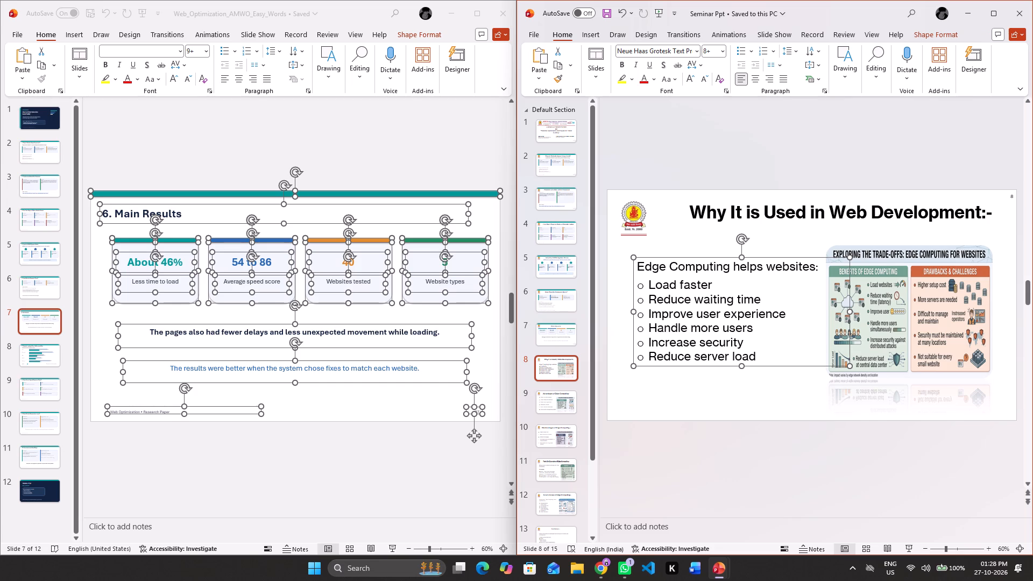
key("BackSpace")
left_click(1032, 399)
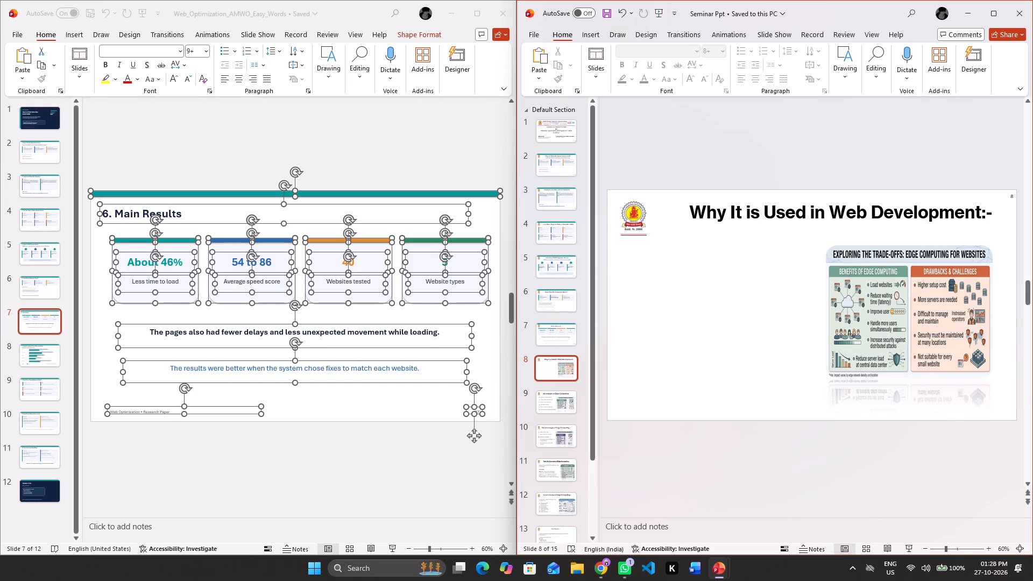
left_click(953, 315)
key("BackSpace")
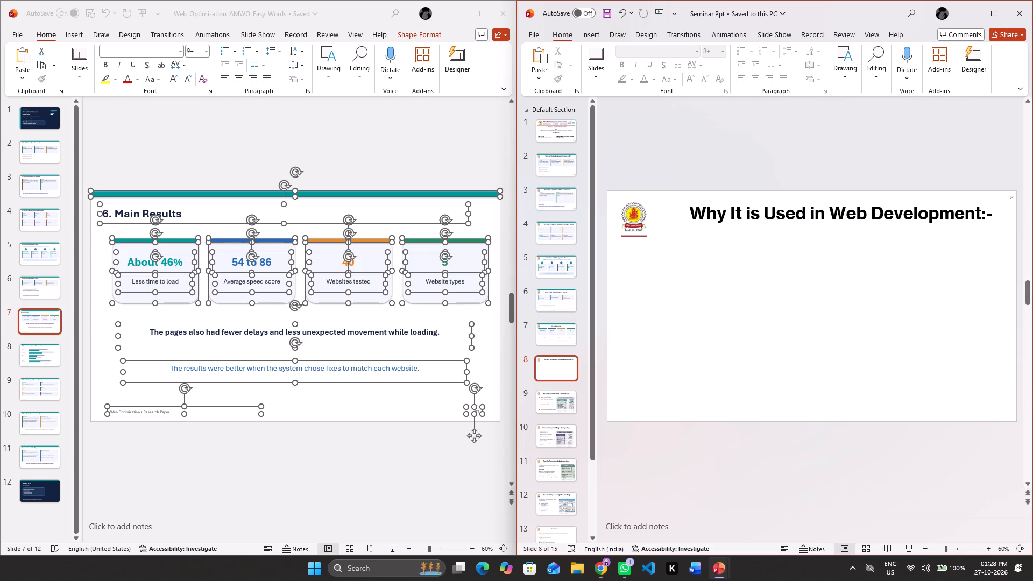
Copy all objects of the "7. Website Loading Time: Before and After" slide in the Web_Optimization deck.
left_click(44, 355)
left_click(44, 355)
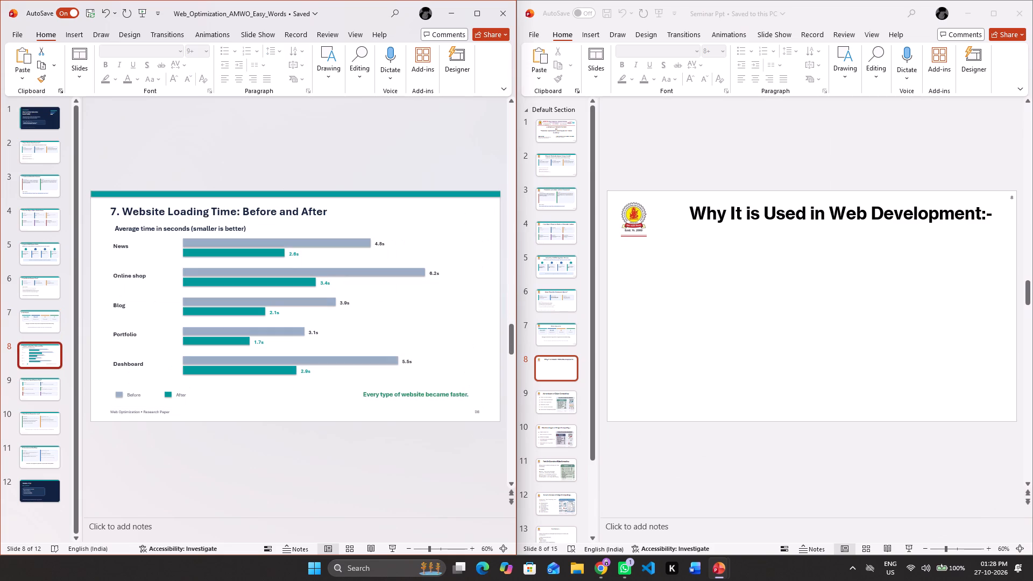
left_click(308, 294)
key("ctrl+a")
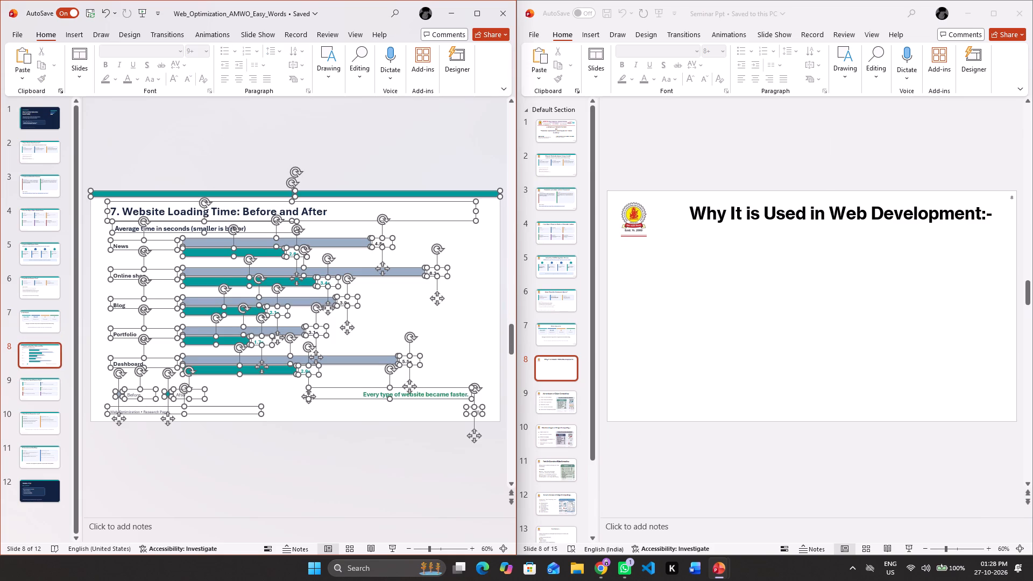
key("ctrl+c")
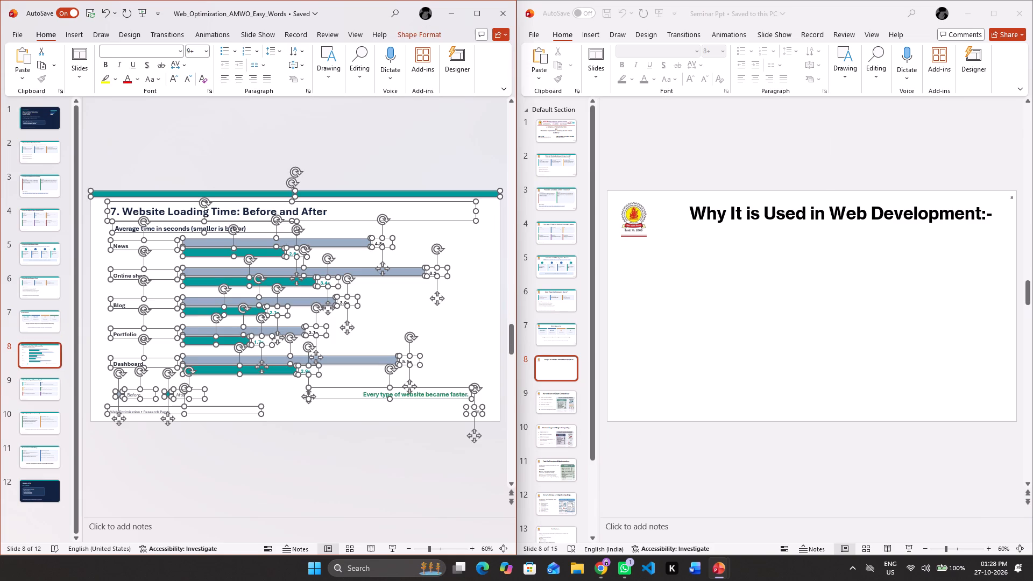
Replace the "Why It is Used in Web Development:-" heading on slide 8 of the Seminar Ppt deck with the copied loading-time content.
left_click(752, 215)
left_click(752, 215)
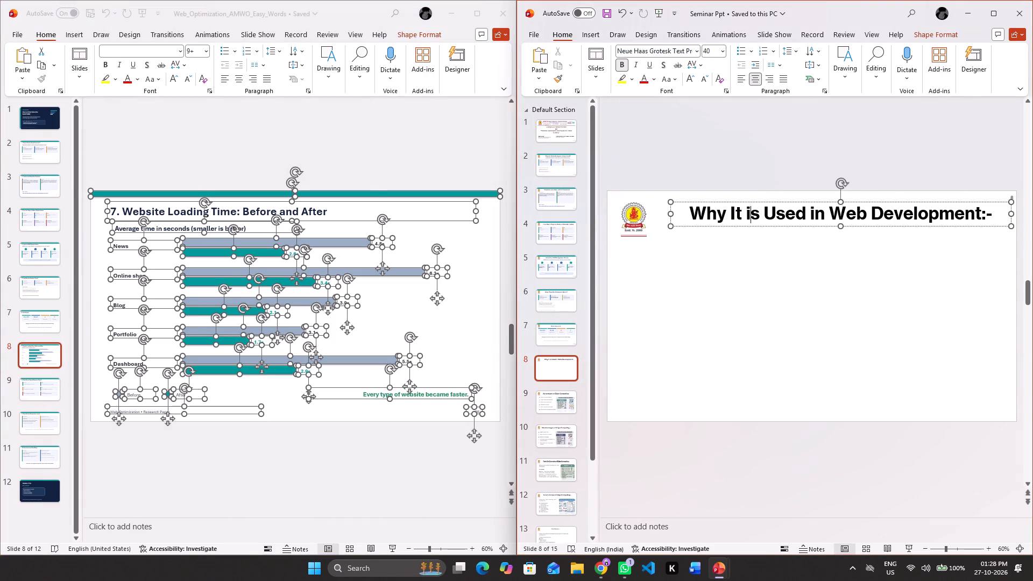
left_click(756, 204)
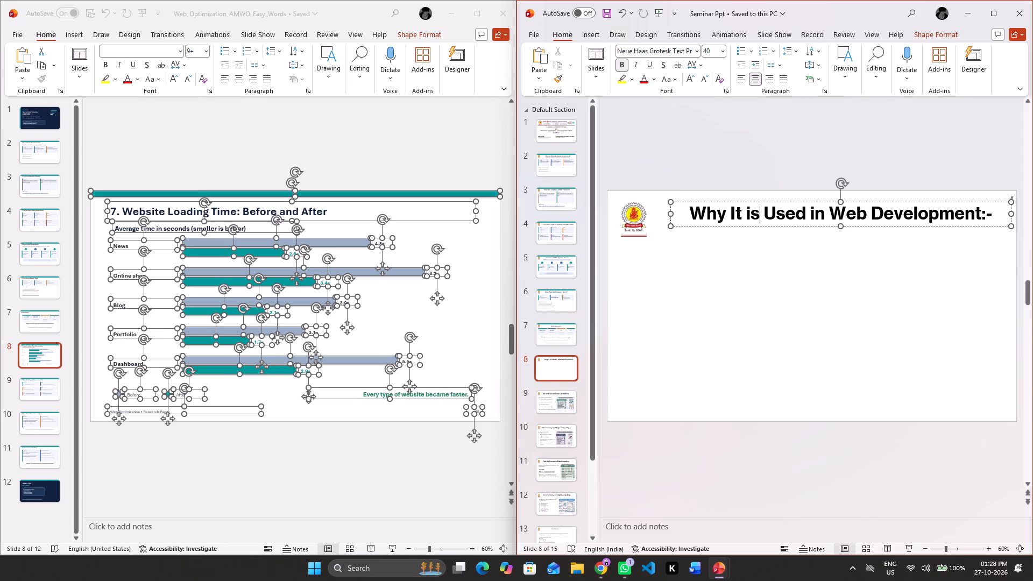
left_click(754, 202)
key("Delete")
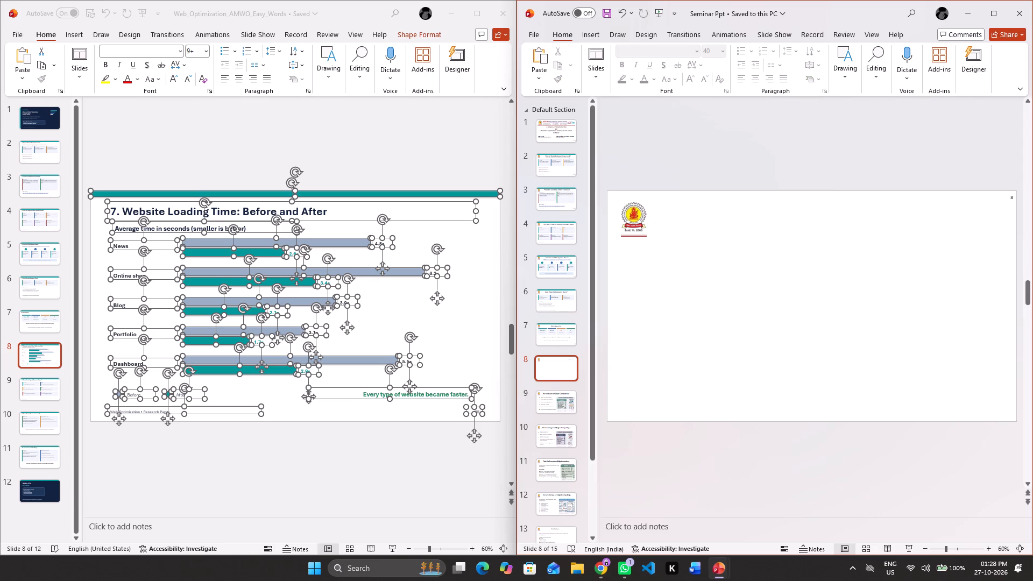
key("ctrl+v")
left_click(674, 216)
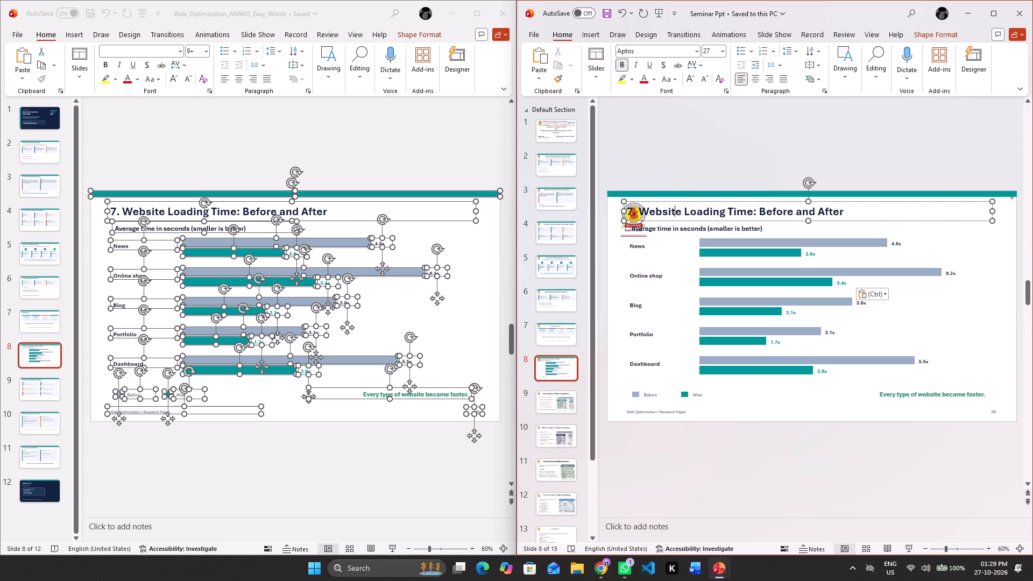
Delete the "Web Optimization • Research Paper" footer text box from the loading-time slide.
left_click(677, 412)
key("Delete")
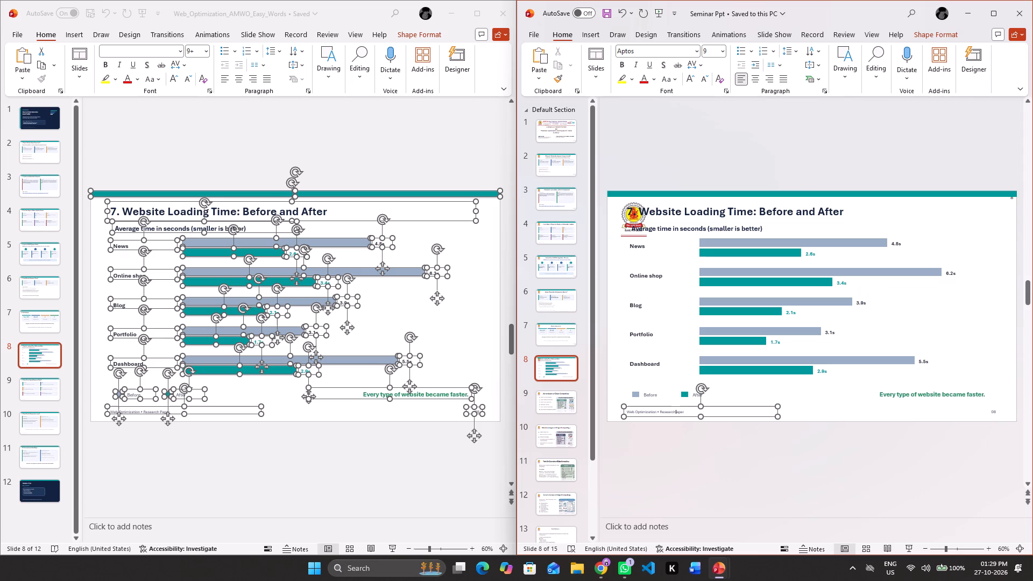
key("BackSpace")
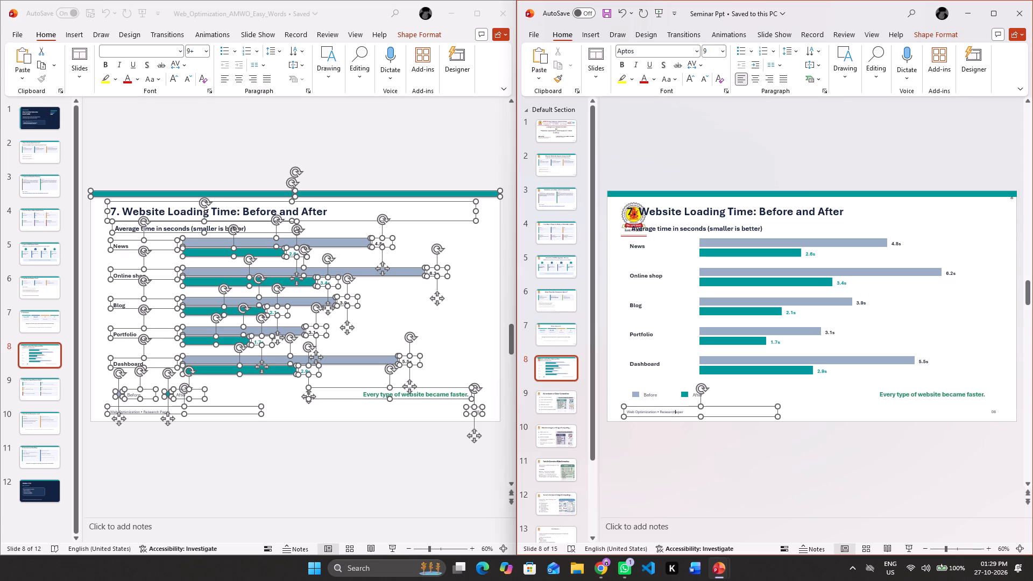
left_click(680, 407)
key("BackSpace")
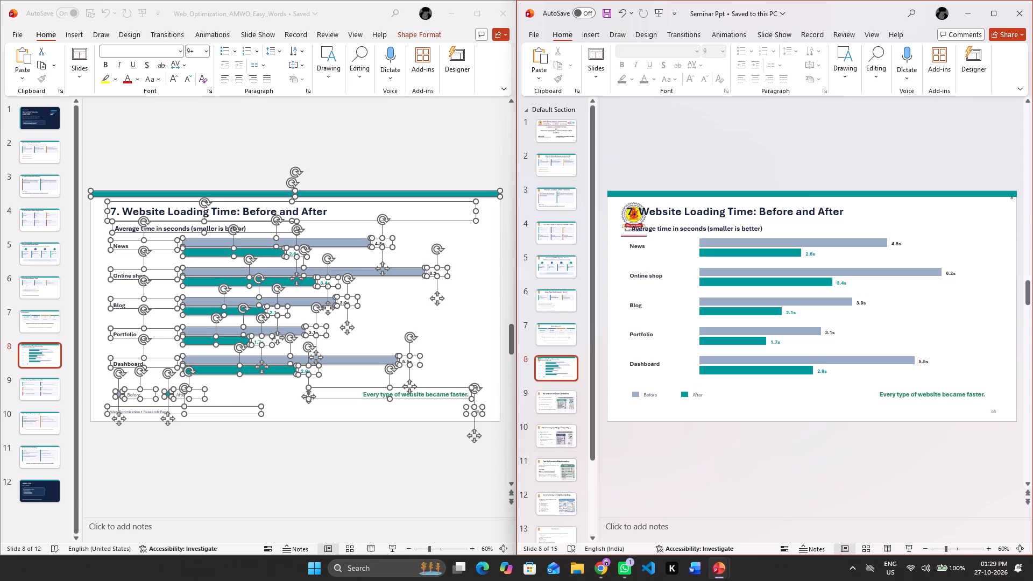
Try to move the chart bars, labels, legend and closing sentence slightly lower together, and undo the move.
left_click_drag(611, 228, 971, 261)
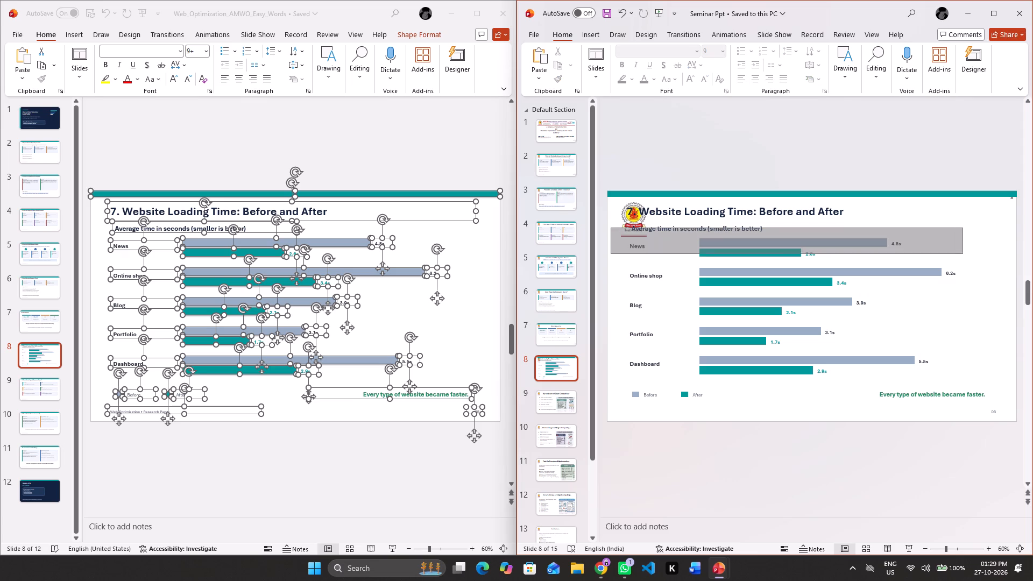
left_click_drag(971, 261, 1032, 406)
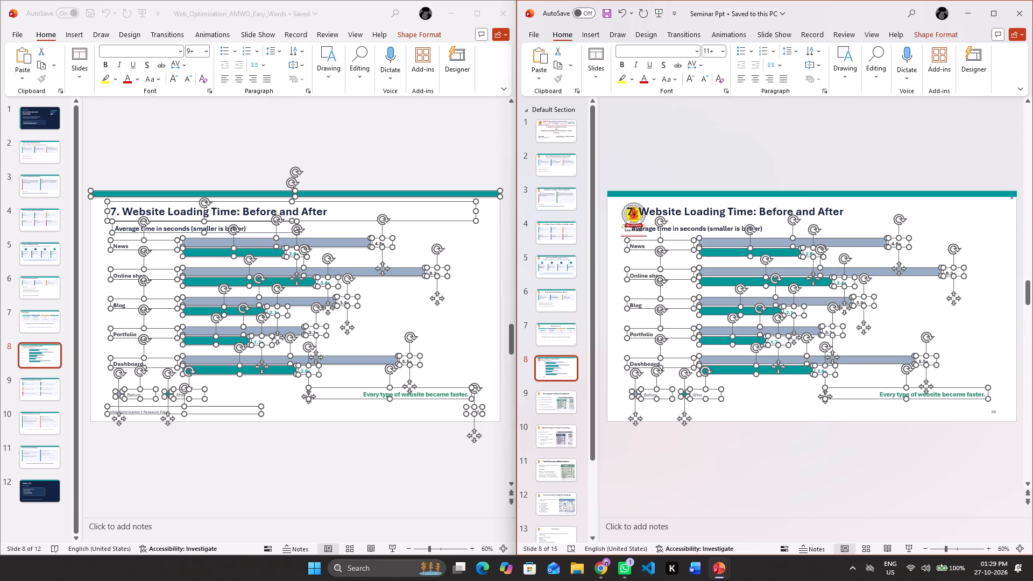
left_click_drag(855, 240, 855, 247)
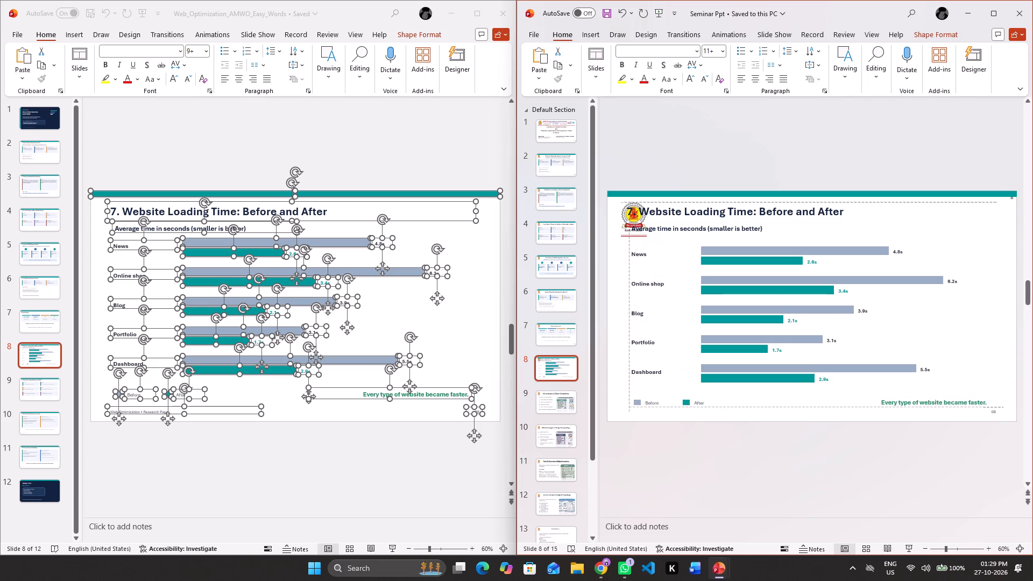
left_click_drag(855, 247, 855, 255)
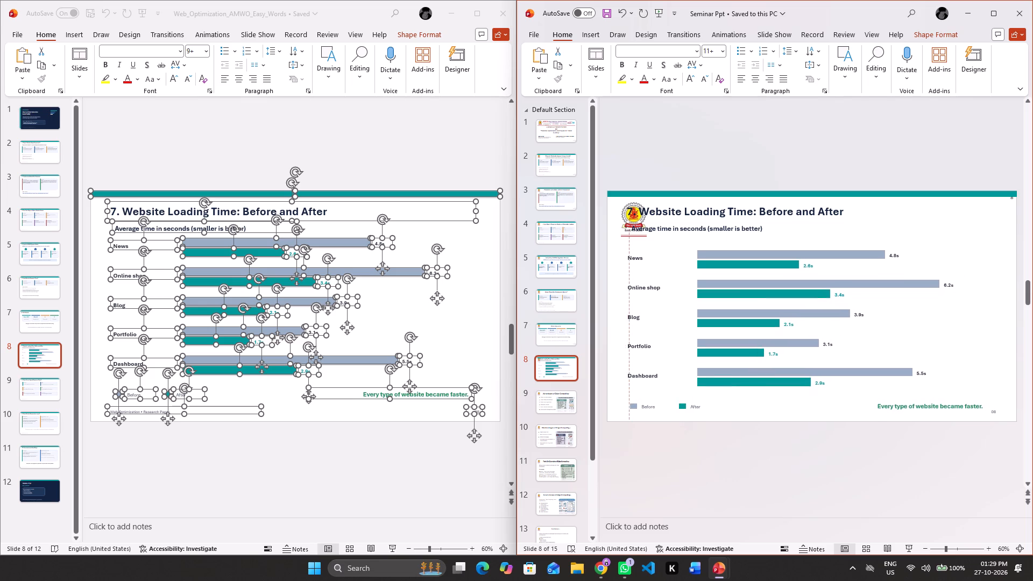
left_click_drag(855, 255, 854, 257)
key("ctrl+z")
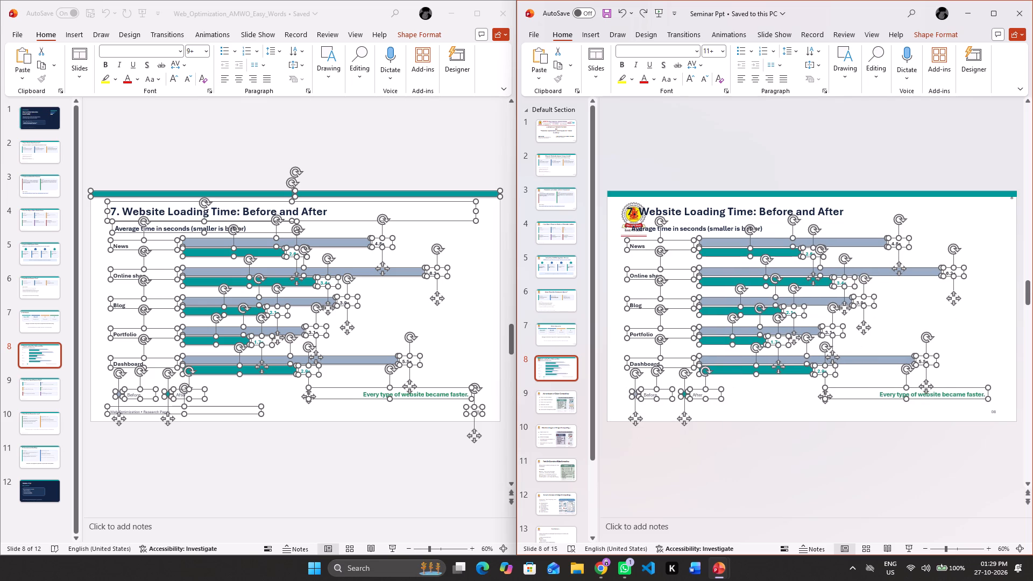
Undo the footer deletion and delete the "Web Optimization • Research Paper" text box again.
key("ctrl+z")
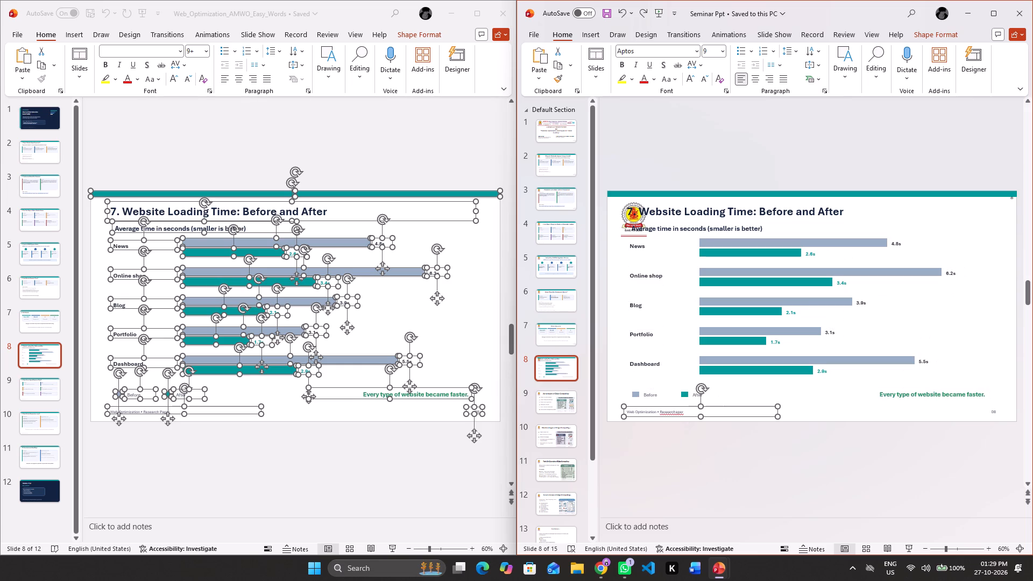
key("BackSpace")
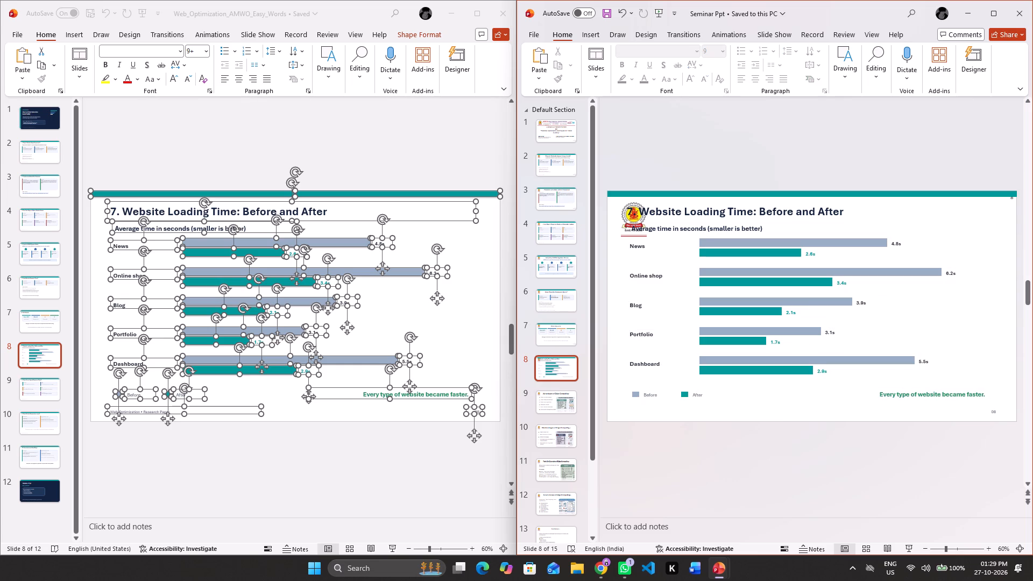
Remove the number "7." and the space after it from the "Website Loading Time: Before and After" heading.
left_click(725, 217)
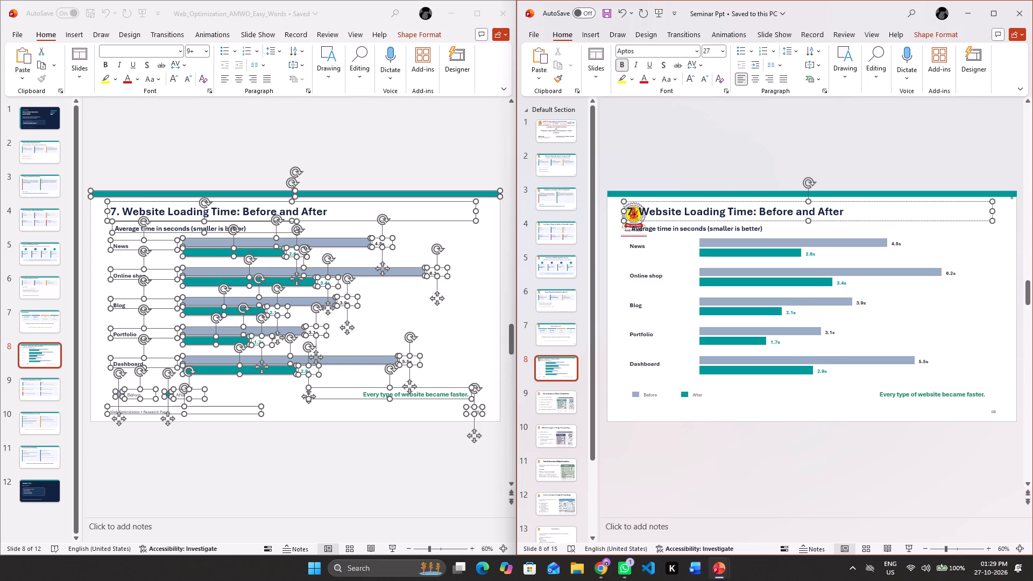
left_click(640, 212)
key("BackSpace")
key("BackSpace")
key("BackSpace")
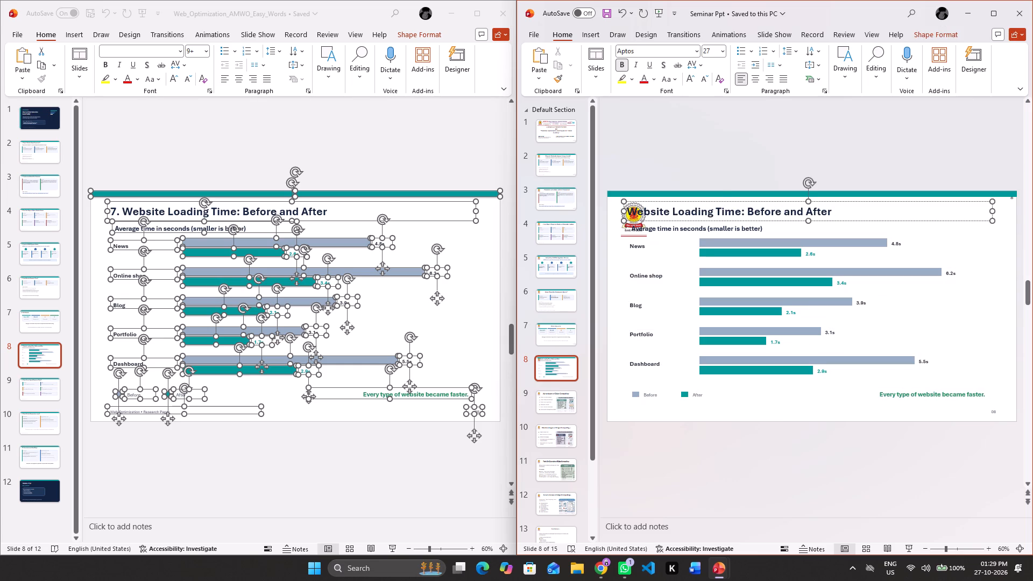
Set the loading-time heading's font size to 40 and resize its text box to fit the heading closely on one line.
left_click_drag(992, 212, 858, 208)
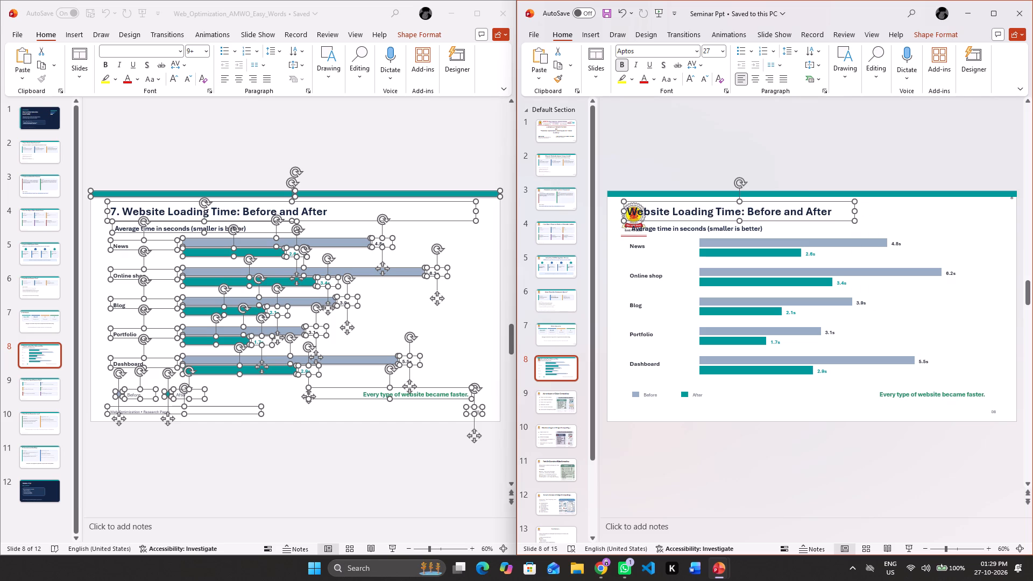
left_click(772, 203)
left_click(720, 53)
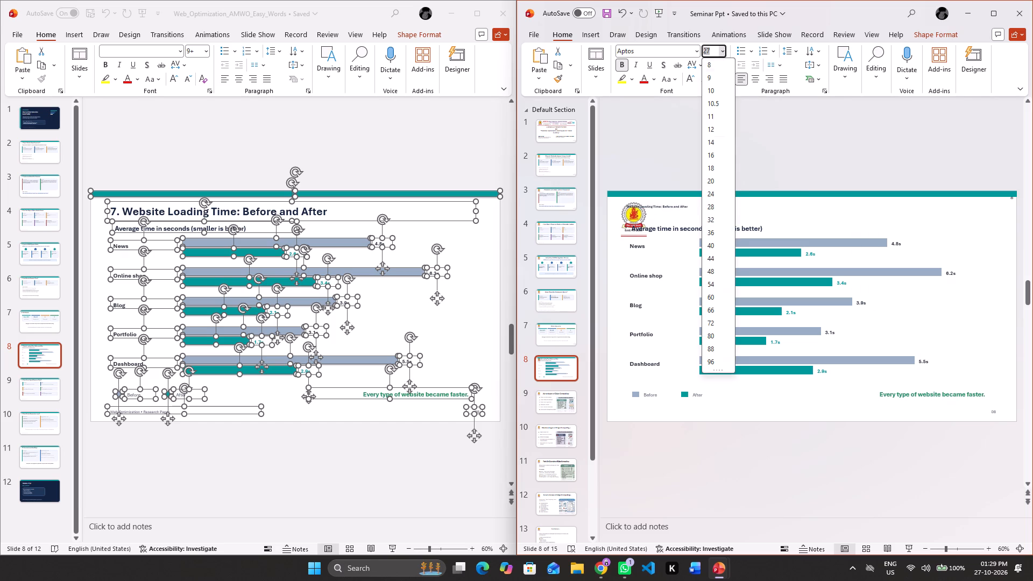
left_click(714, 246)
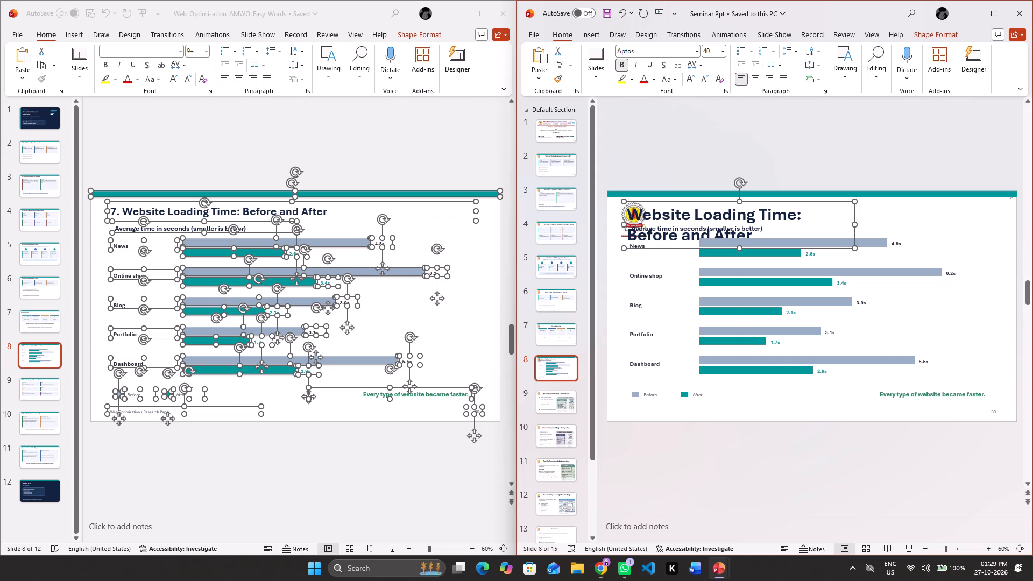
left_click_drag(857, 222, 1013, 208)
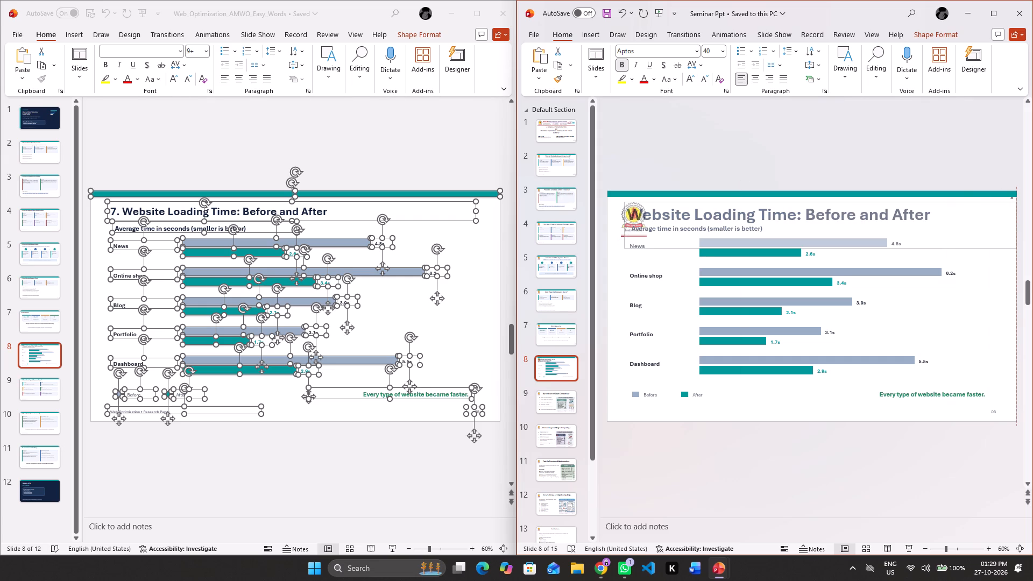
left_click_drag(1013, 208, 938, 212)
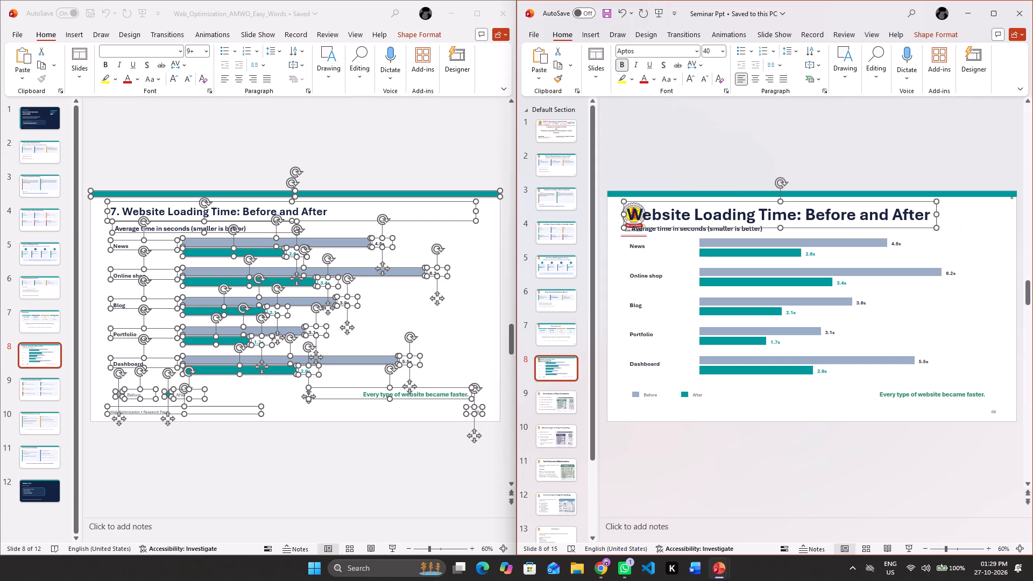
Move the "Website Loading Time: Before and After" heading to the right so it sits clear of the logo.
left_click_drag(852, 203, 891, 203)
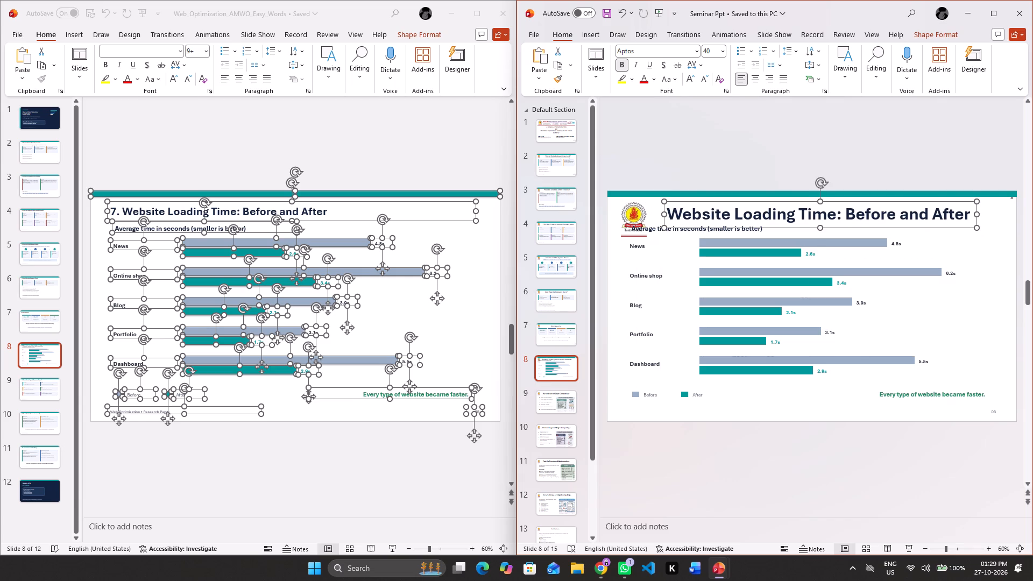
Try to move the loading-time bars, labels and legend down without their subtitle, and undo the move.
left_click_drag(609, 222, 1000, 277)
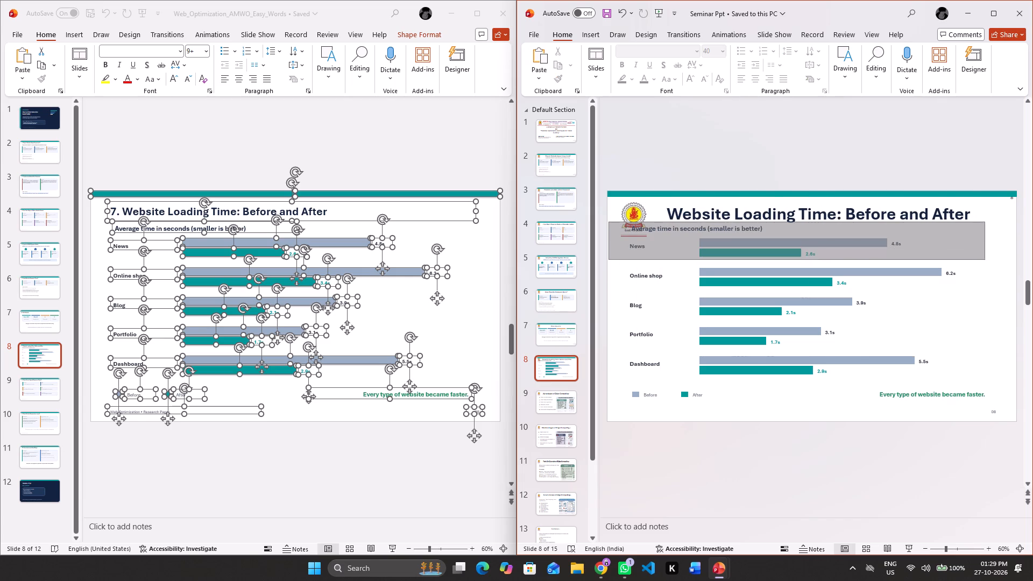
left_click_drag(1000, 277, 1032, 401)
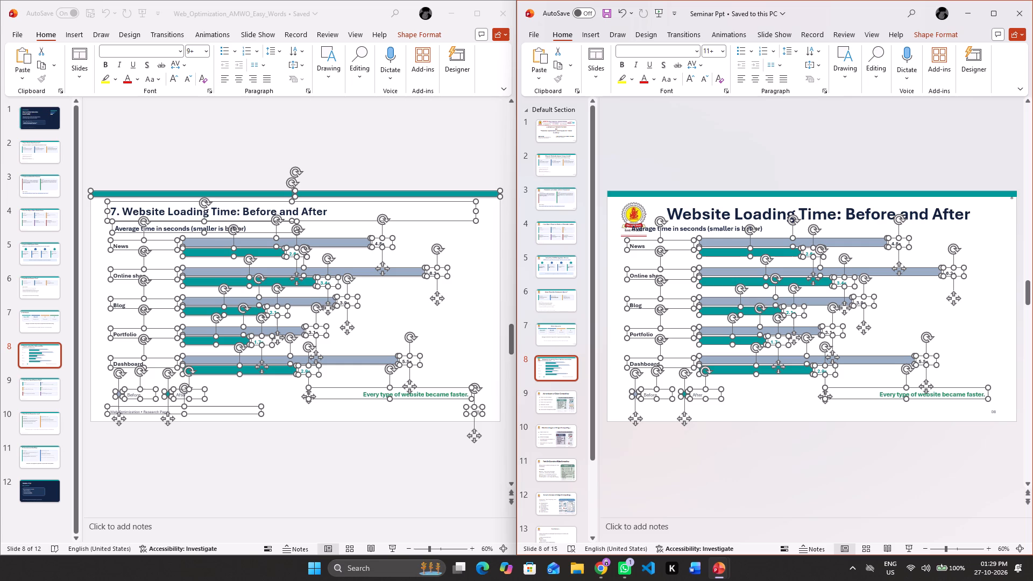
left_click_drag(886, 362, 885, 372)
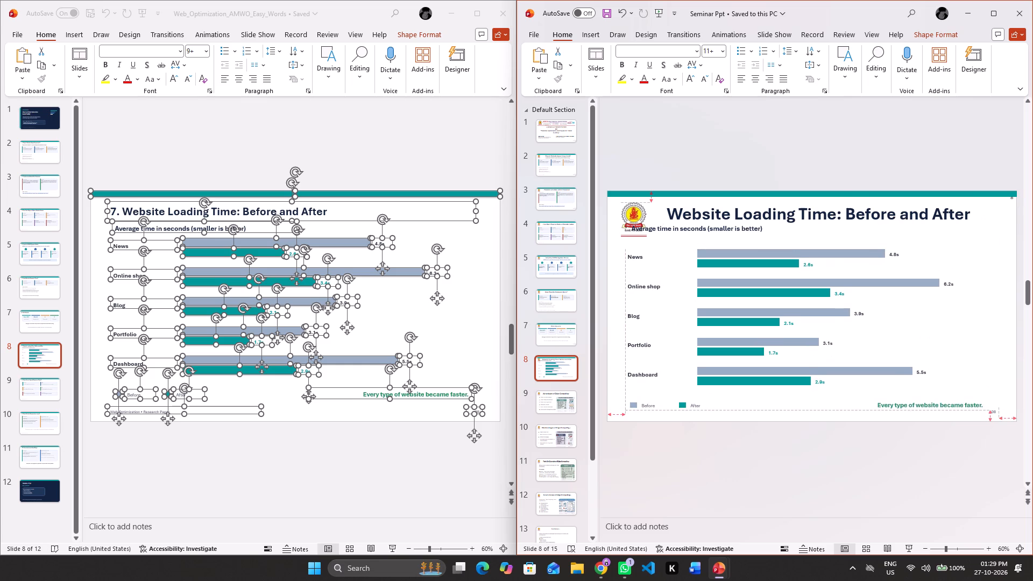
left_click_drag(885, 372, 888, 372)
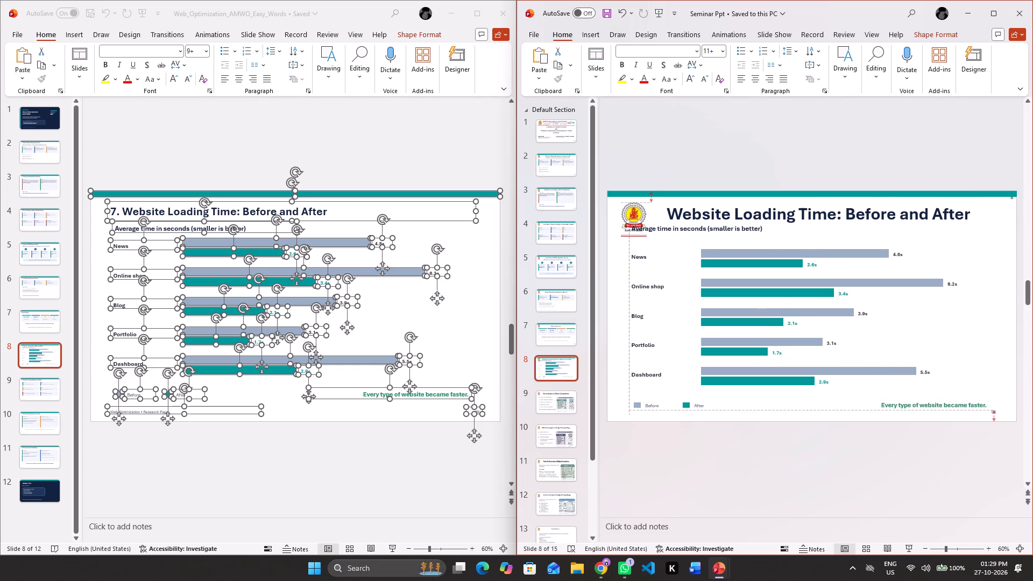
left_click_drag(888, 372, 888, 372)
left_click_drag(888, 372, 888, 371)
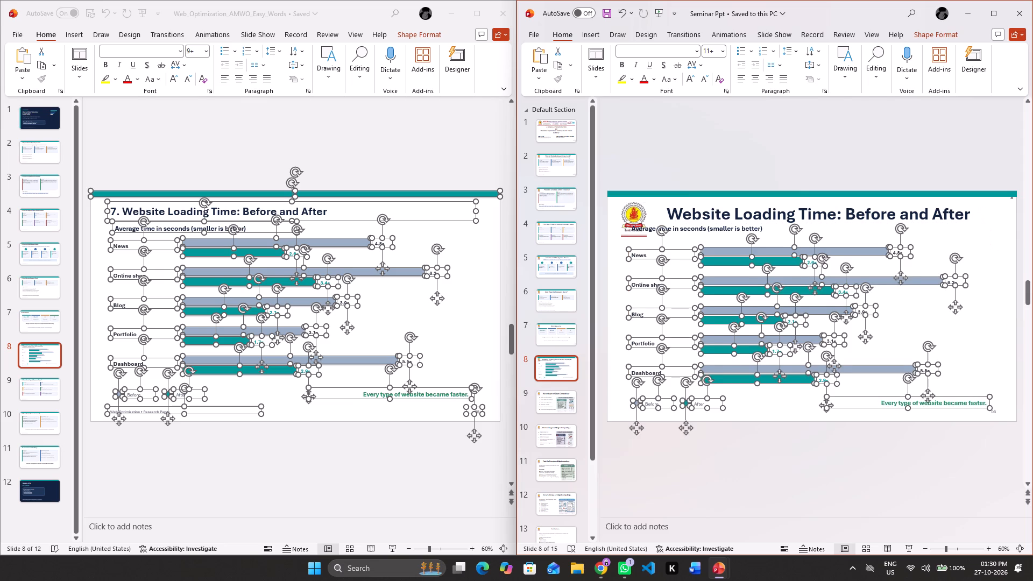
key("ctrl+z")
Move the whole loading-time chart, including its "Average time in seconds (smaller is better)" subtitle and legend, down clear of the logo.
left_click(611, 230)
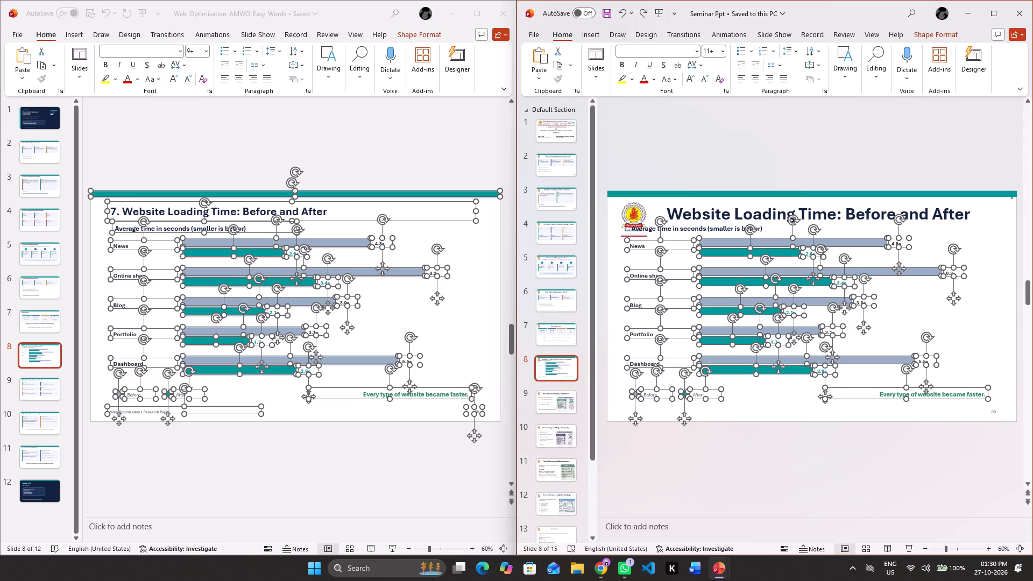
key("ctrl+a")
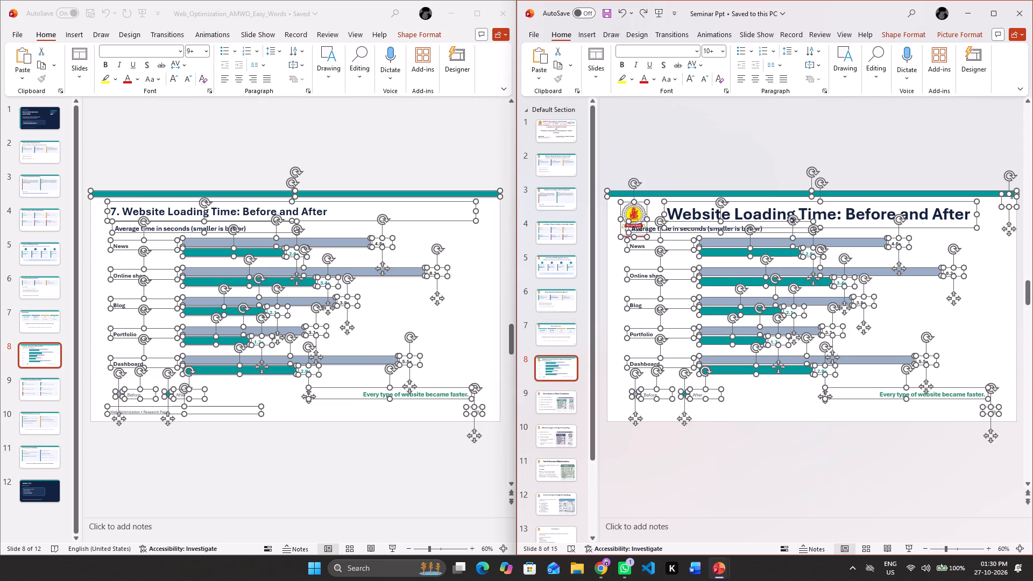
left_click(612, 218)
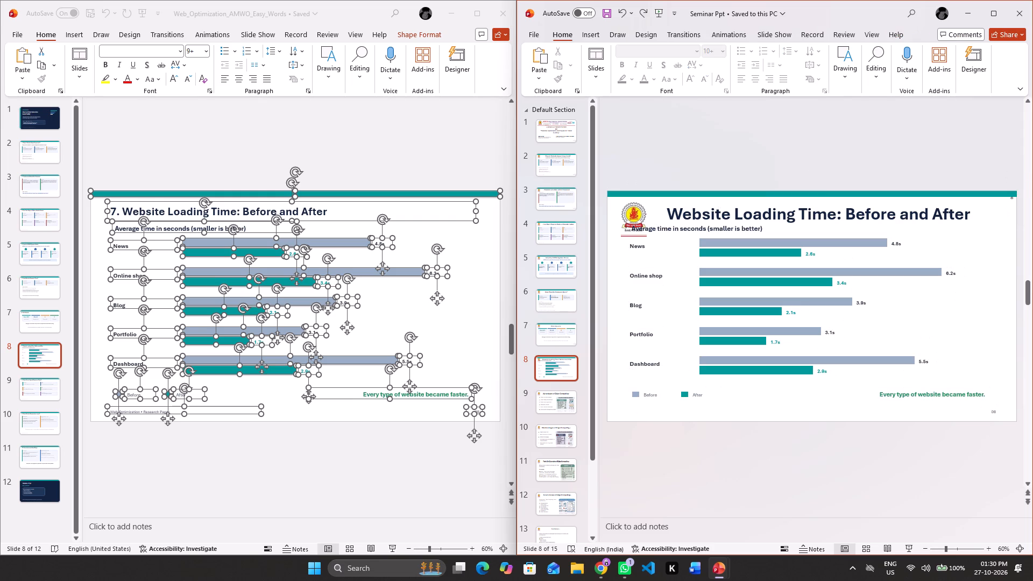
left_click_drag(612, 218, 984, 284)
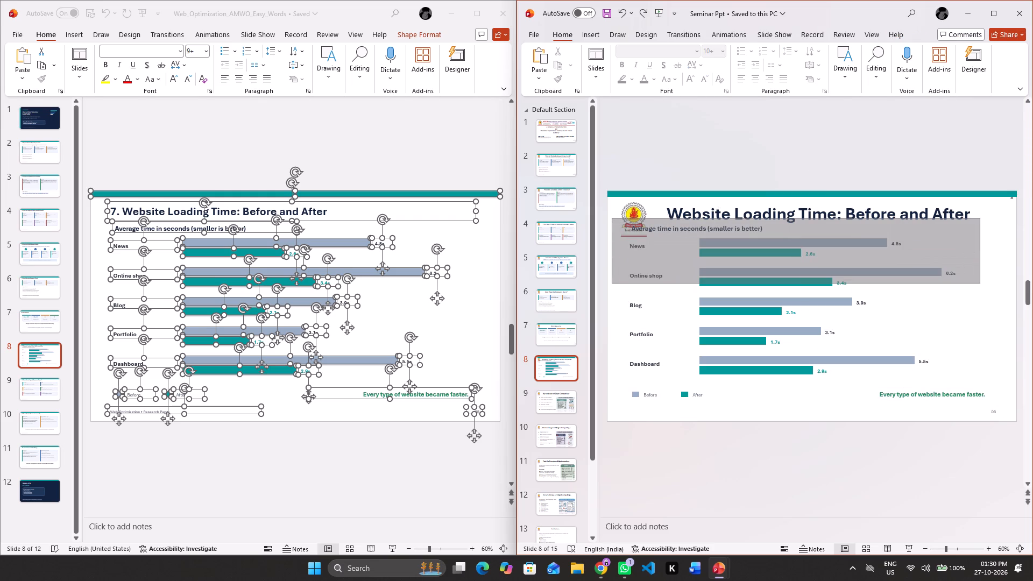
left_click_drag(984, 284, 1032, 411)
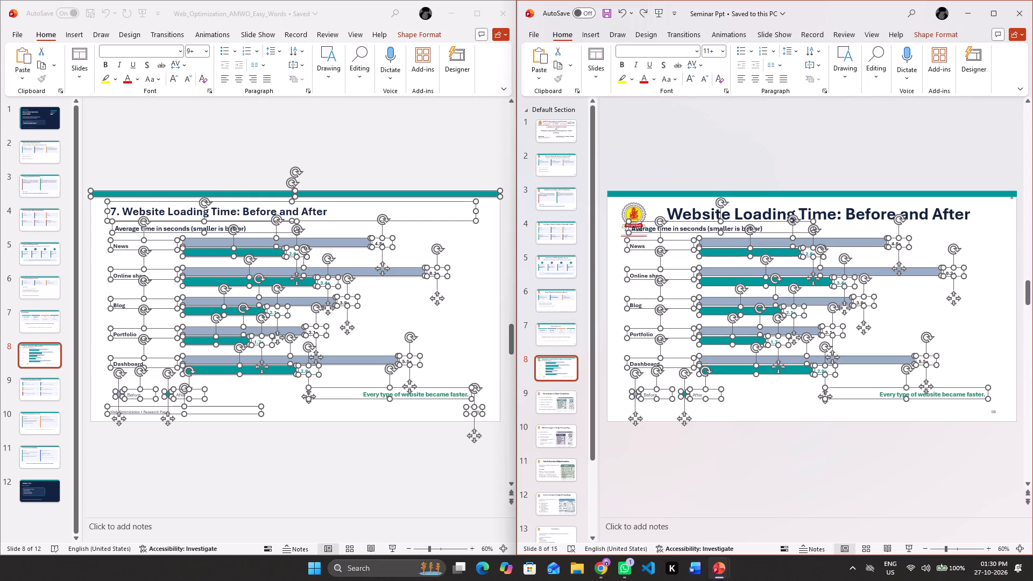
left_click_drag(876, 272, 878, 281)
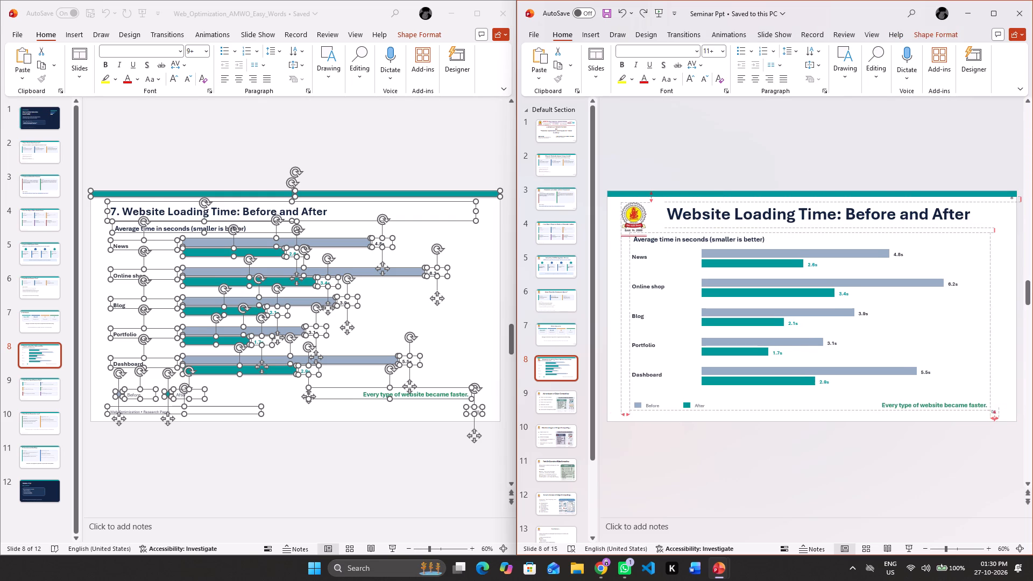
left_click_drag(878, 281, 875, 287)
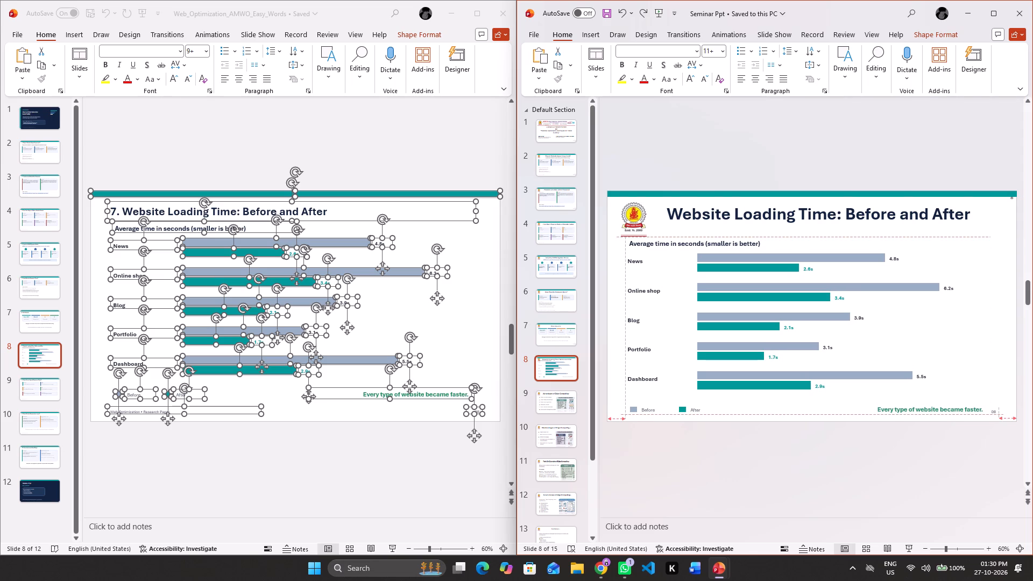
left_click_drag(875, 287, 874, 288)
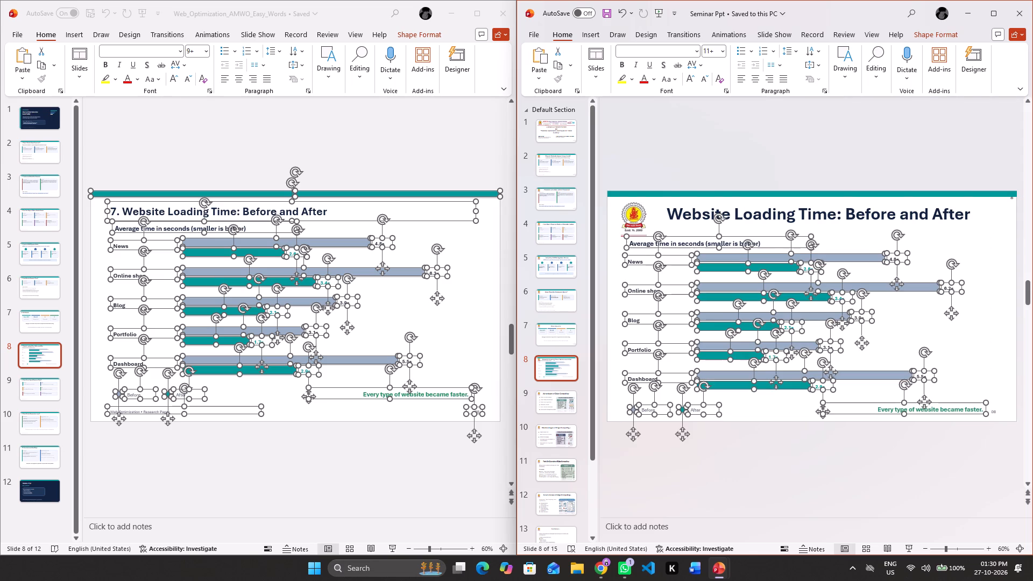
left_click(763, 459)
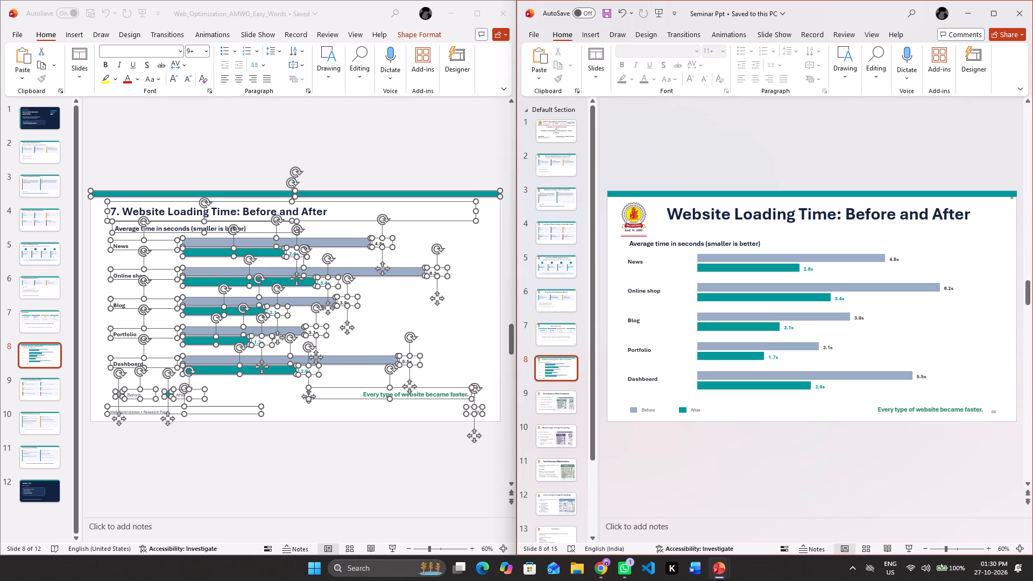
Replace the "Advantages of Edge Computing:-" heading on slide 9 with "8. What Do the Speed Measures Mean?" copied from the Web_Optimization deck.
left_click(556, 406)
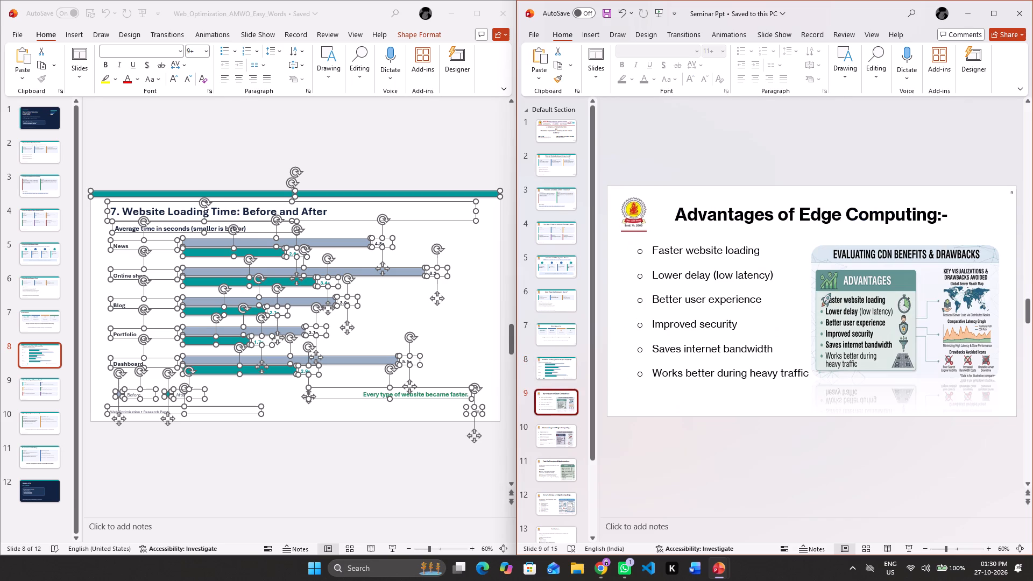
left_click(47, 395)
double_click(47, 395)
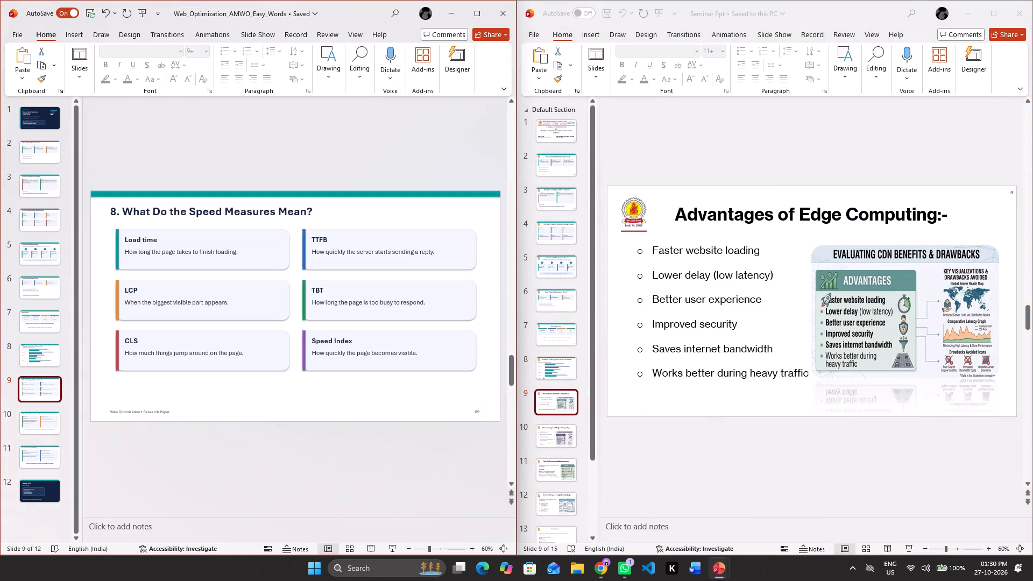
left_click(207, 210)
key("ctrl+a")
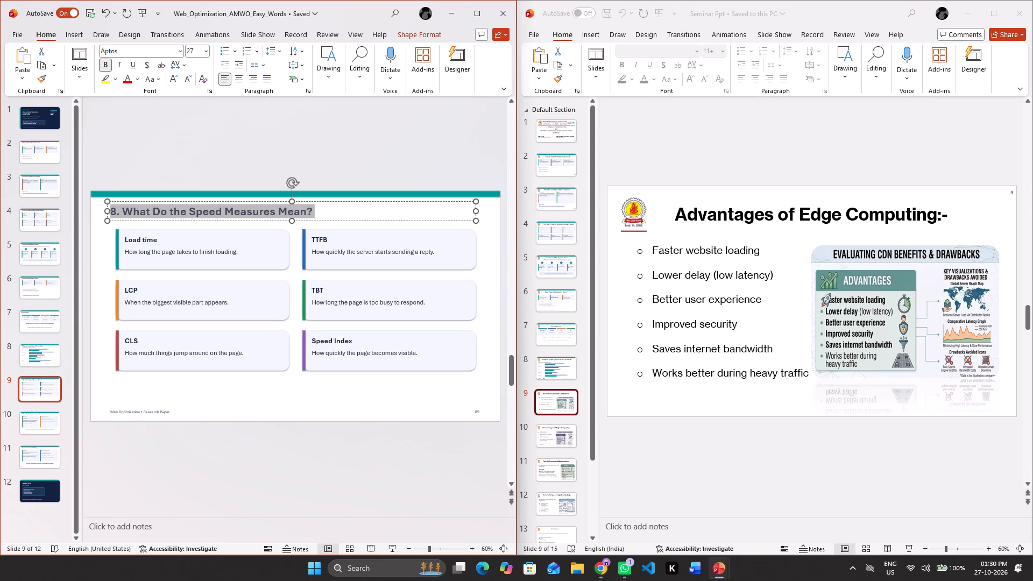
key("ctrl+c")
double_click(763, 214)
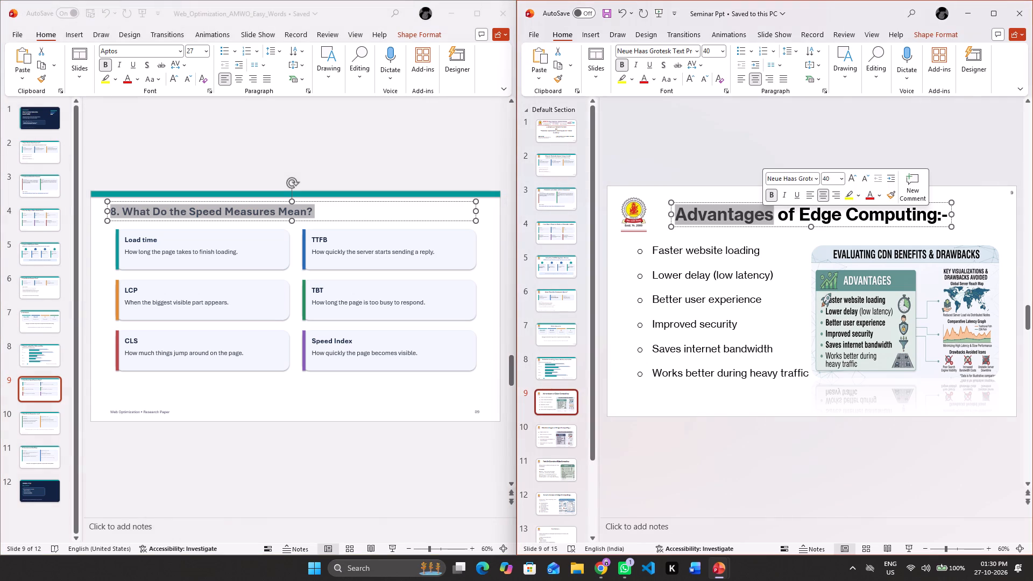
key("ctrl+a")
key("BackSpace")
key("ctrl+v")
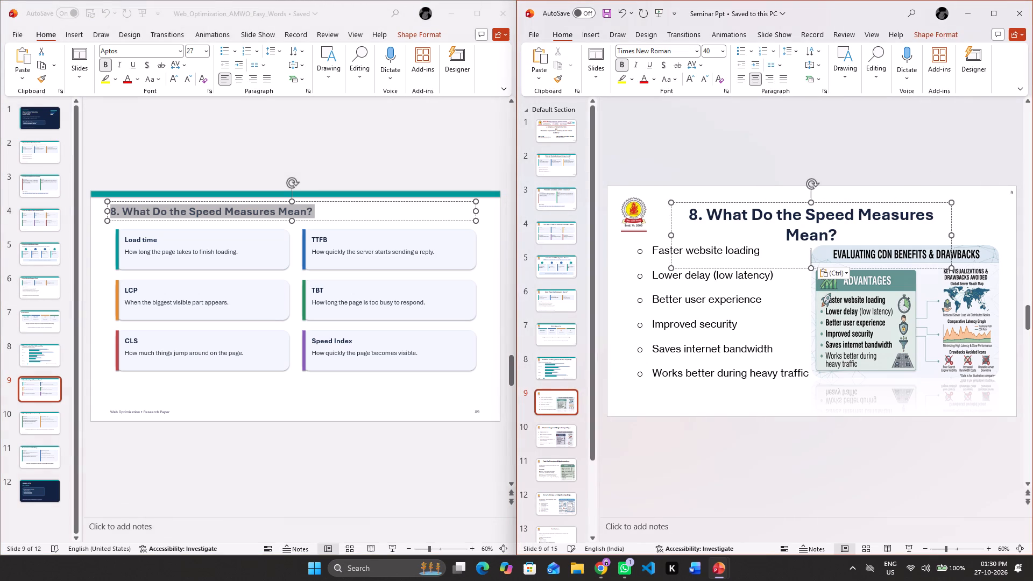
Remove the number "8." and the space after it from the "What Do the Speed Measures Mean?" heading.
left_click(706, 214)
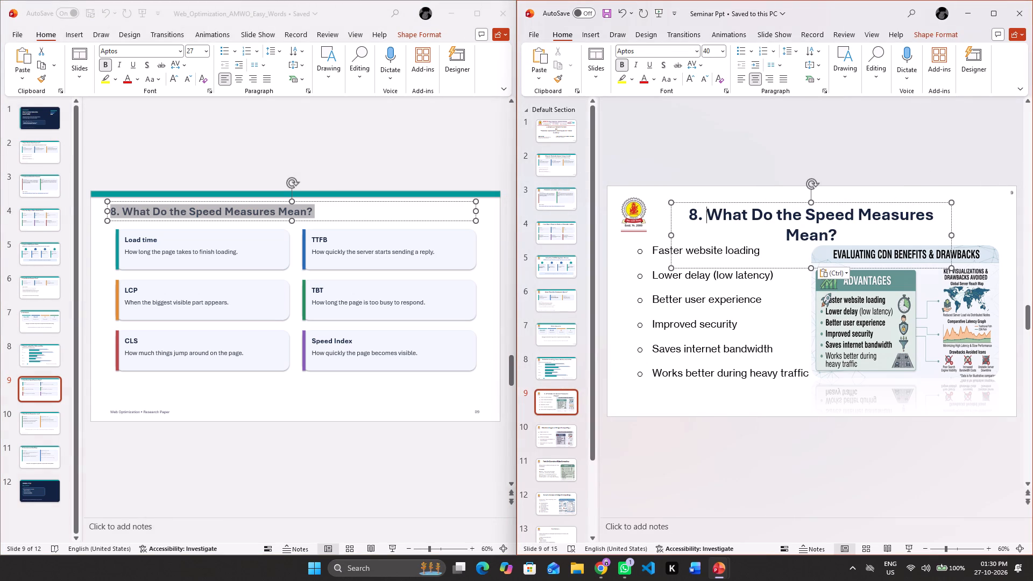
key("BackSpace")
key("BackSpace")
key("BackSpace")
key("BackSpace")
key("BackSpace")
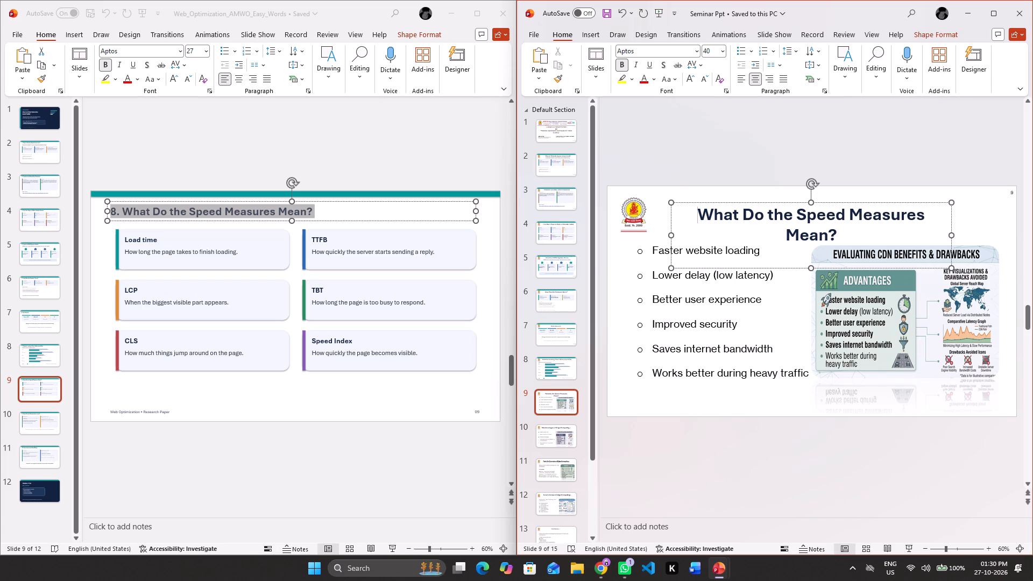
Widen the speed-measures heading's text box almost to the slide's right edge so the heading fits on one line.
left_click(933, 216)
left_click_drag(954, 236, 1032, 221)
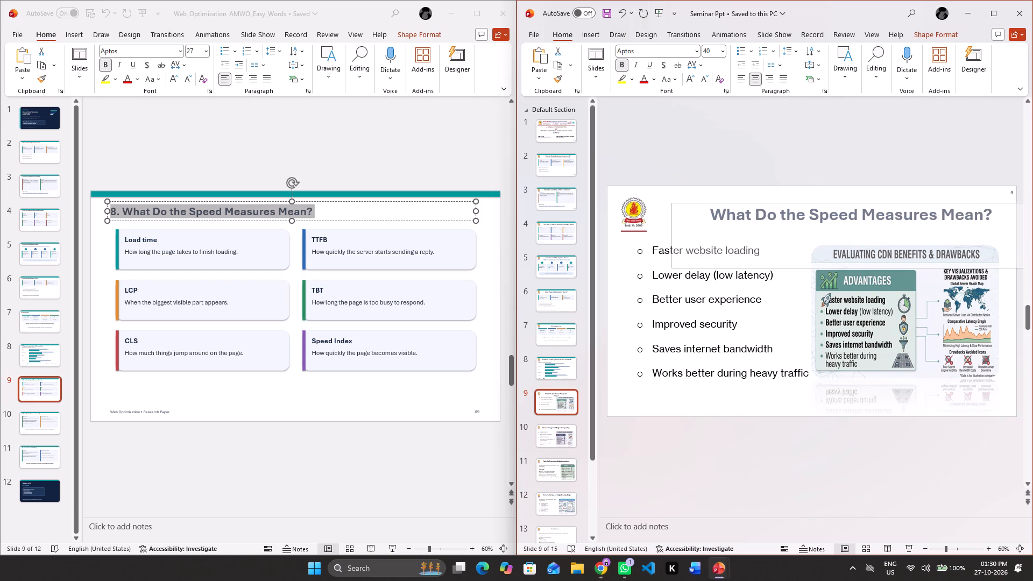
left_click_drag(1032, 221, 1011, 223)
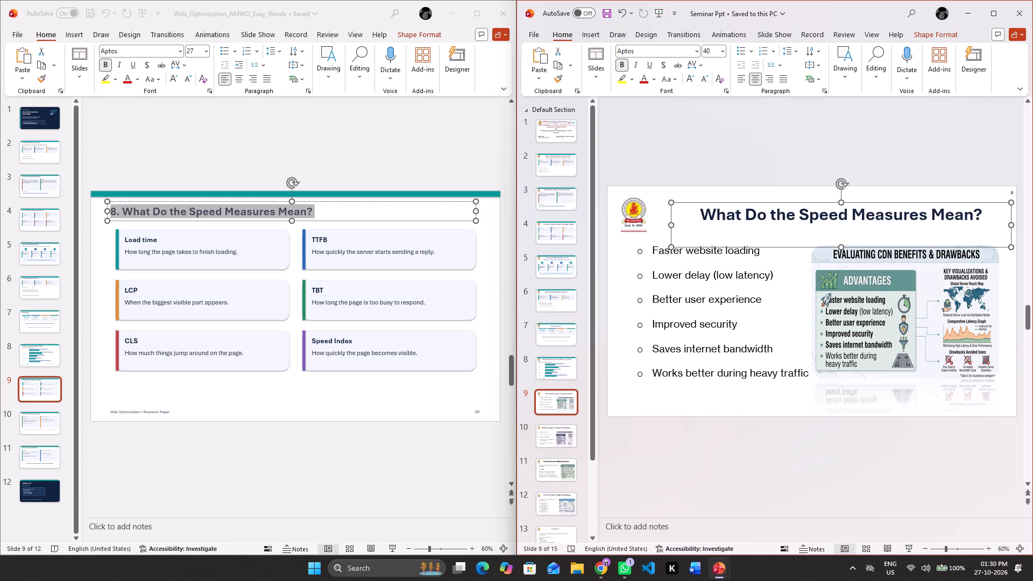
left_click_drag(841, 246, 839, 228)
Delete the CDN benefits and drawbacks picture and the bulleted advantages list from slide 9 of the Seminar Ppt.
left_click(834, 264)
key("Delete")
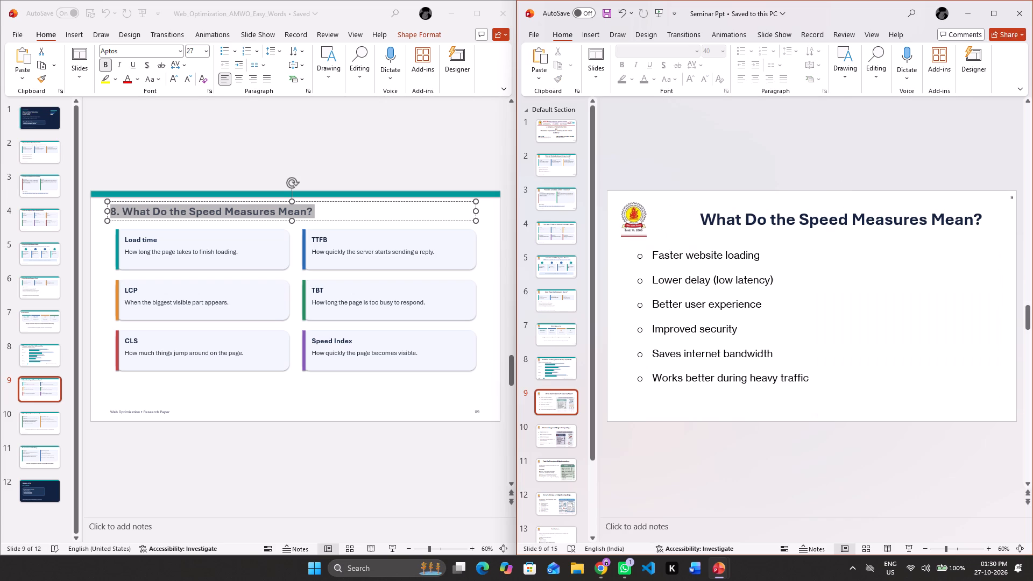
left_click(746, 268)
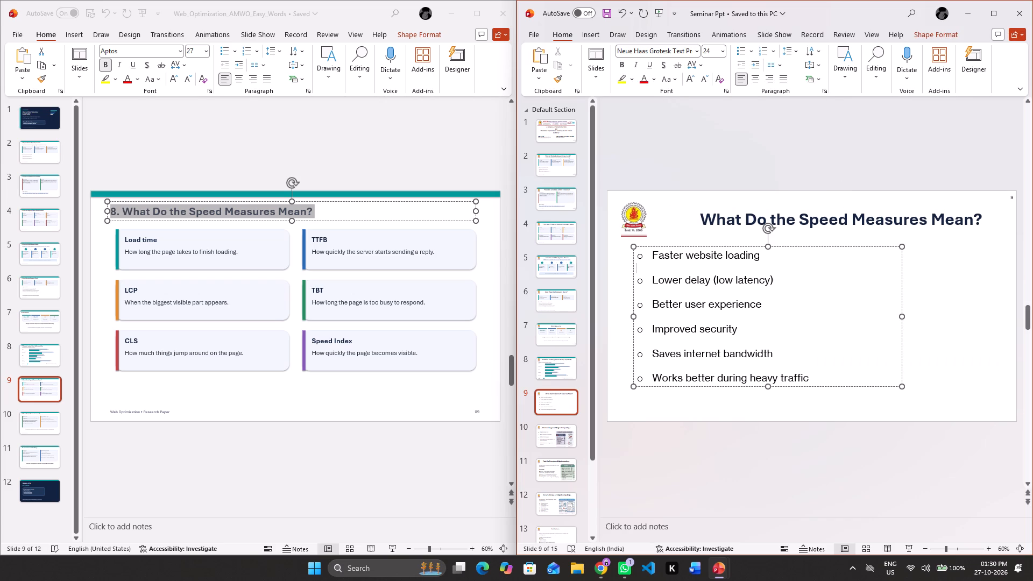
left_click(733, 246)
key("BackSpace")
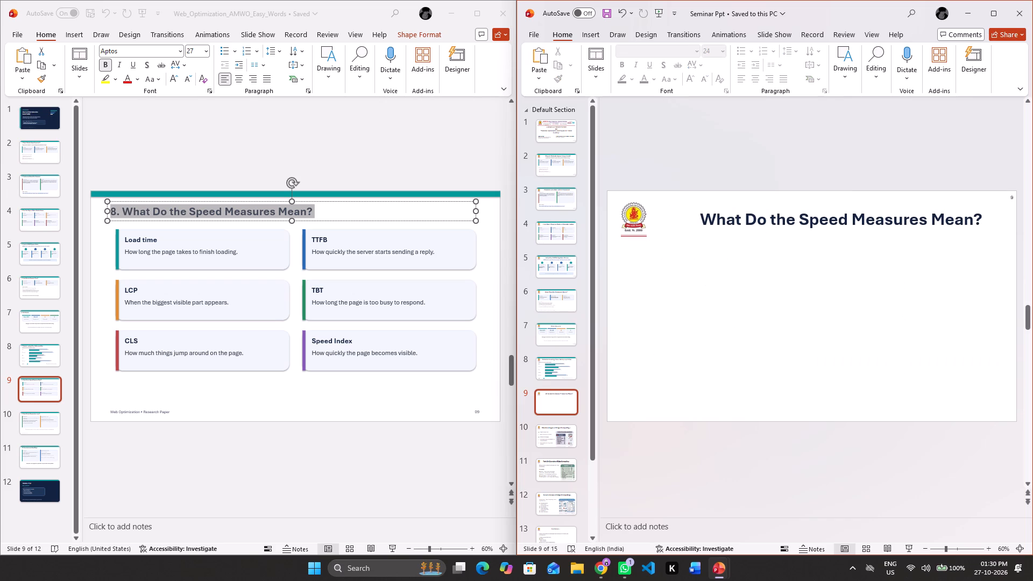
Switch to slide 9 of the Web_Optimization deck to select its speed-measures content.
left_click(99, 232)
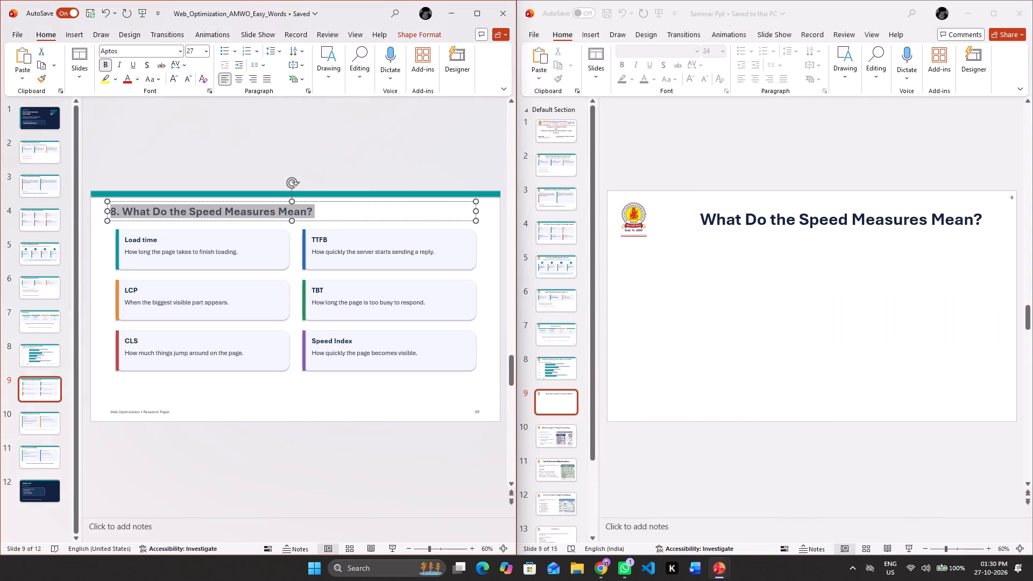
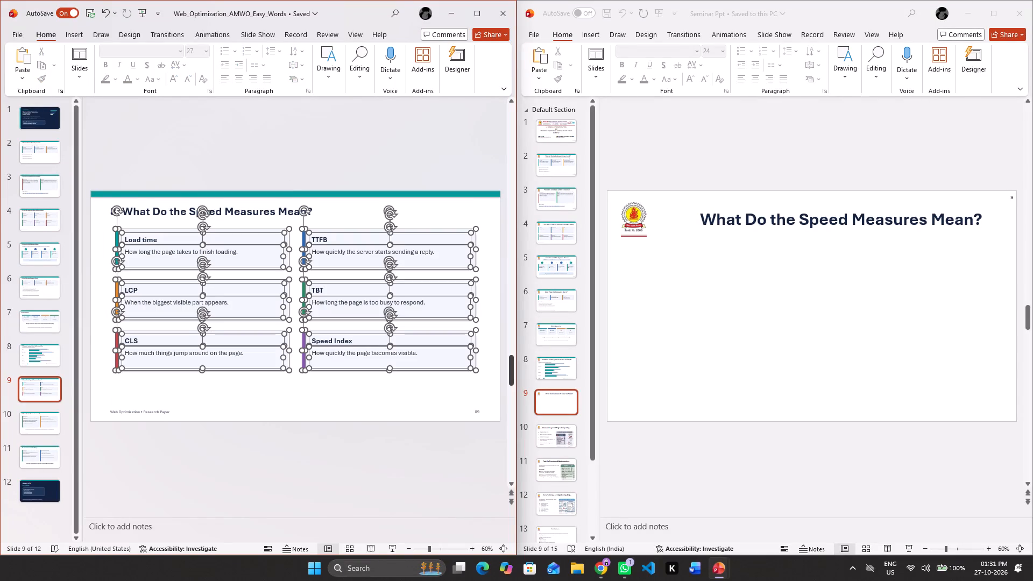
Copy the six speed-measure cards onto slide 9 of the Seminar Ppt and shift them down below the heading.
key("ctrl+c")
left_click(834, 323)
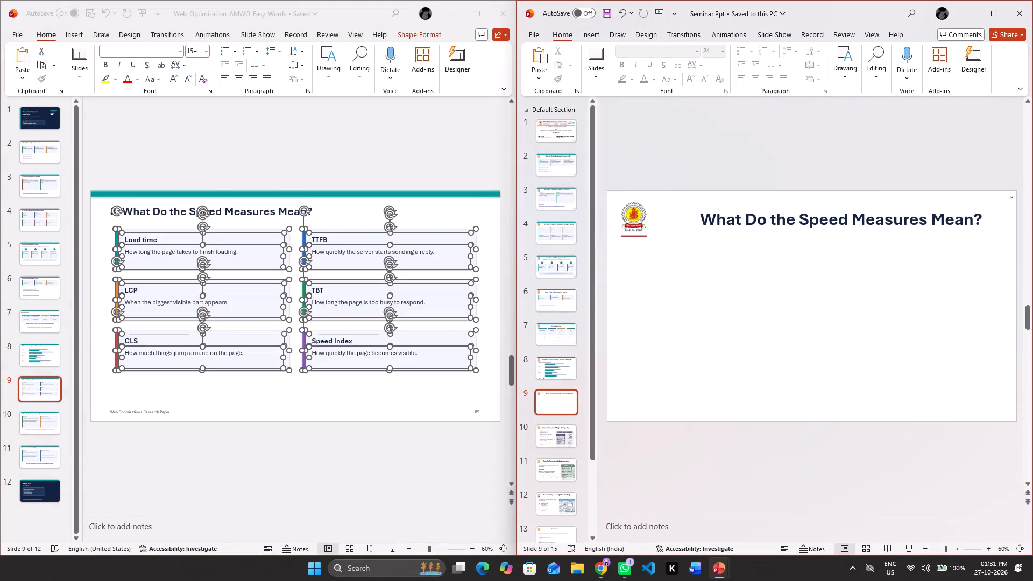
key("ctrl+v")
left_click_drag(691, 242, 691, 257)
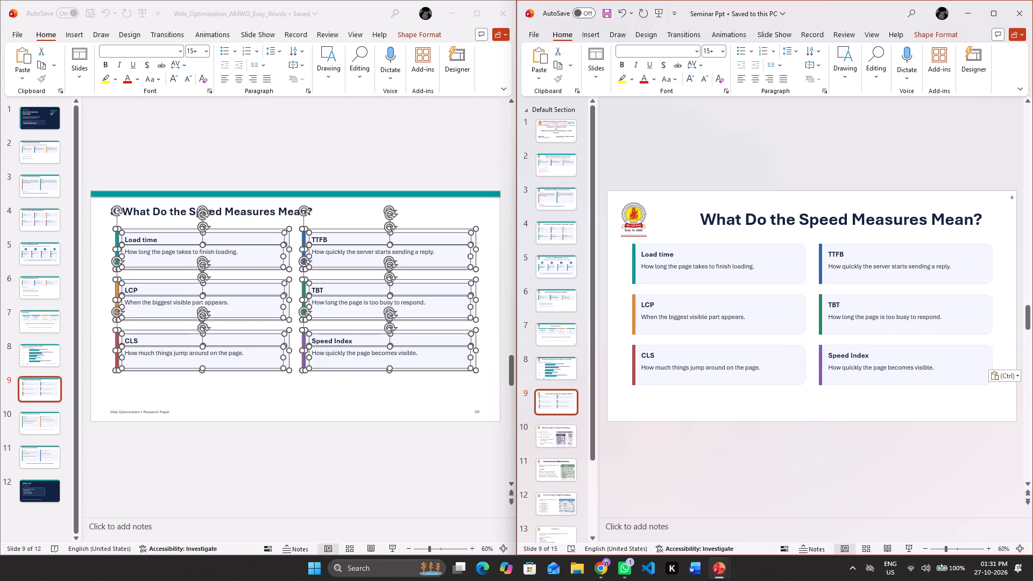
left_click_drag(691, 257, 691, 263)
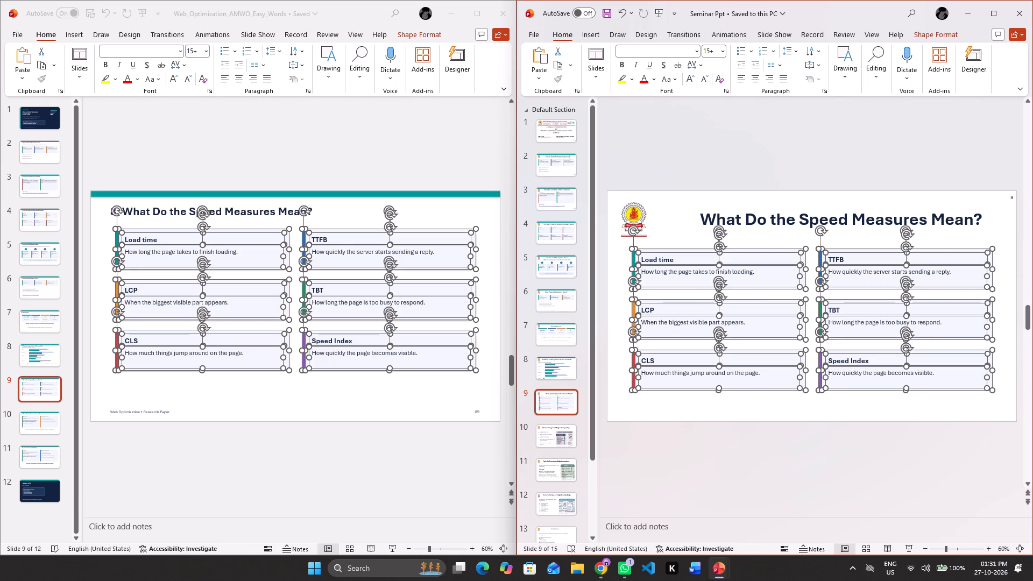
left_click(723, 427)
Move the "What Do the Speed Measures Mean?" heading box slightly left on the slide.
left_click(787, 215)
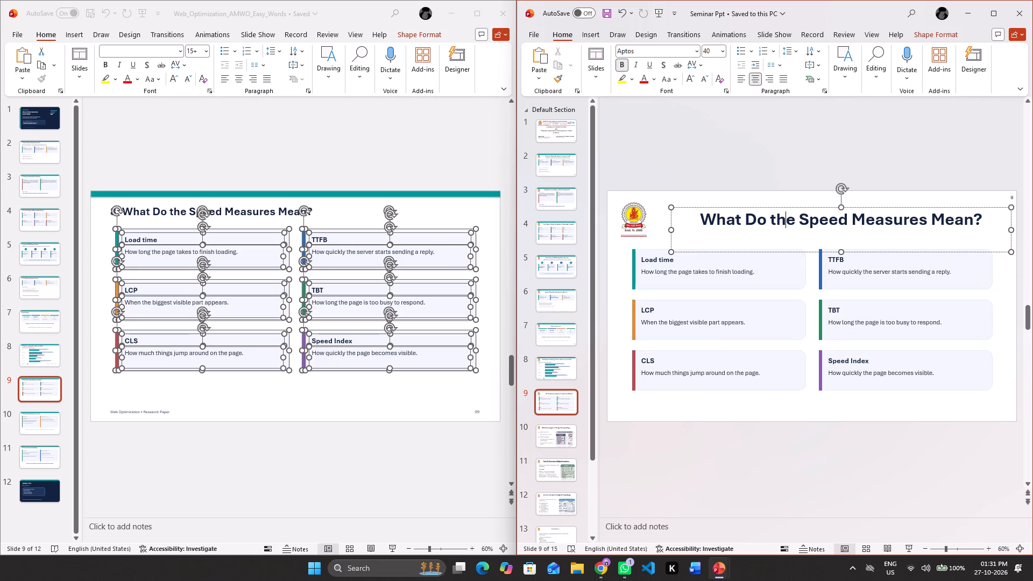
left_click_drag(790, 207, 776, 208)
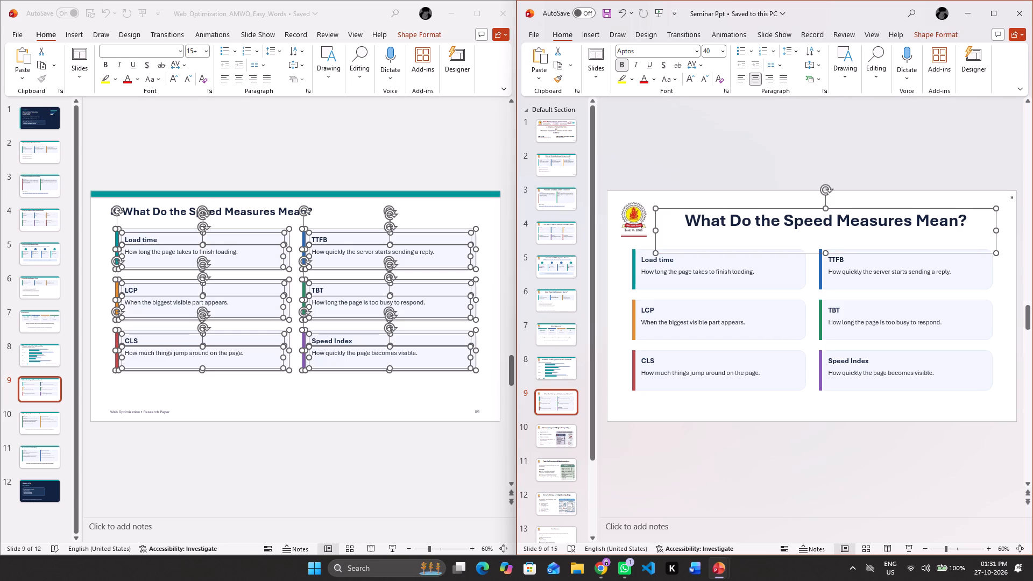
left_click(733, 178)
Replace the Seminar Ppt slide 10 heading with "9. What Did the Researchers Learn?" from Web_Optimization slide 10, without a trailing blank line.
left_click(554, 436)
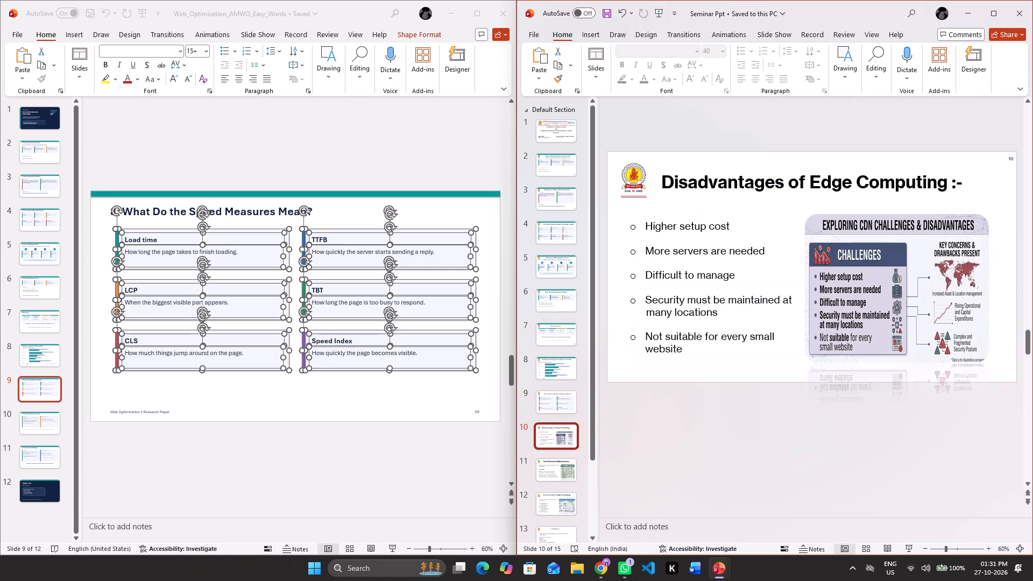
left_click(40, 425)
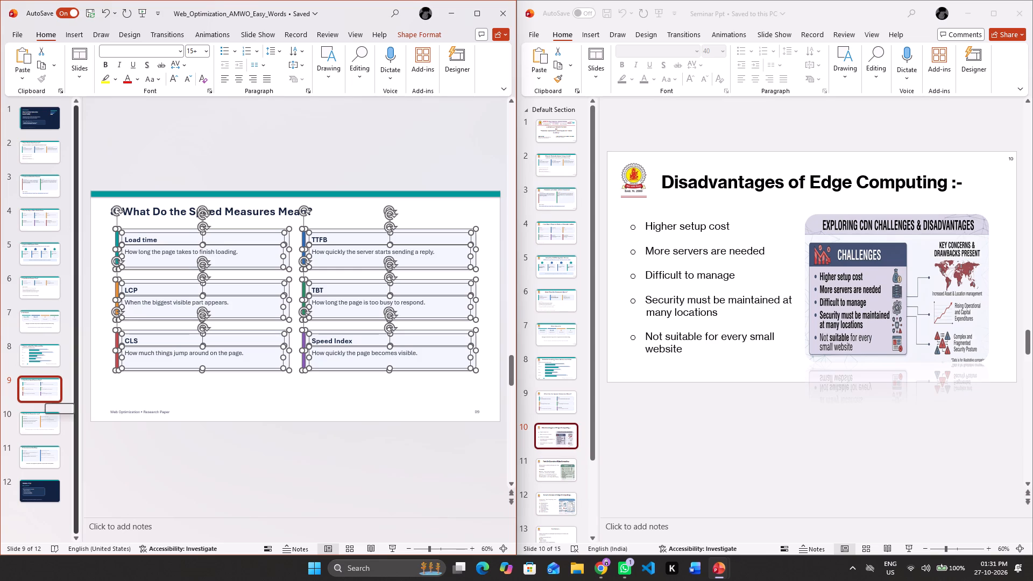
double_click(45, 393)
double_click(44, 415)
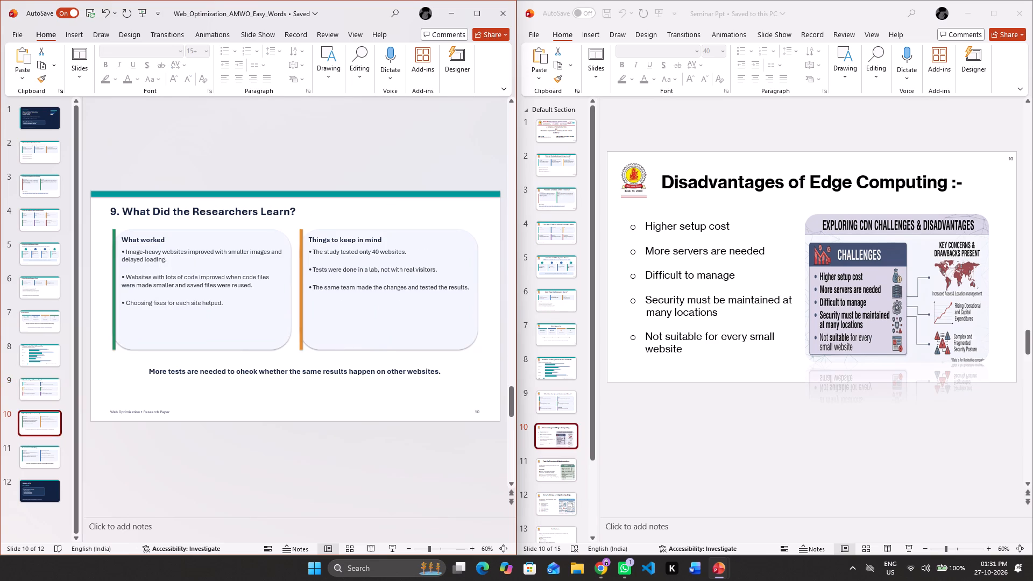
left_click(193, 216)
key("ctrl+a")
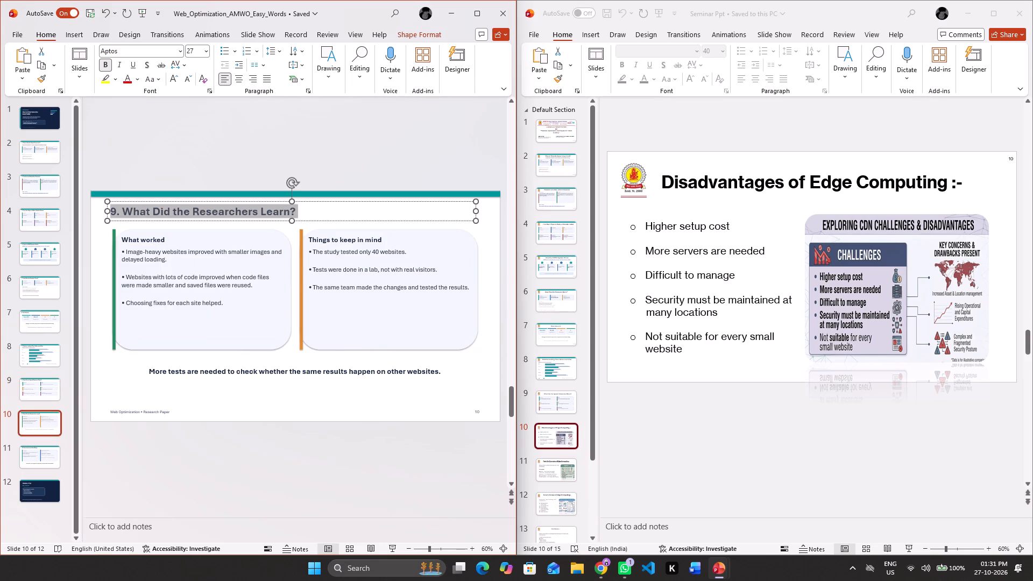
key("ctrl+c")
double_click(725, 185)
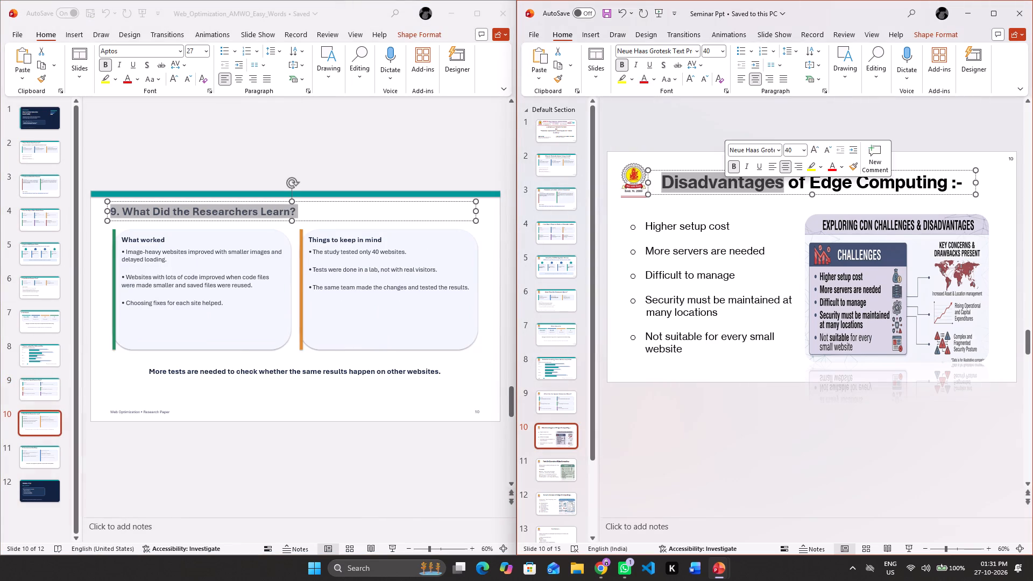
key("ctrl+a")
key("BackSpace")
key("ctrl+v")
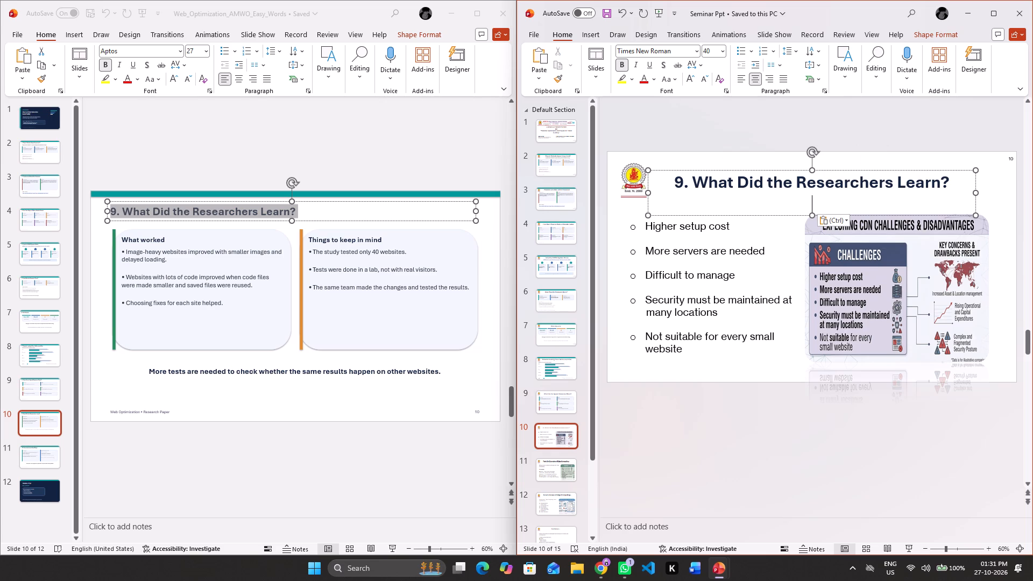
key("Delete")
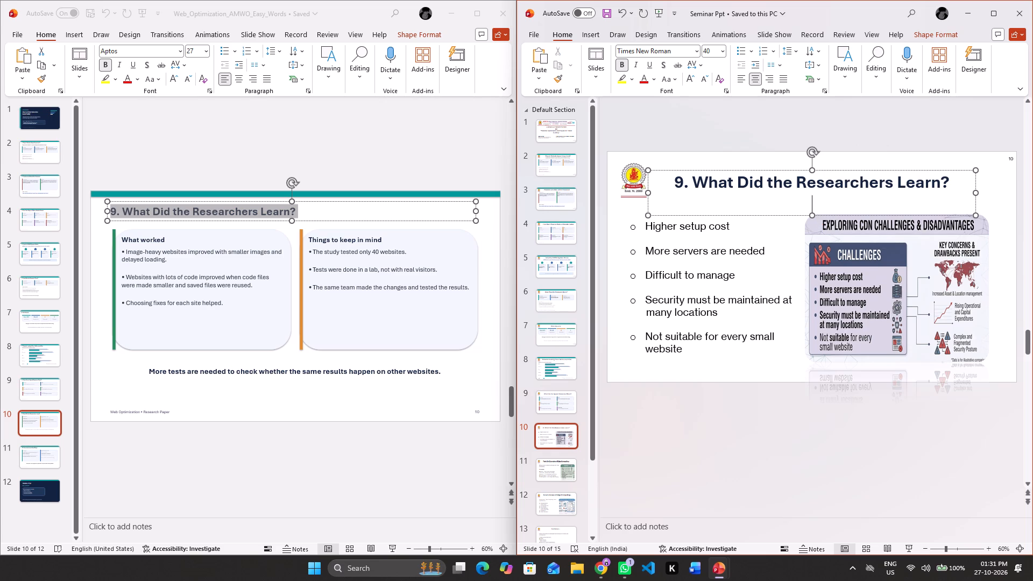
key("BackSpace")
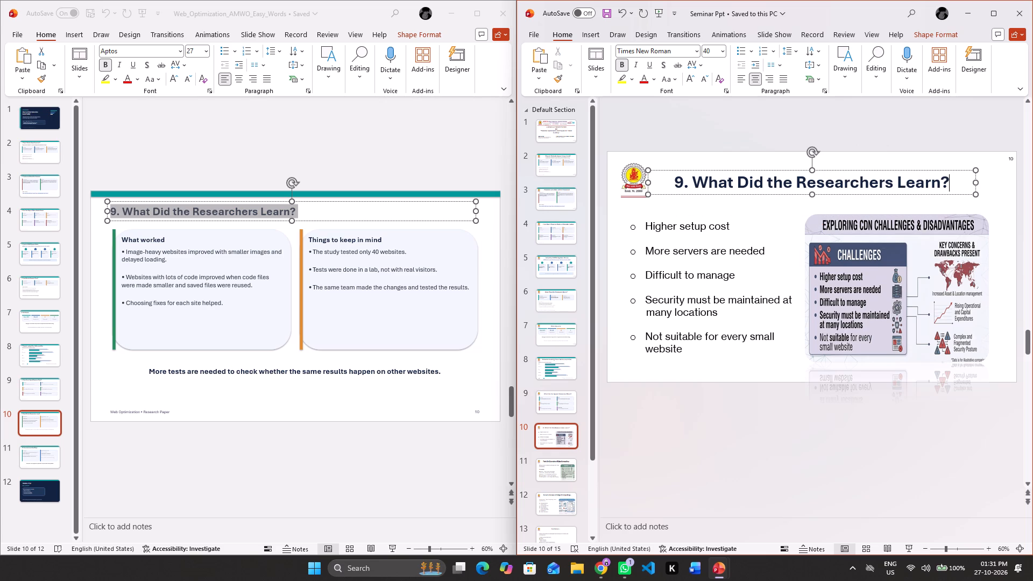
Remove the number "9." and the space after it from the "What Did the Researchers Learn?" heading.
left_click(690, 182)
key("BackSpace")
key("BackSpace")
key("BackSpace")
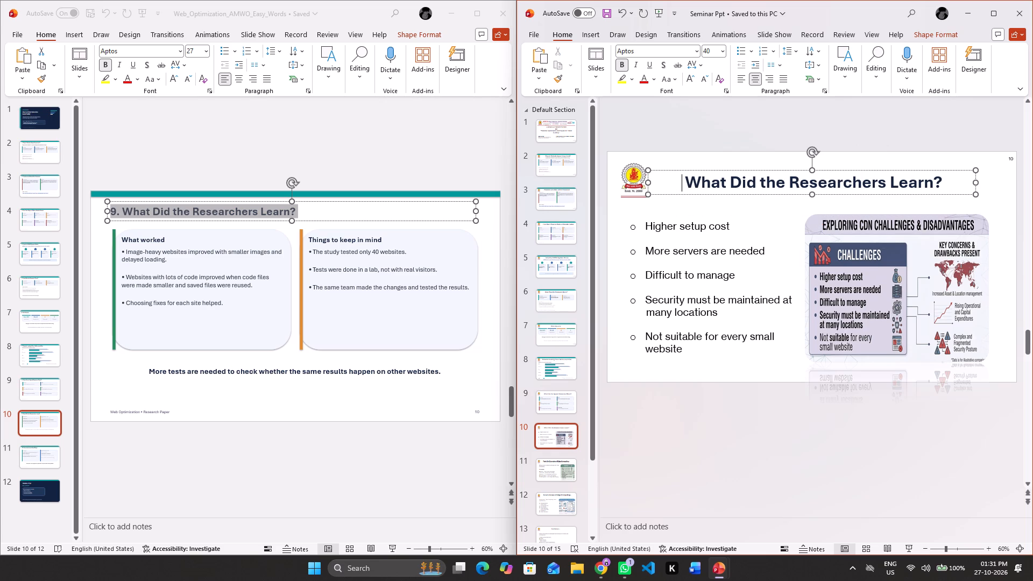
Delete the bulleted disadvantages list and the CDN challenges picture from slide 10 of the Seminar Ppt.
left_click_drag(616, 204, 1021, 264)
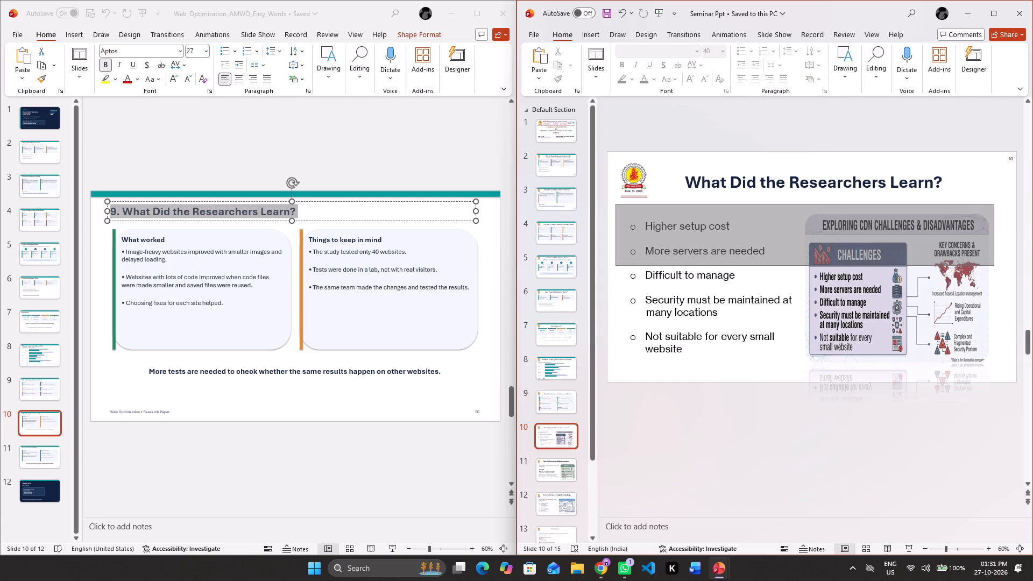
left_click_drag(1021, 264, 1032, 372)
key("BackSpace")
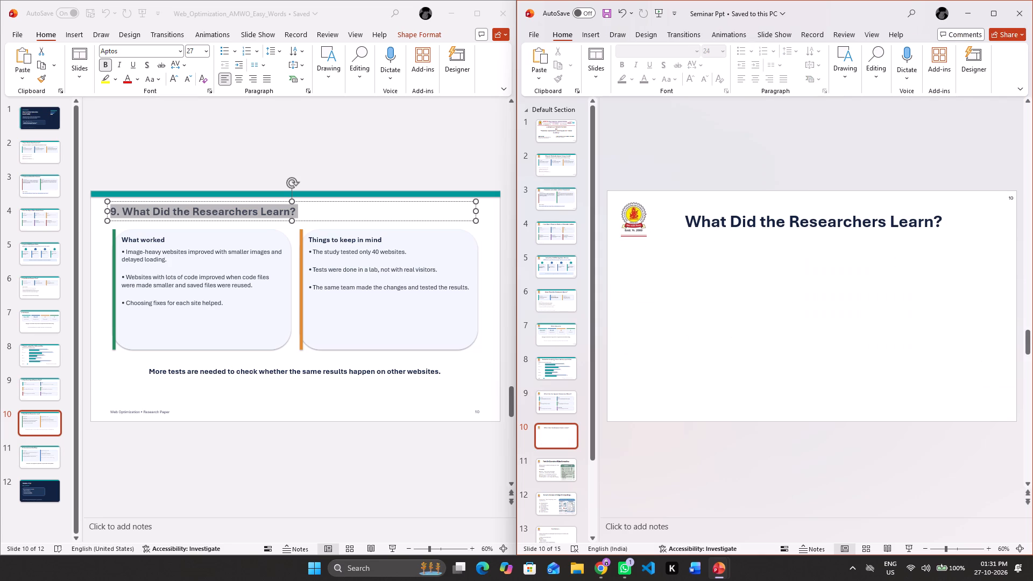
Copy the "What worked" and "Things to keep in mind" cards and closing line onto Seminar Ppt slide 10, placing them below the heading.
left_click(100, 224)
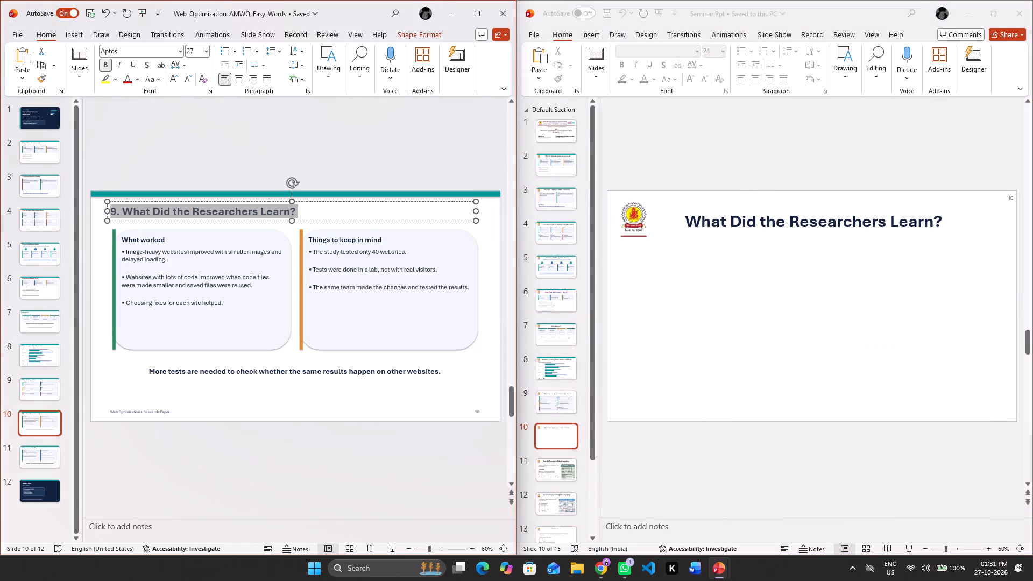
left_click(100, 224)
left_click_drag(100, 224, 596, 403)
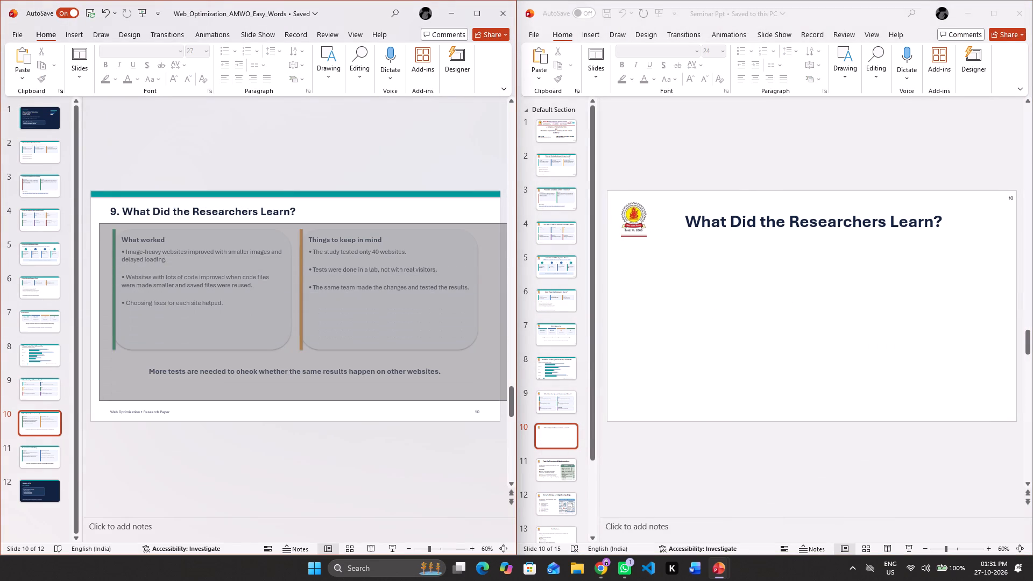
left_click_drag(596, 403, 600, 398)
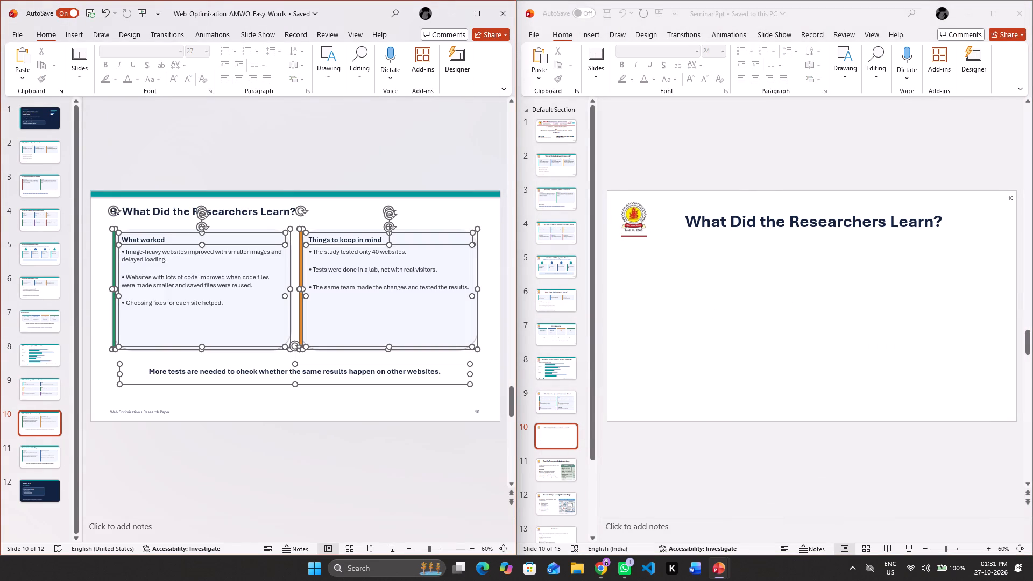
key("ctrl+c")
left_click(697, 273)
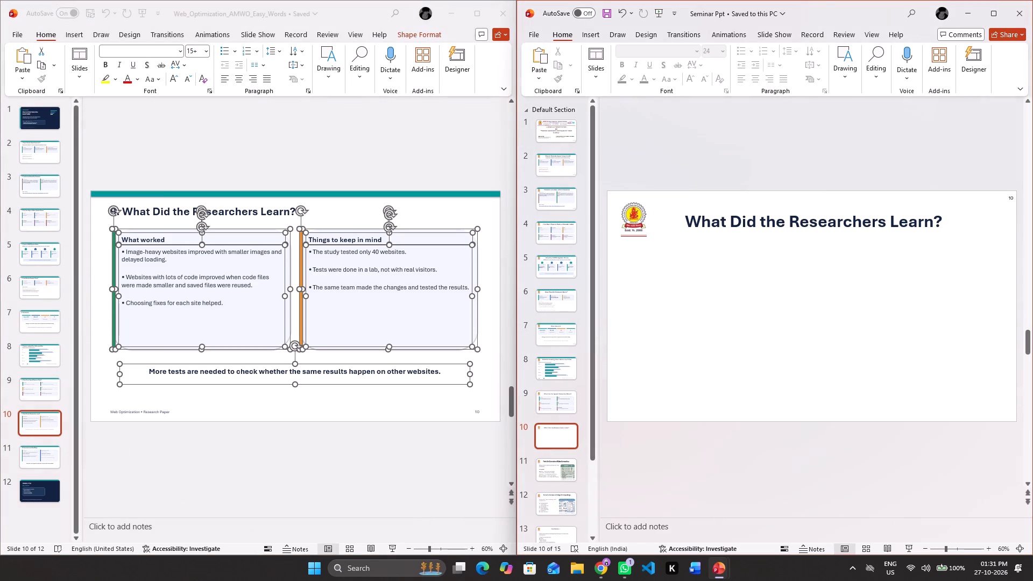
key("ctrl+v")
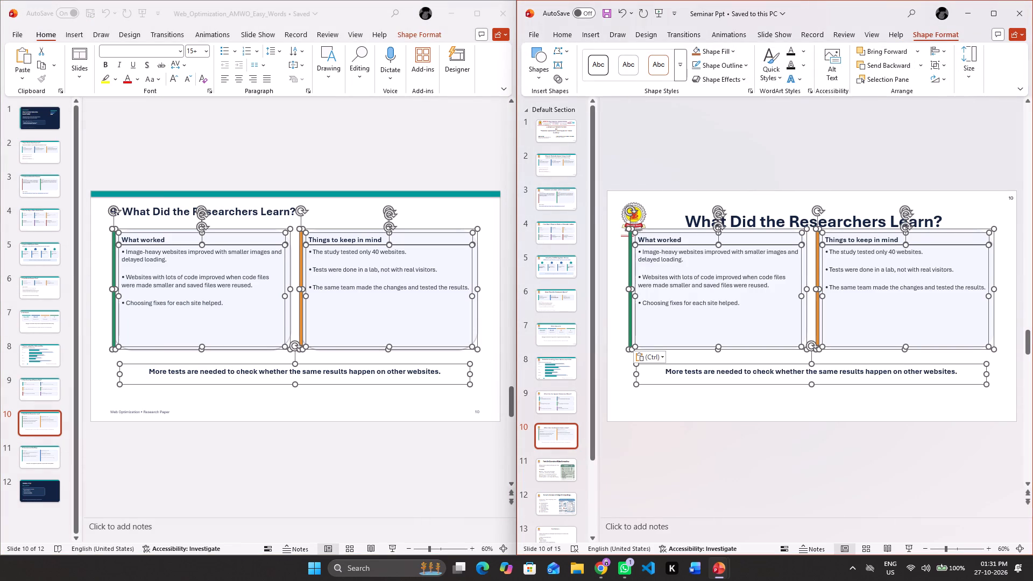
left_click_drag(684, 237, 685, 253)
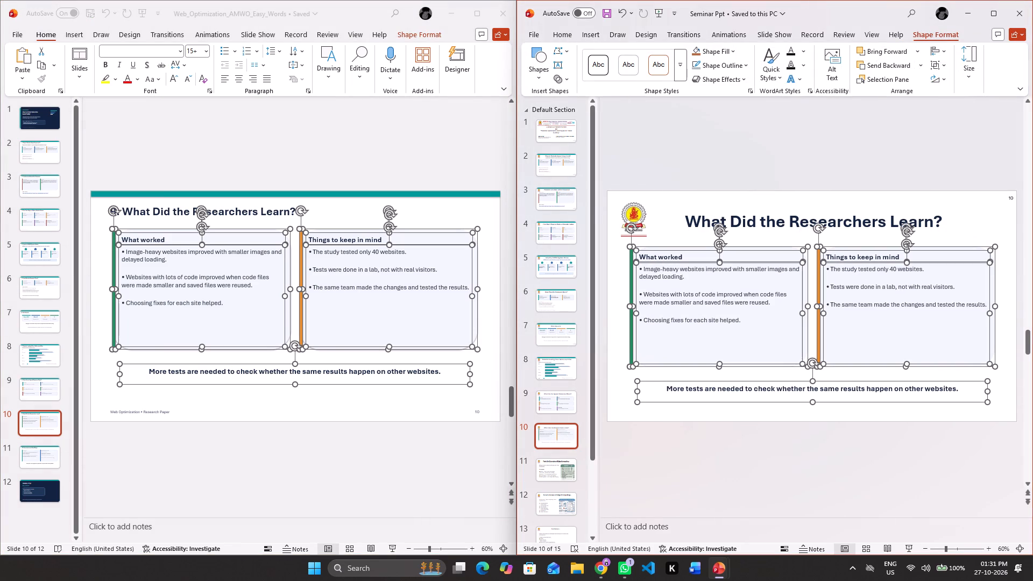
left_click(670, 223)
left_click(675, 193)
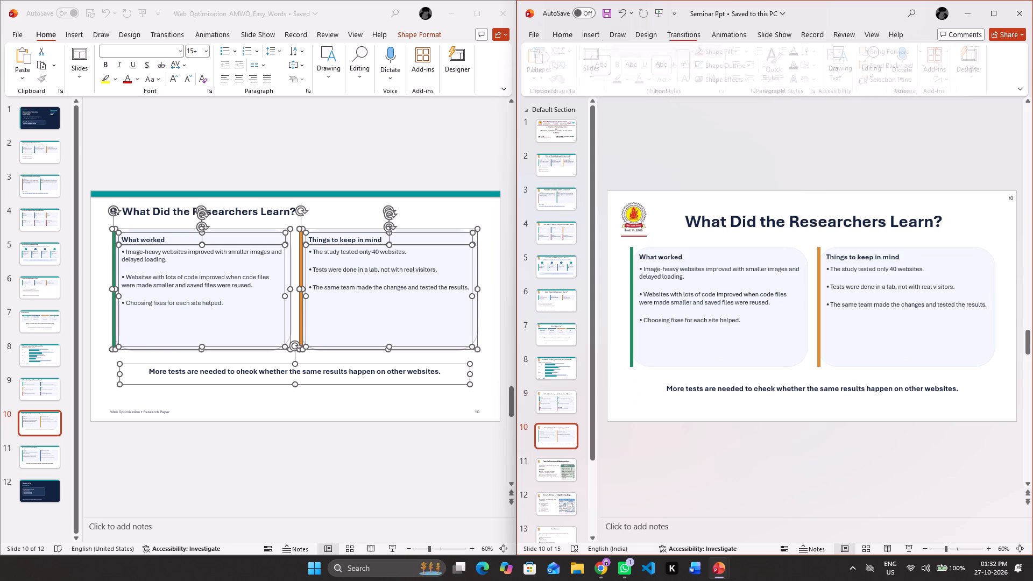
Replace the Seminar Ppt slide 11 heading with "10. Conclusion and Next Steps" copied from slide 11 of the Web_Optimization deck.
left_click(33, 457)
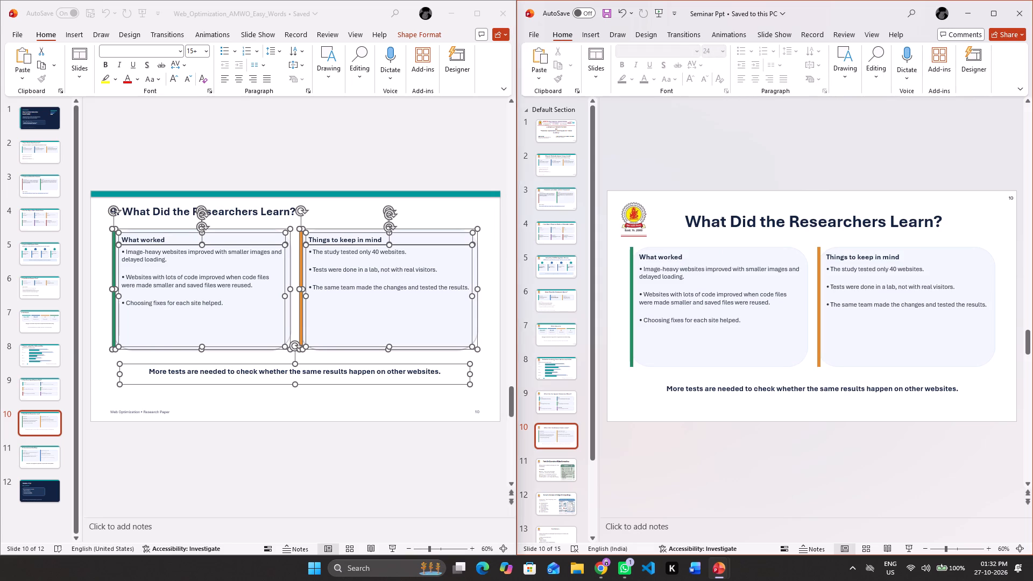
double_click(33, 457)
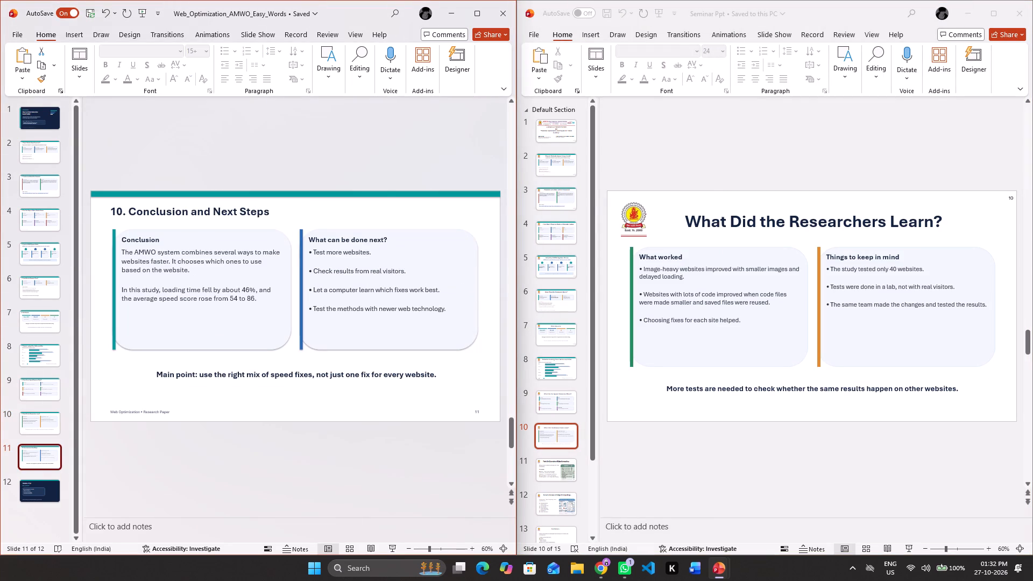
left_click(158, 214)
key("ctrl+a")
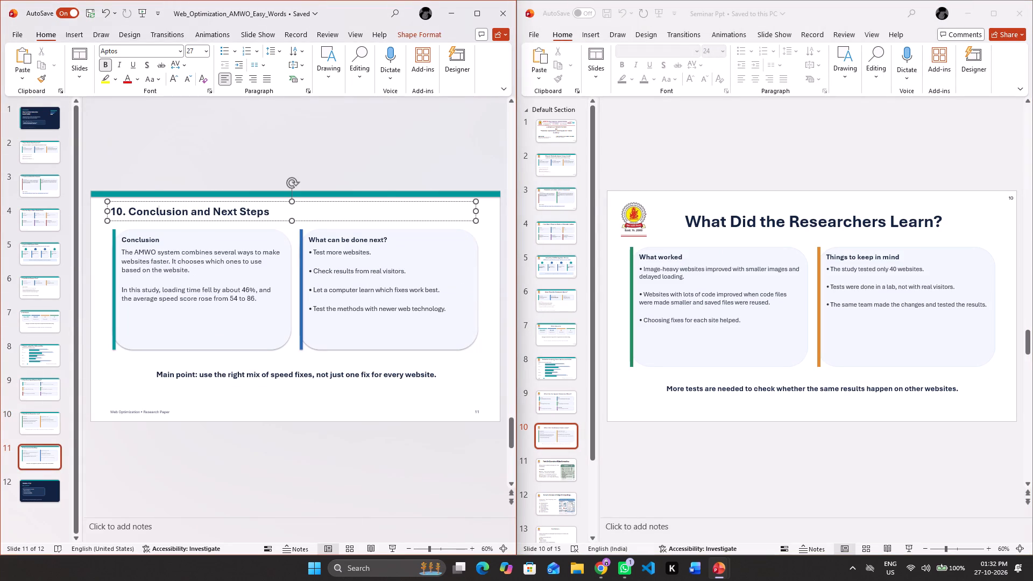
key("ctrl+c")
left_click(739, 226)
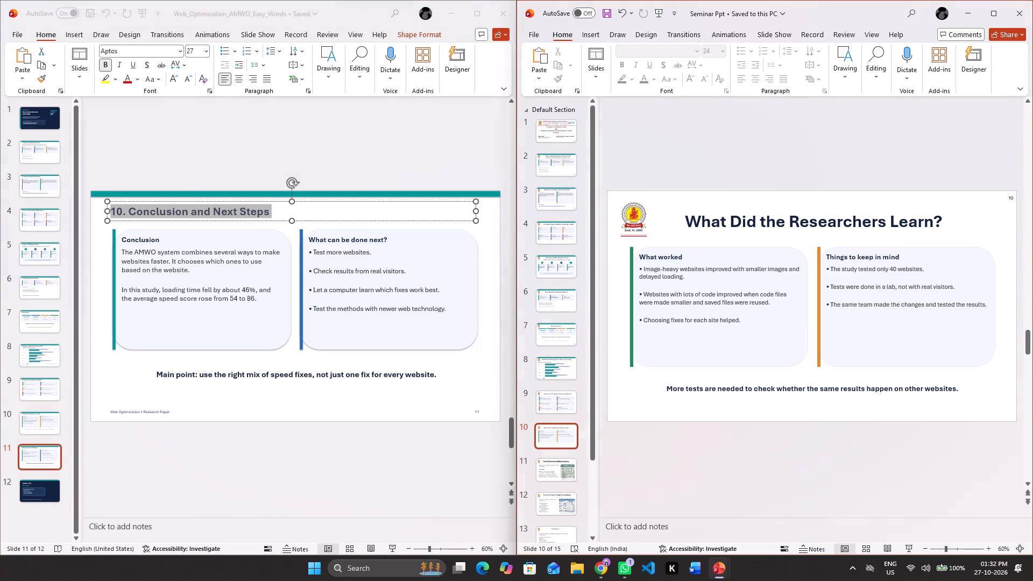
double_click(548, 474)
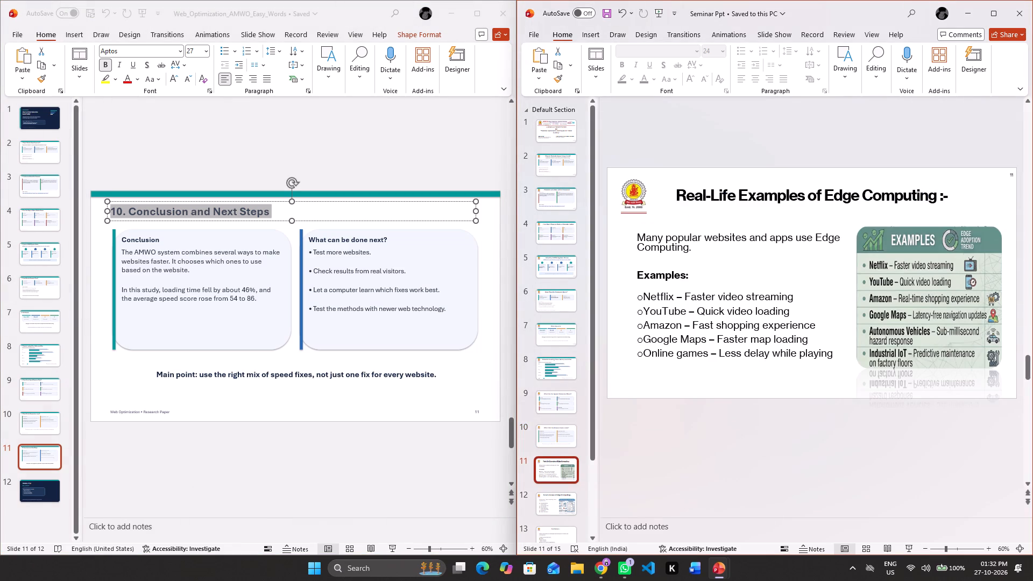
double_click(802, 201)
key("ctrl+a")
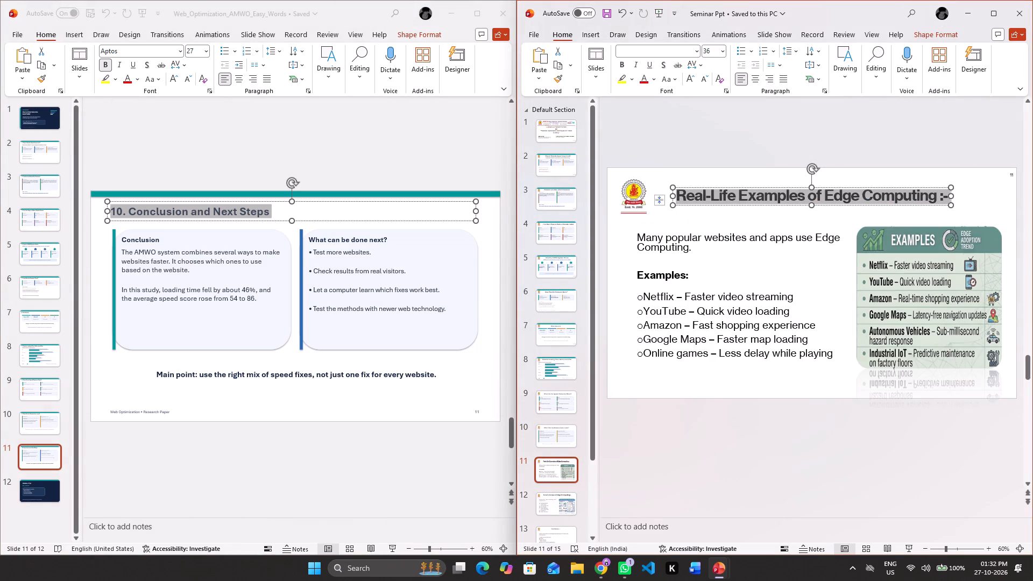
key("BackSpace")
key("ctrl+v")
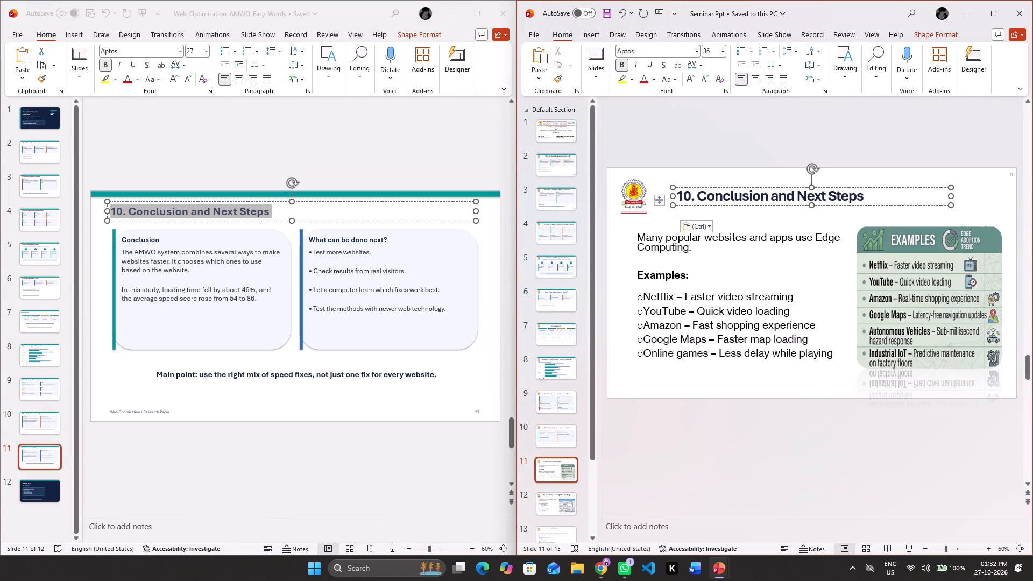
Remove the number "10." and the space after it from the "Conclusion and Next Steps" heading.
left_click(701, 194)
key("BackSpace")
key("BackSpace")
key("BackSpace")
key("BackSpace")
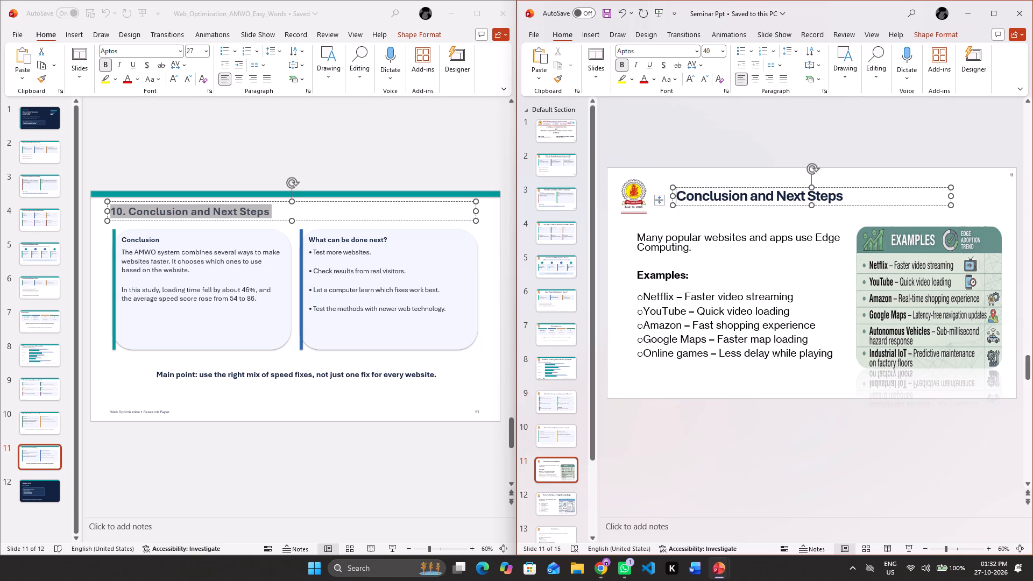
Set the font size of the whole "Conclusion and Next Steps" heading to 40.
left_click(721, 50)
left_click(881, 188)
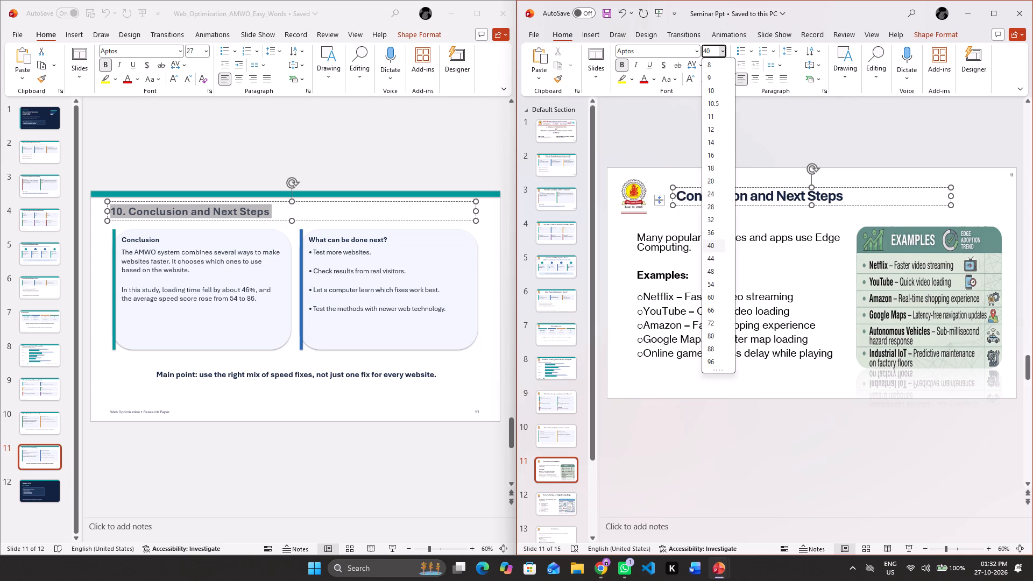
left_click(775, 201)
key("ctrl+a")
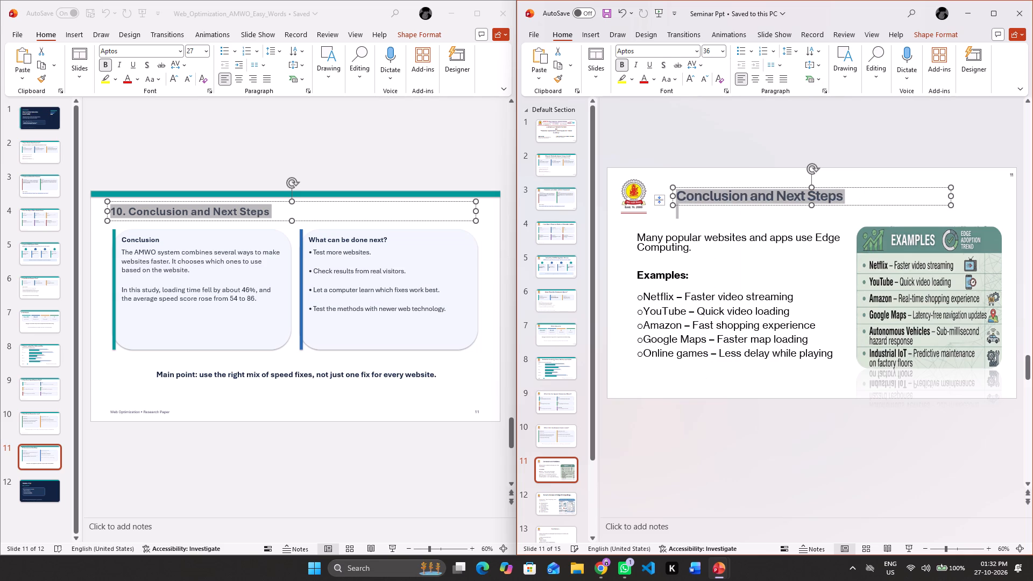
left_click(722, 53)
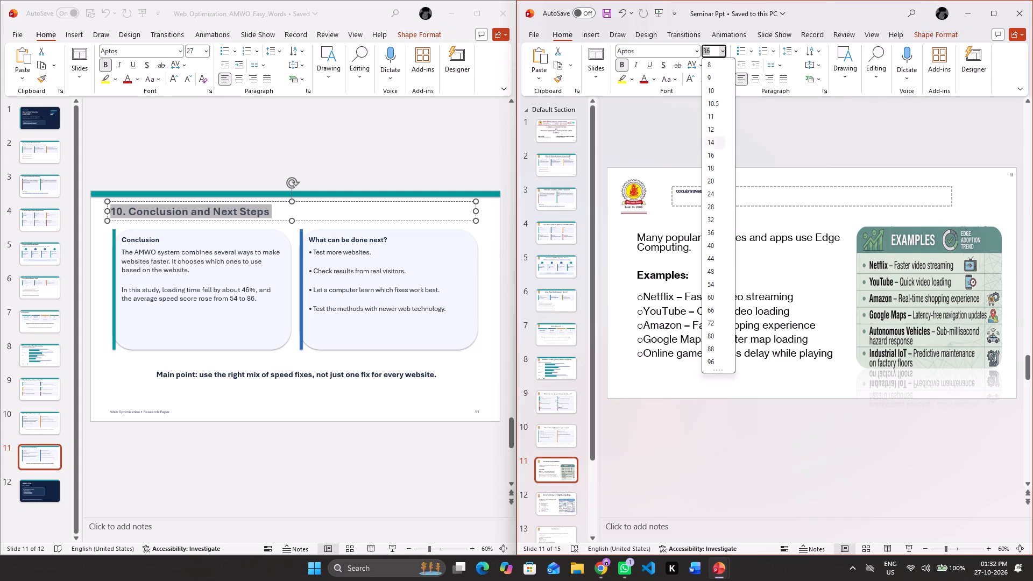
left_click(714, 246)
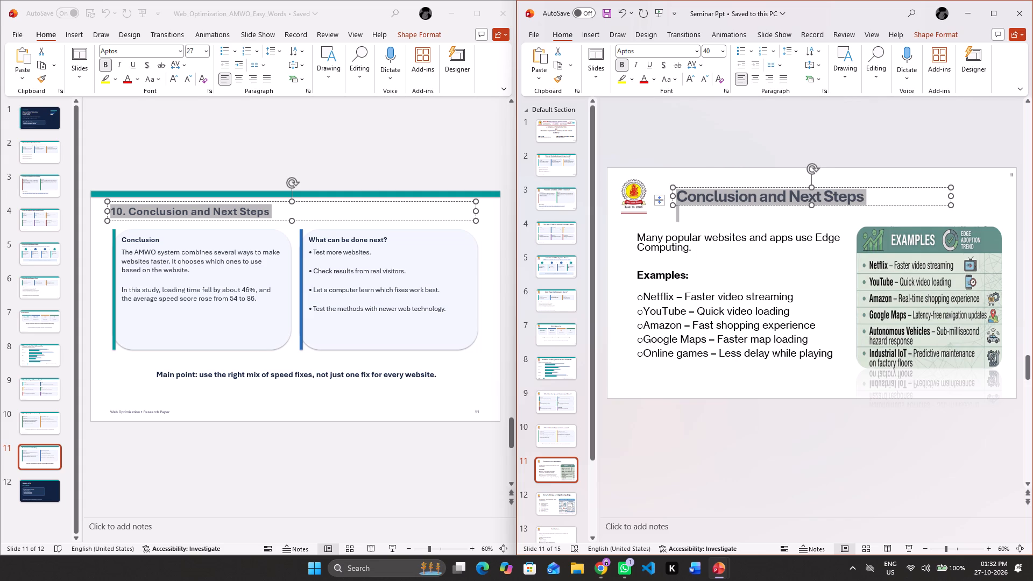
Delete the old examples picture and the Edge Computing body text from Seminar Ppt slide 11, keeping the heading.
left_click(819, 223)
left_click_drag(626, 219, 977, 226)
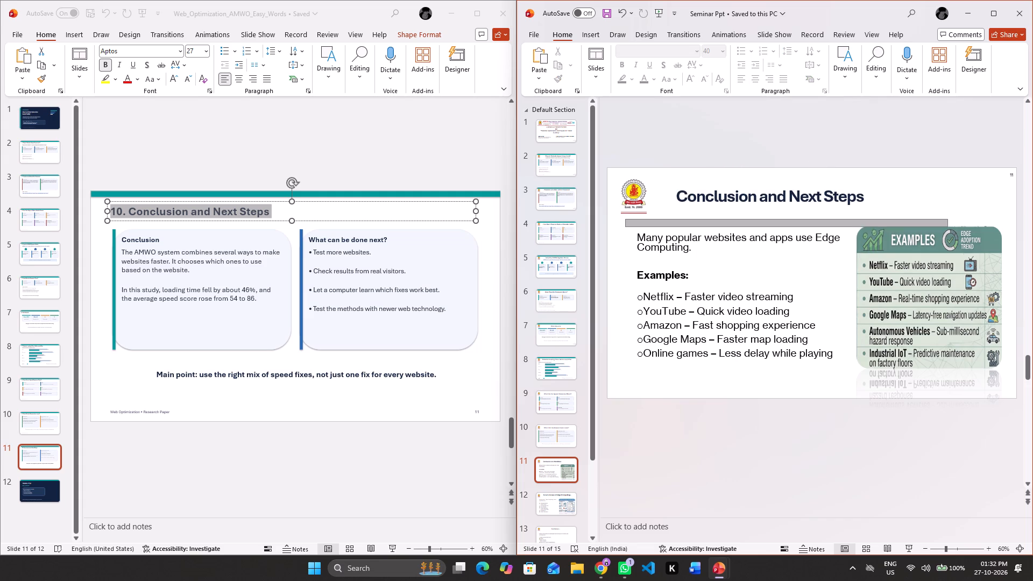
left_click_drag(977, 226, 1029, 232)
left_click(950, 242)
key("Delete")
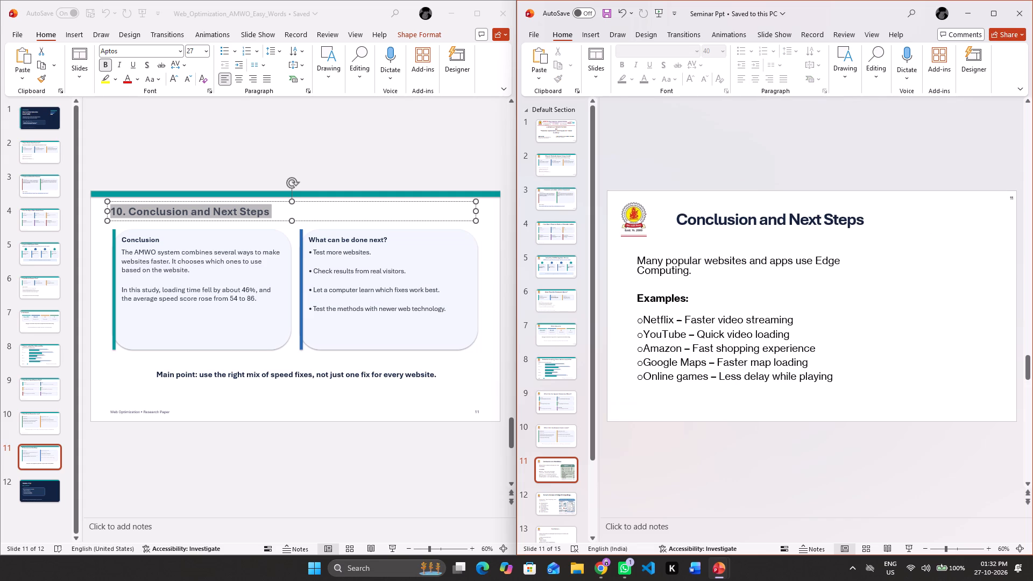
left_click(829, 246)
left_click(817, 262)
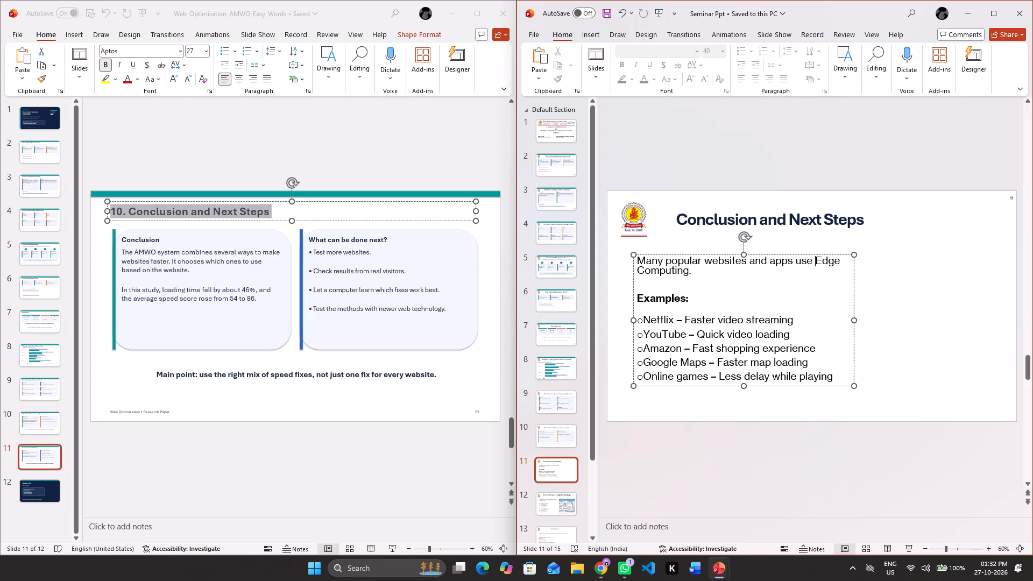
left_click(827, 254)
key("BackSpace")
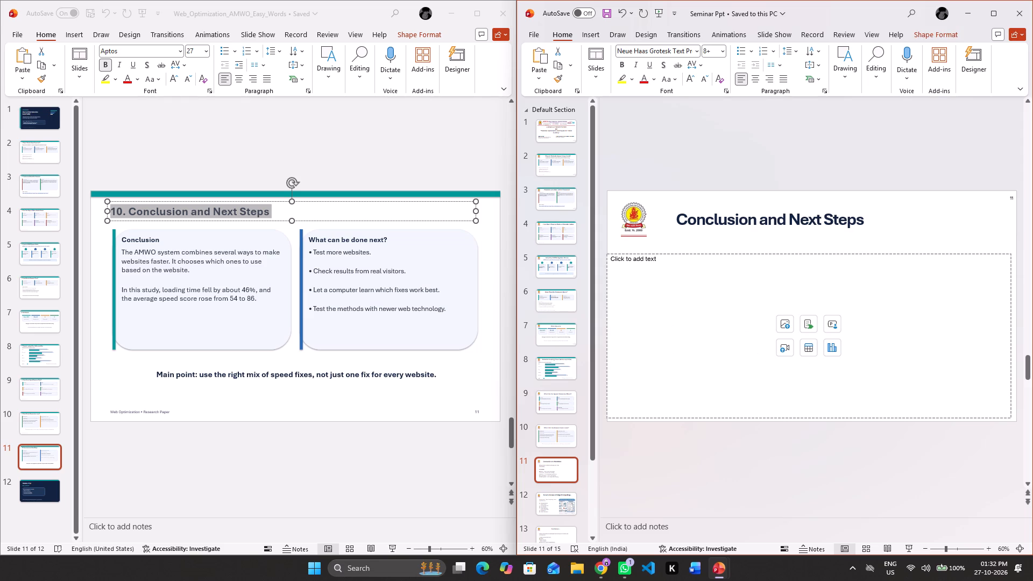
left_click(724, 246)
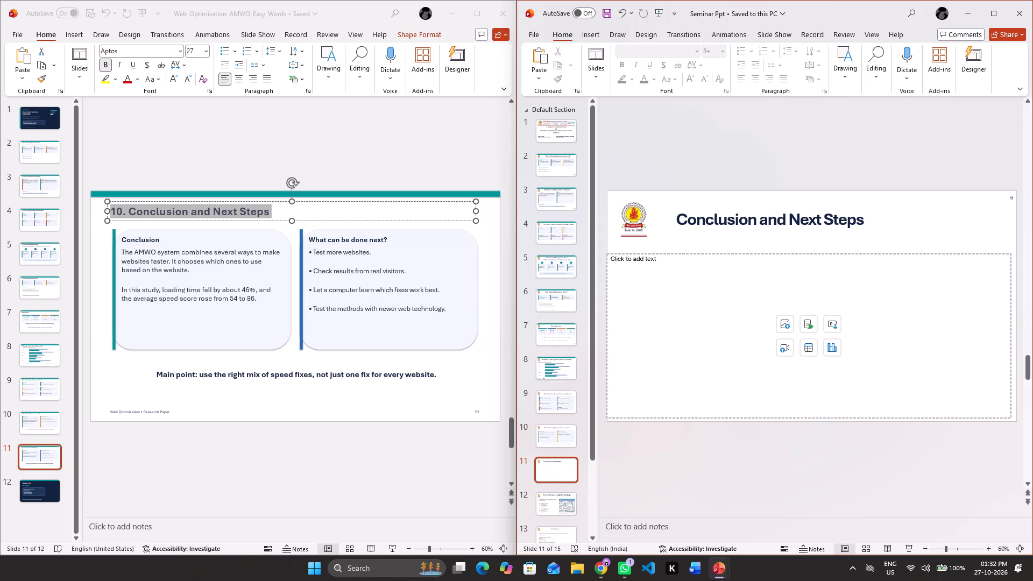
key("ctrl+z")
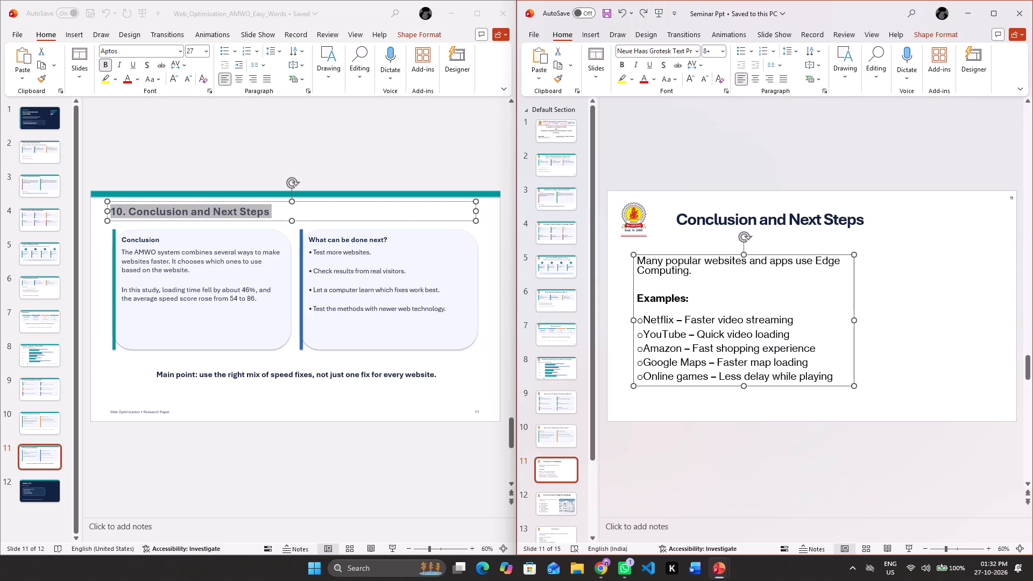
key("BackSpace")
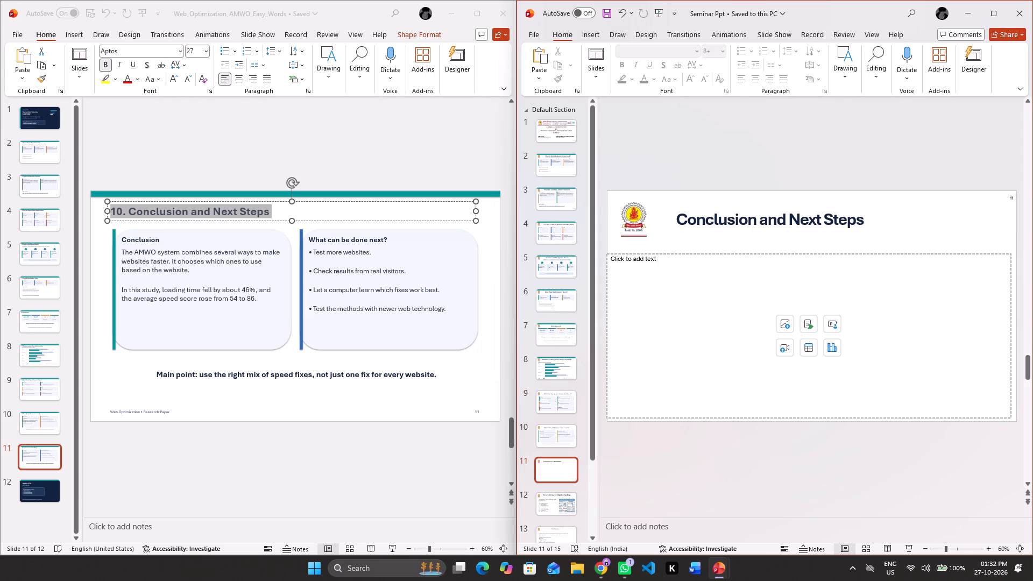
Copy the "Conclusion" and "What can be done next?" cards together with the "Main point" line from Web_Optimization slide 11.
left_click(98, 222)
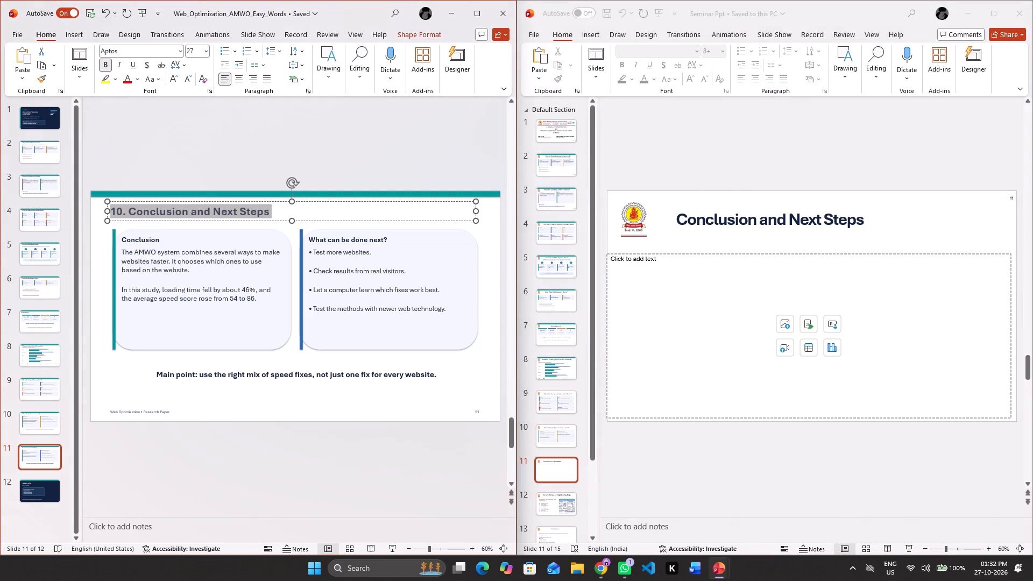
left_click(99, 229)
left_click_drag(99, 229, 483, 237)
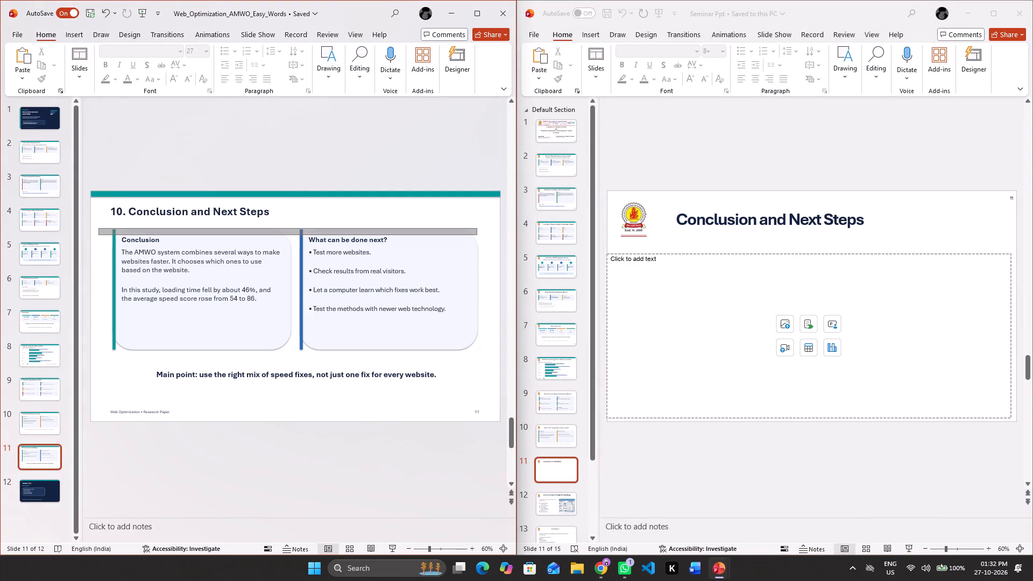
left_click_drag(483, 237, 529, 383)
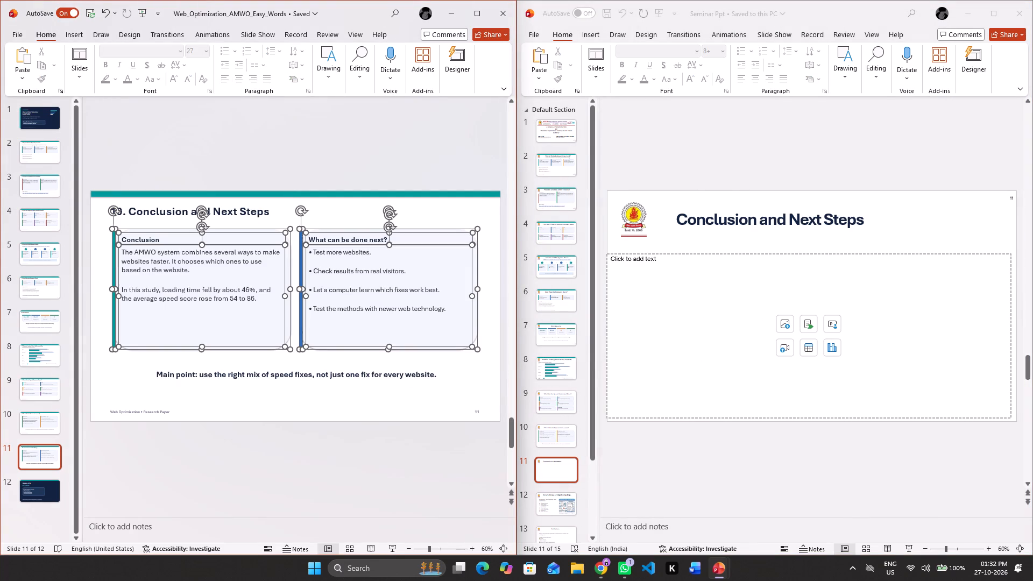
left_click(101, 225)
left_click_drag(101, 225, 81, 237)
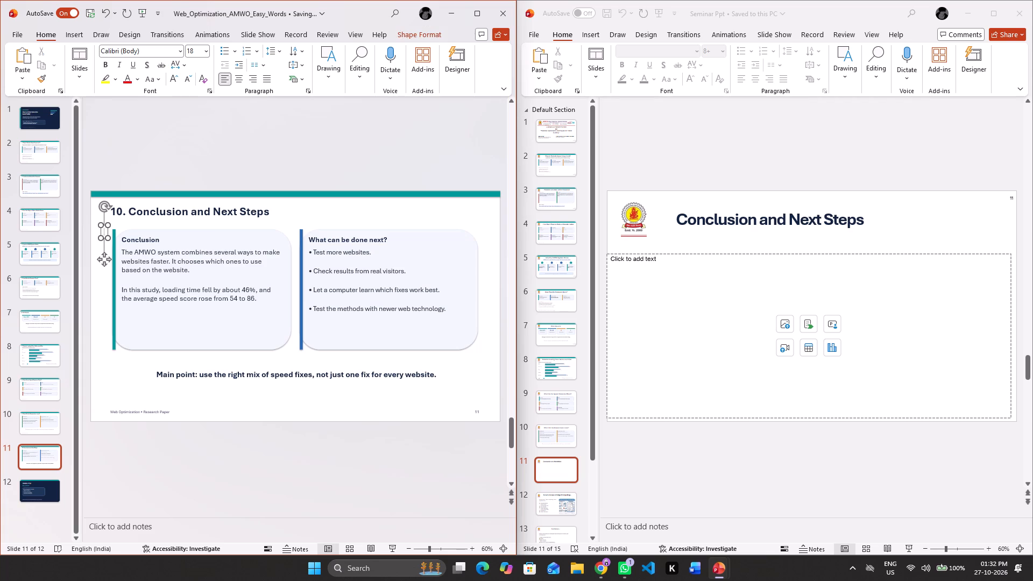
left_click_drag(81, 237, 87, 224)
left_click(87, 224)
left_click_drag(101, 224, 590, 389)
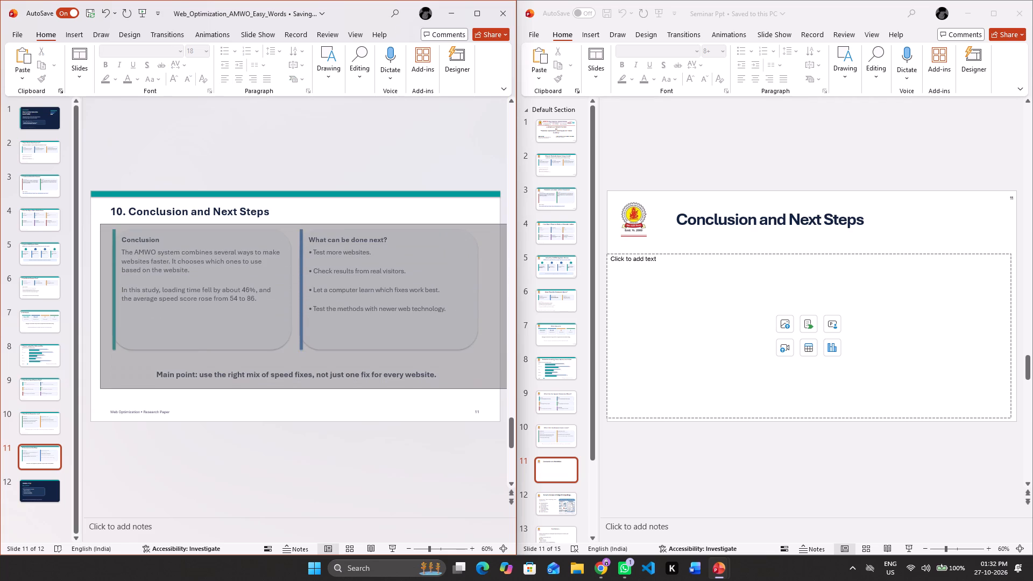
left_click_drag(590, 389, 602, 389)
key("ctrl+c")
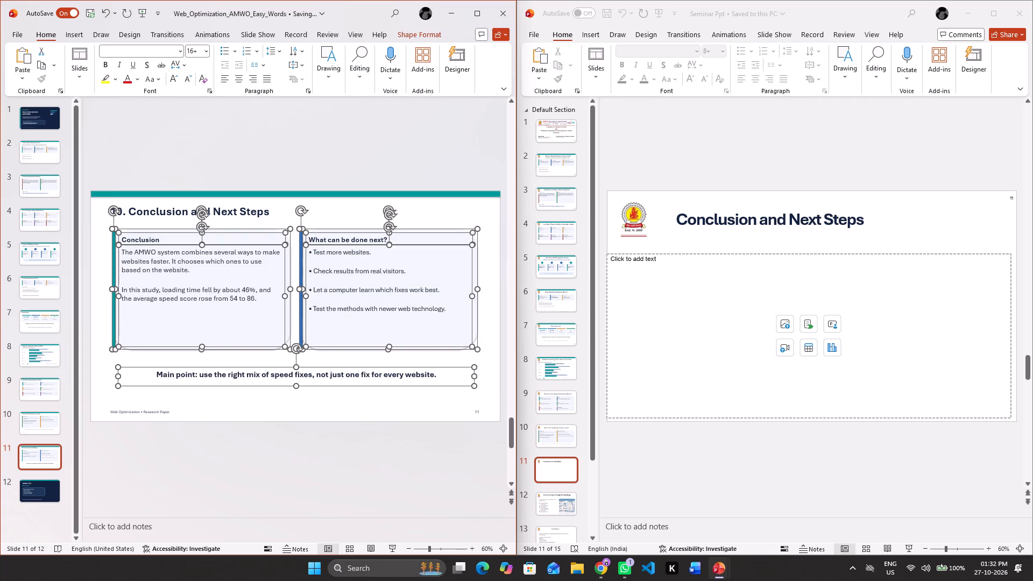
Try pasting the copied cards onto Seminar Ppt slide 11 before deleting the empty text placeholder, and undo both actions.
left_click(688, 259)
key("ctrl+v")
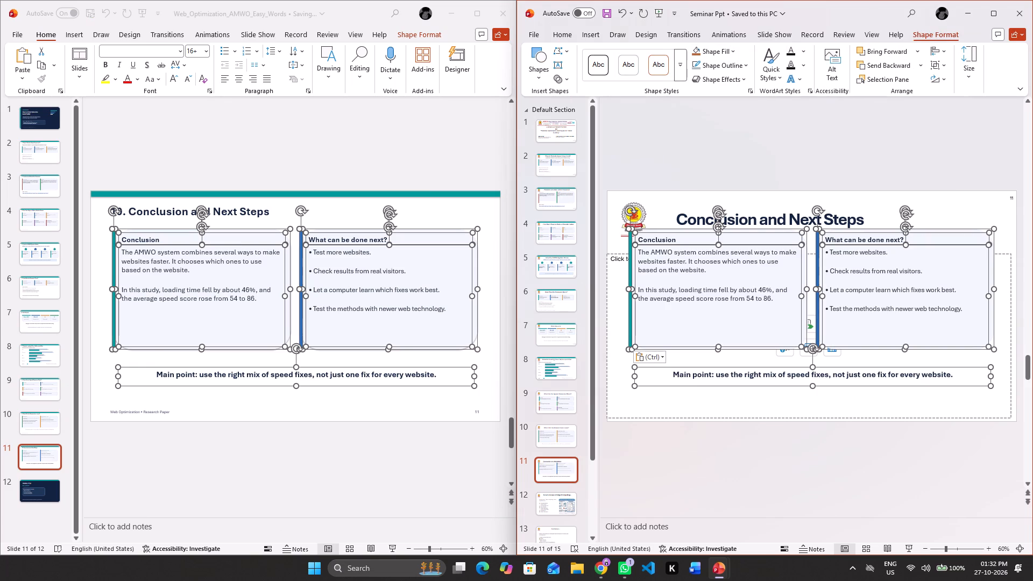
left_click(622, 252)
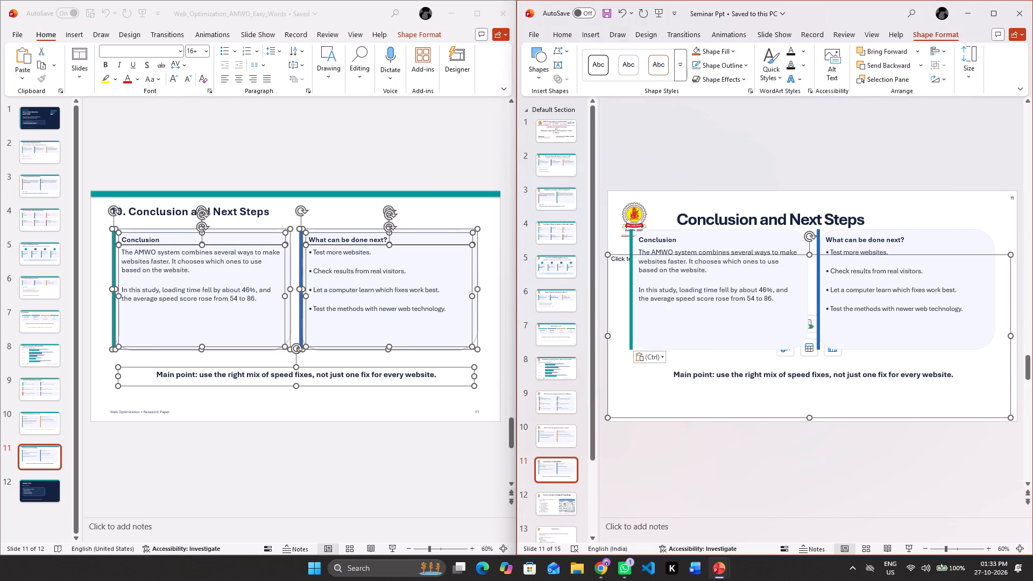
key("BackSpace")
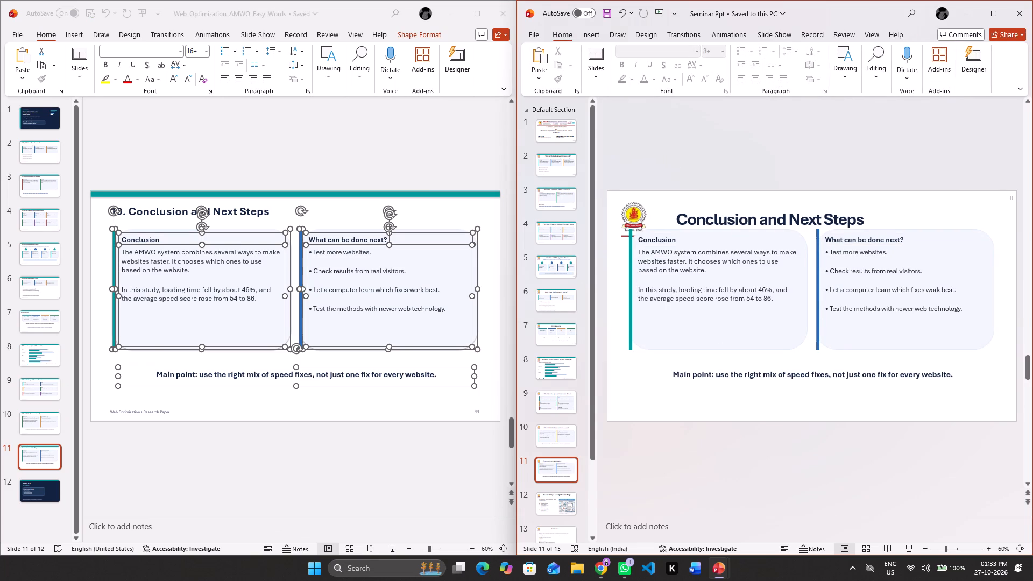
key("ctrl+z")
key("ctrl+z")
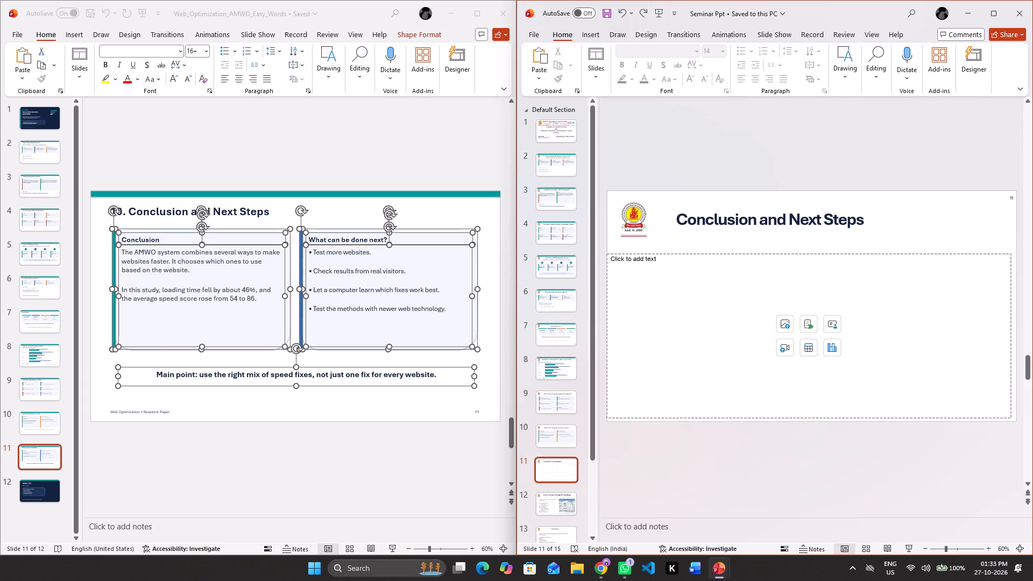
Remove the empty text placeholder from Seminar Ppt slide 11 and paste the copied cards and closing line below the heading.
left_click(645, 255)
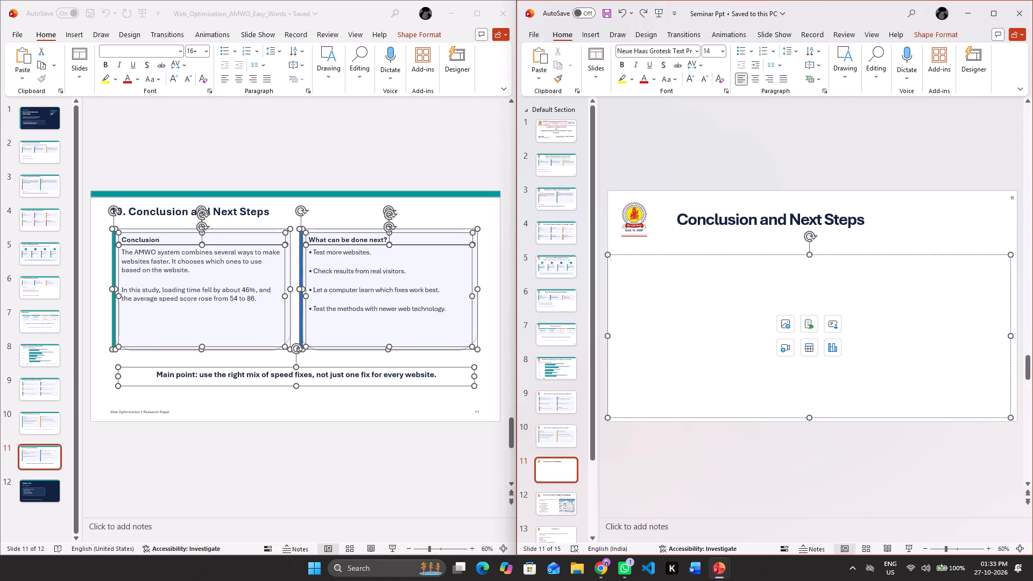
key("BackSpace")
left_click(646, 253)
key("BackSpace")
key("ctrl+v")
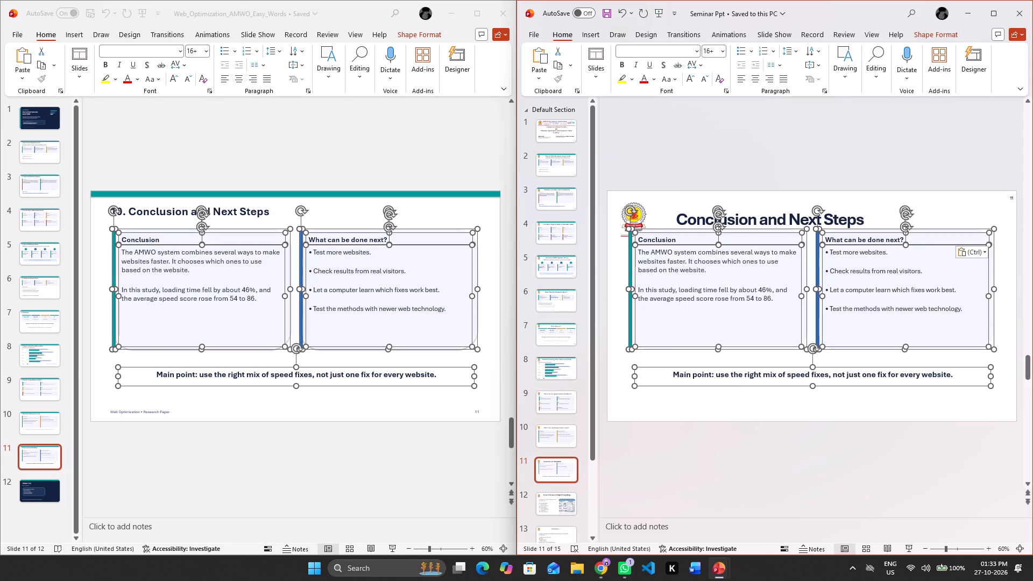
left_click_drag(684, 236, 682, 256)
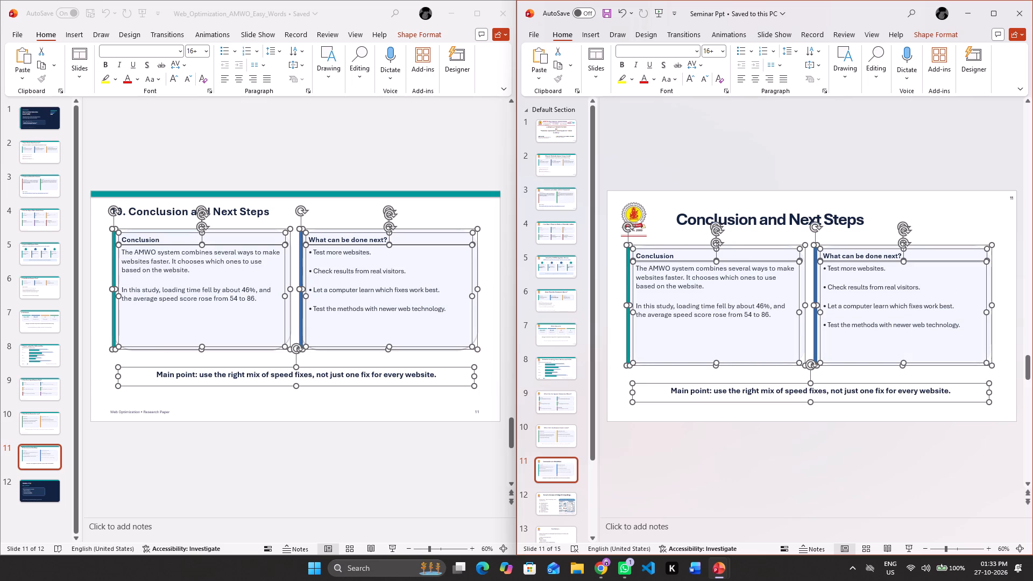
Delete the three leftover Seminar Ppt slides between "Conclusion and Next Steps" and "Thank You!!", including the old Conclusion and References.
left_click(41, 487)
double_click(41, 487)
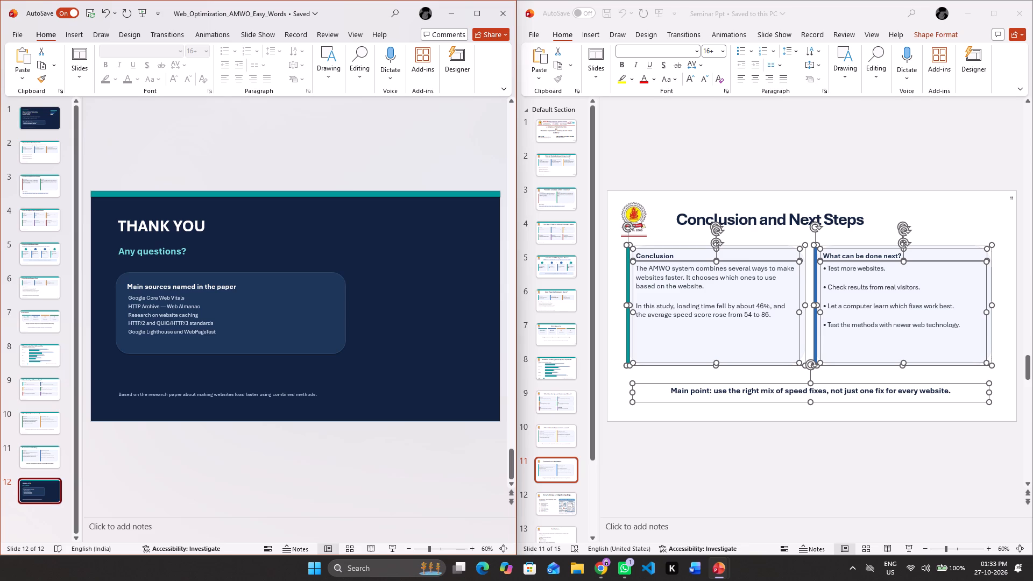
left_click(125, 232)
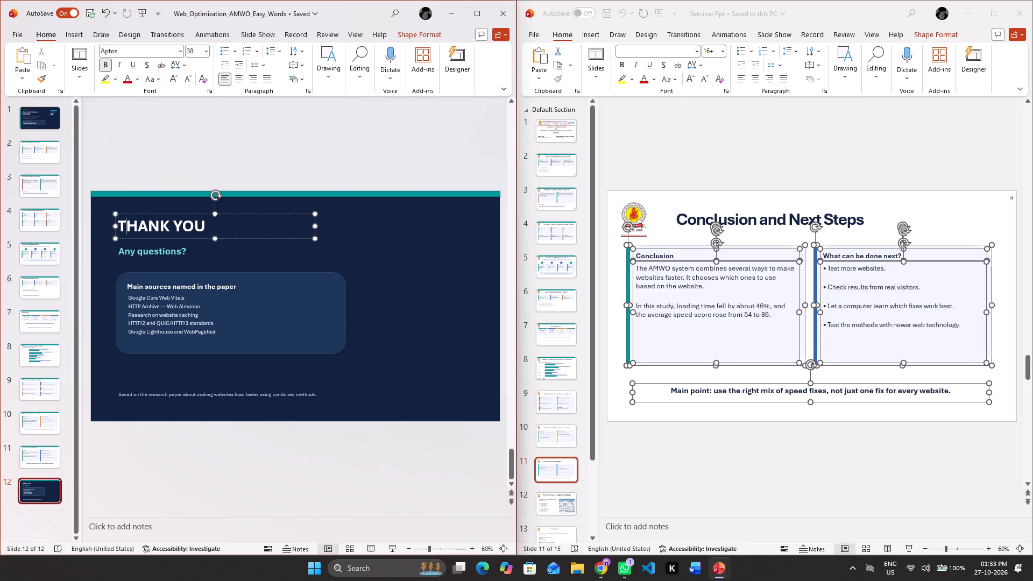
scroll(540, 480, "down", 2)
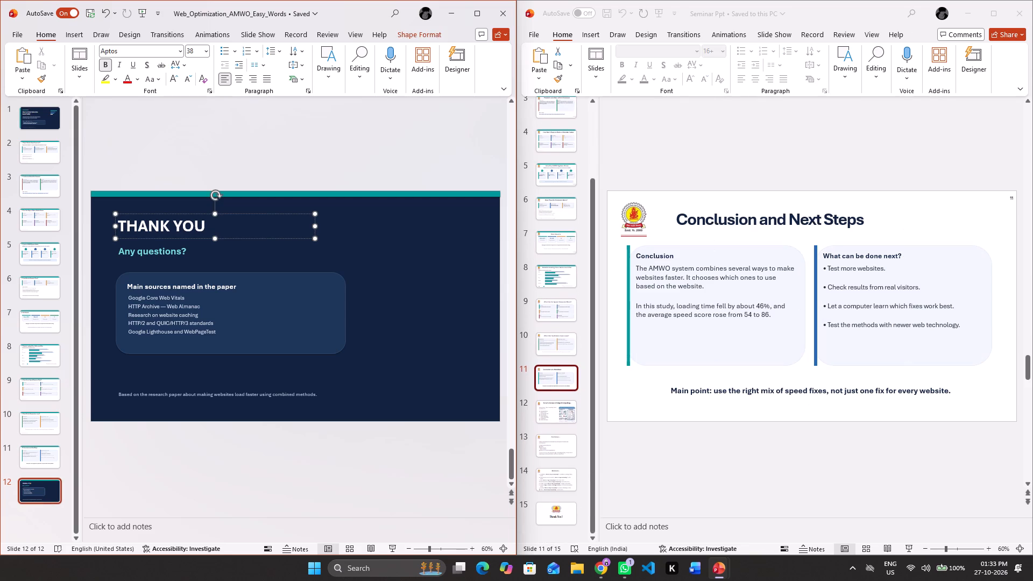
left_click(561, 410)
left_click(561, 410)
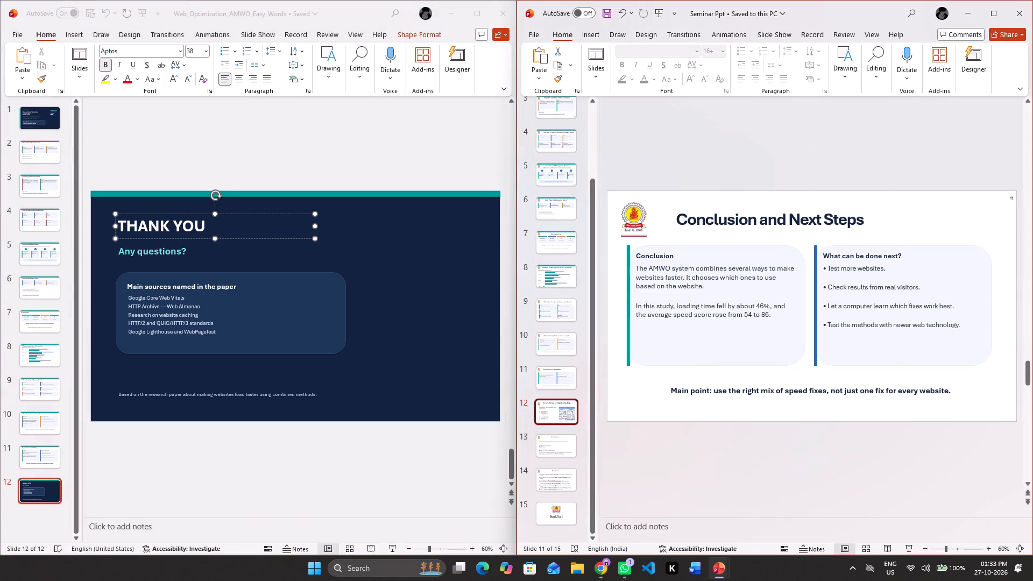
key("BackSpace")
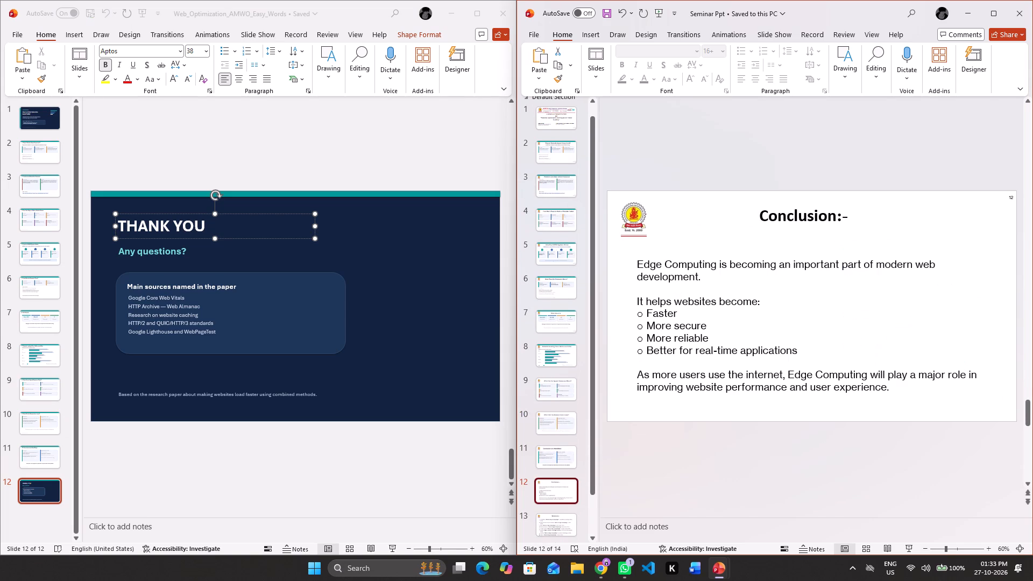
left_click(560, 481)
key("BackSpace")
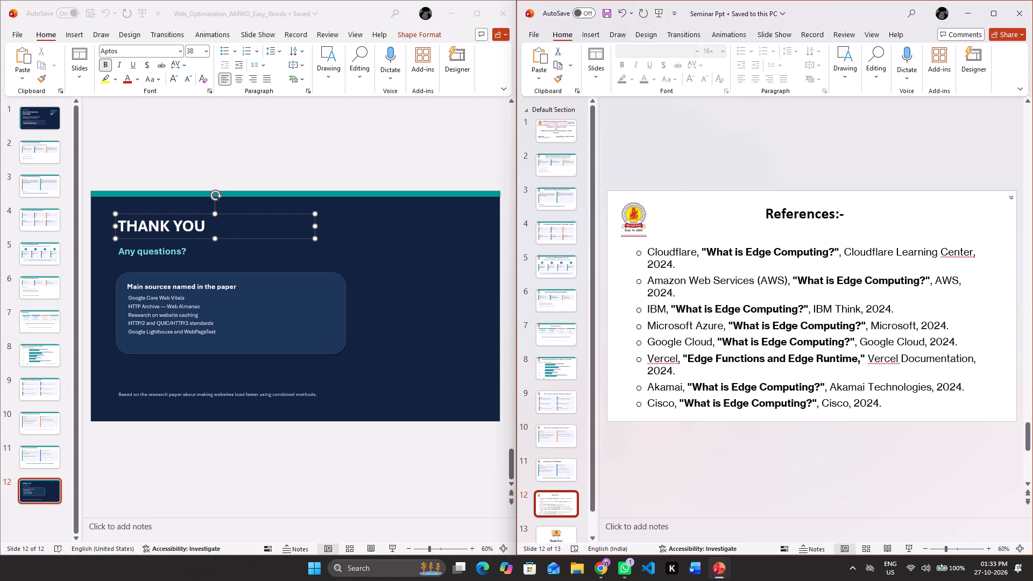
left_click(556, 495)
key("BackSpace")
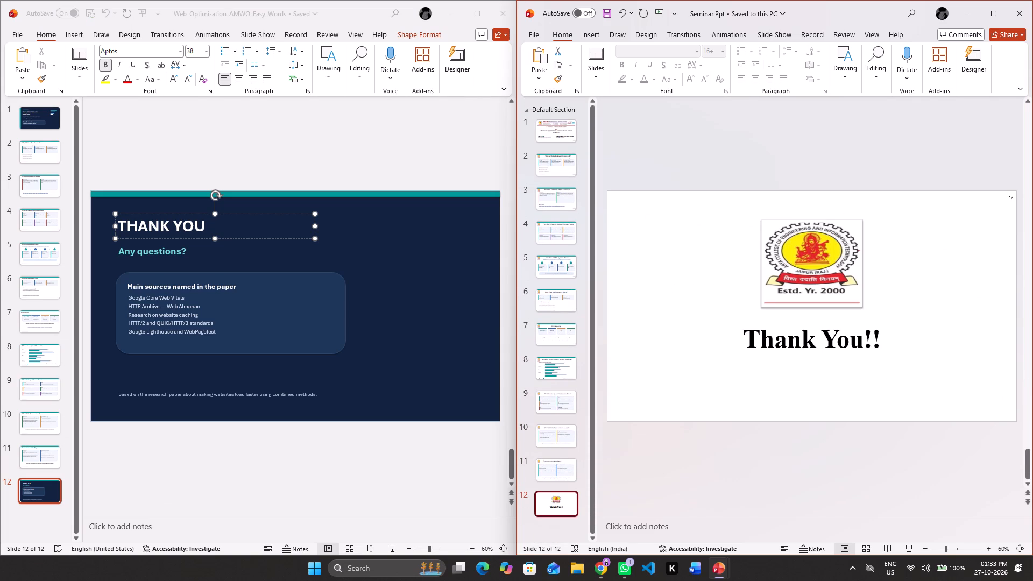
On Seminar Ppt slide 11, narrow the "Conclusion and Next Steps" heading box to fit its text and centre it above the two cards.
left_click(558, 469)
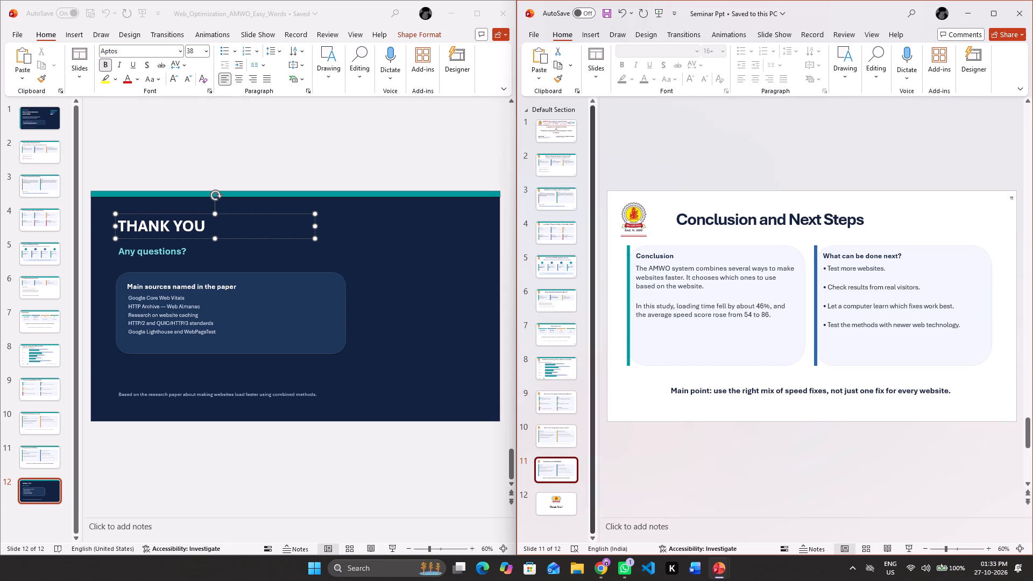
left_click(795, 218)
left_click_drag(787, 210, 788, 210)
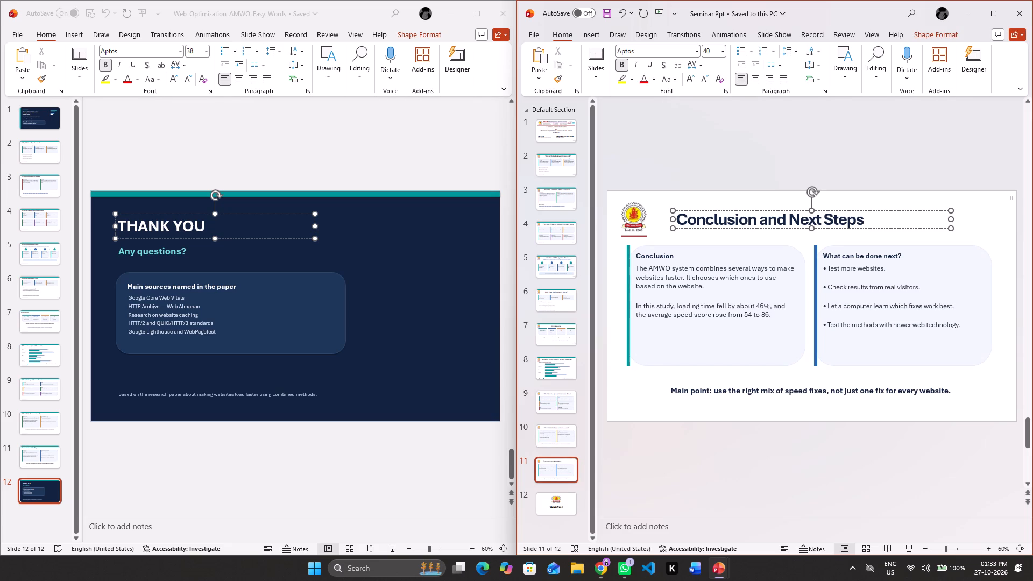
left_click_drag(788, 210, 799, 210)
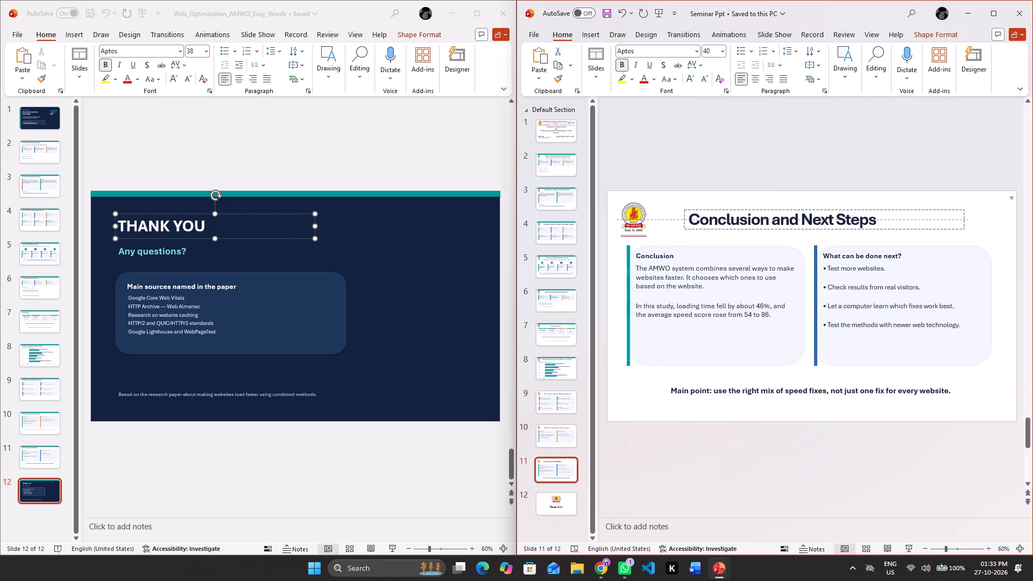
left_click_drag(799, 210, 813, 210)
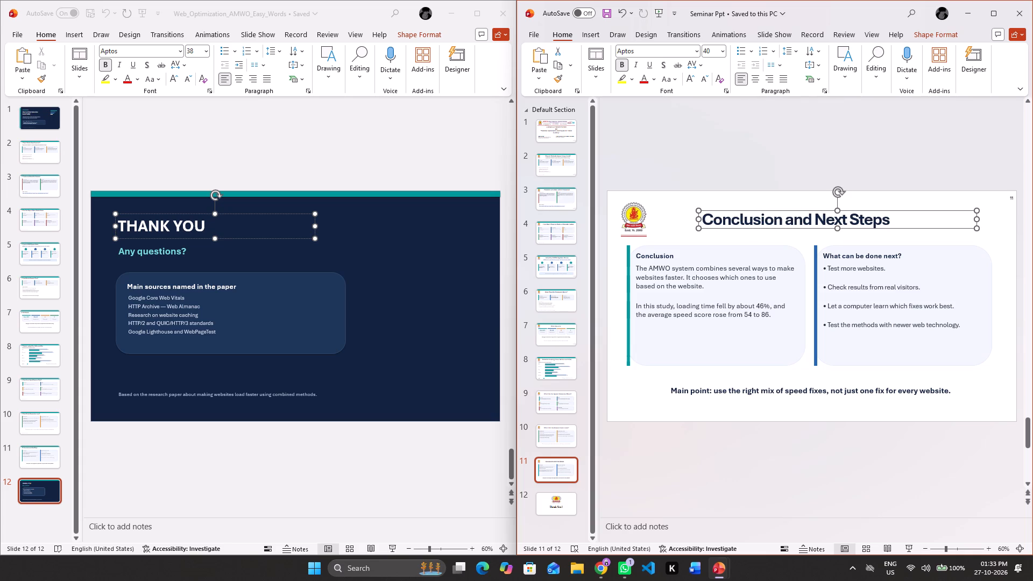
left_click_drag(977, 219, 894, 221)
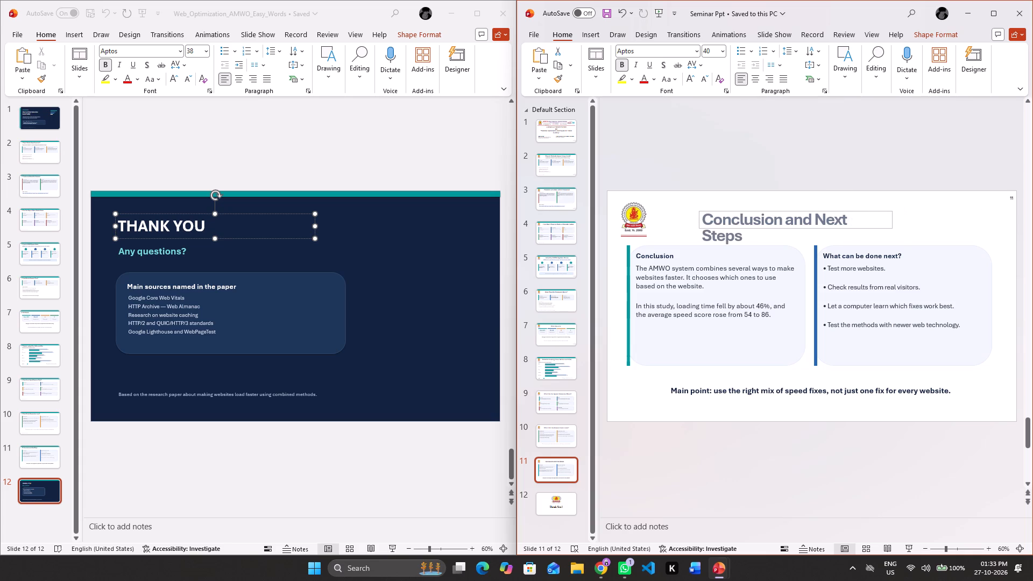
left_click_drag(894, 221, 898, 221)
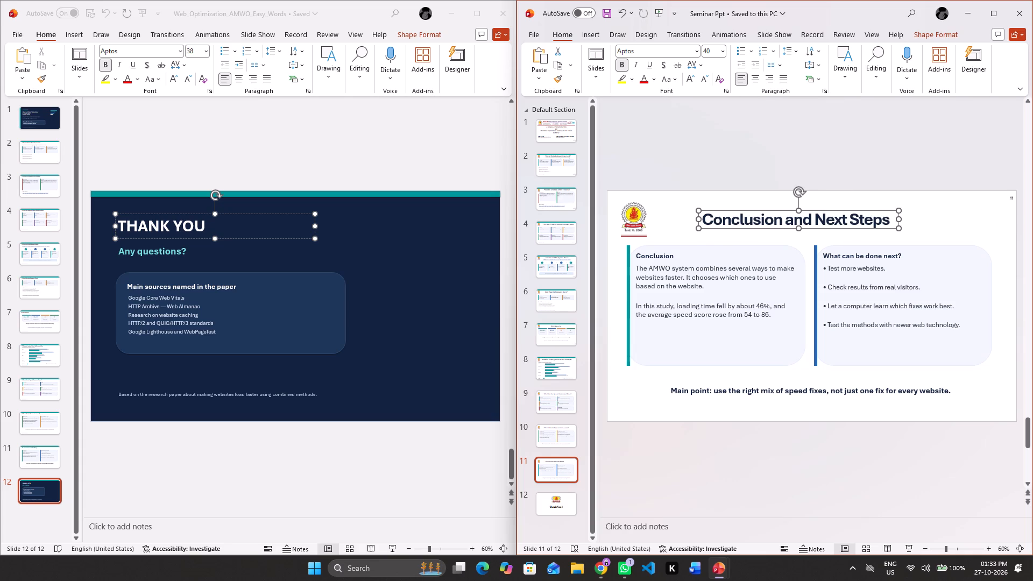
left_click_drag(827, 211, 845, 211)
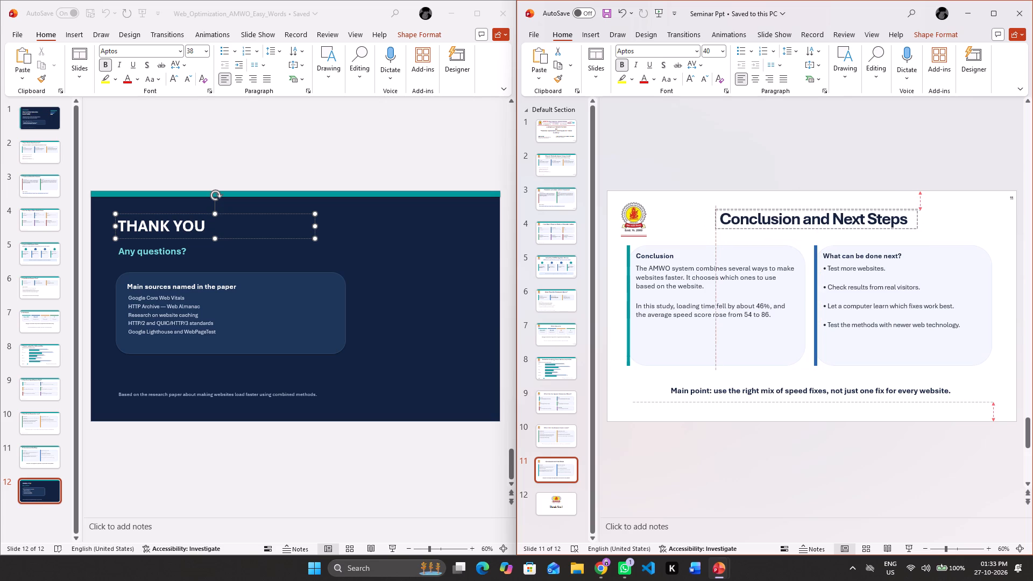
left_click_drag(845, 211, 839, 212)
left_click(838, 162)
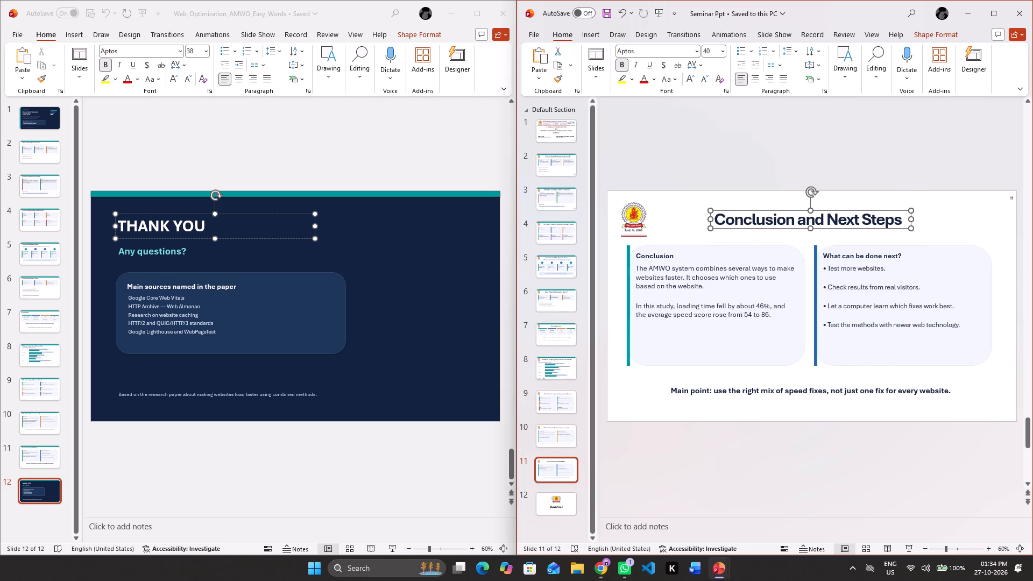
Delete the "Web Optimization • Research Paper" footer text box from Seminar Ppt slide 2.
scroll(838, 162, "up", 3)
scroll(838, 162, "down", 1)
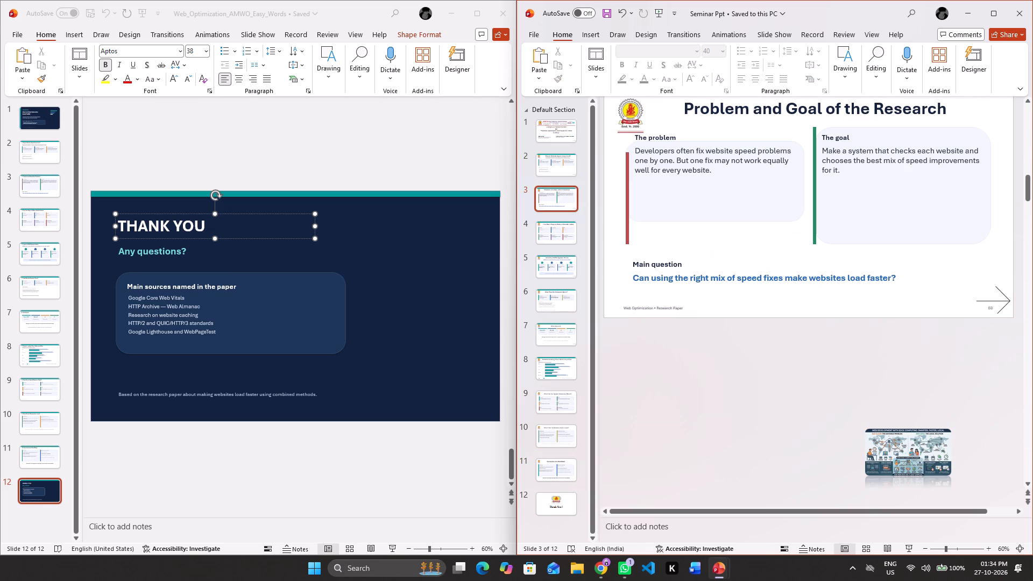
left_click(559, 157)
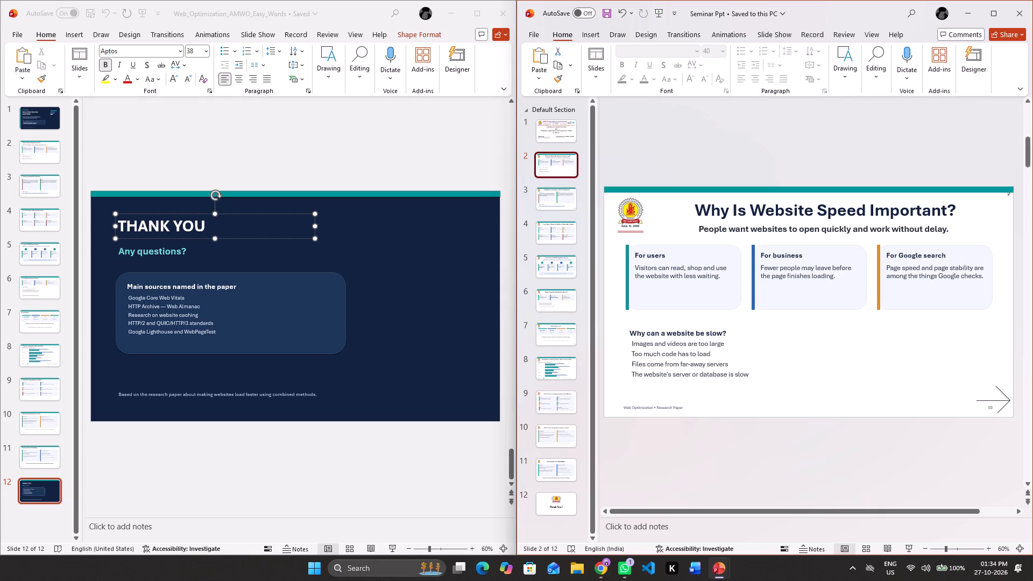
left_click(667, 406)
key("Delete")
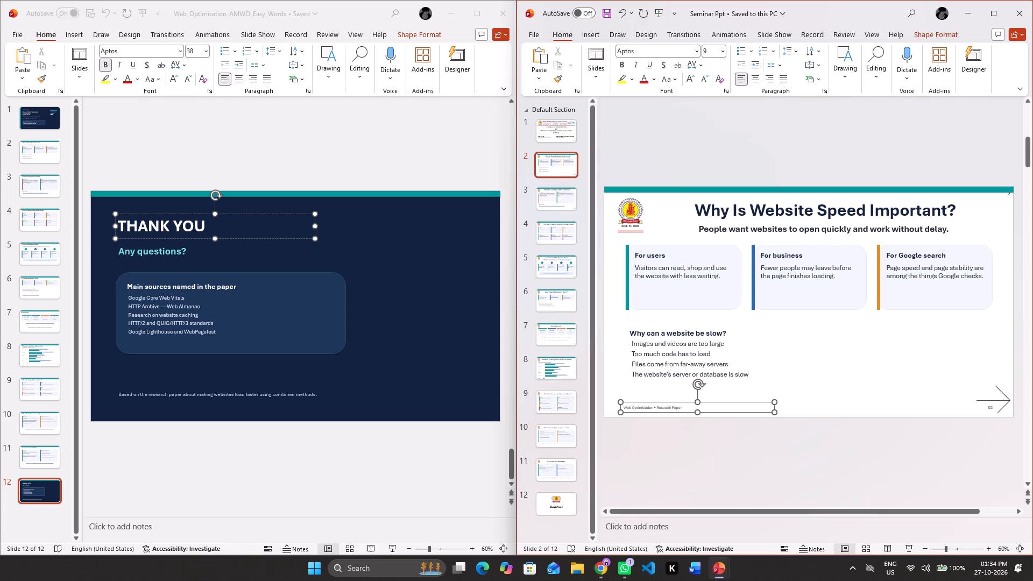
key("BackSpace")
left_click(671, 399)
key("BackSpace")
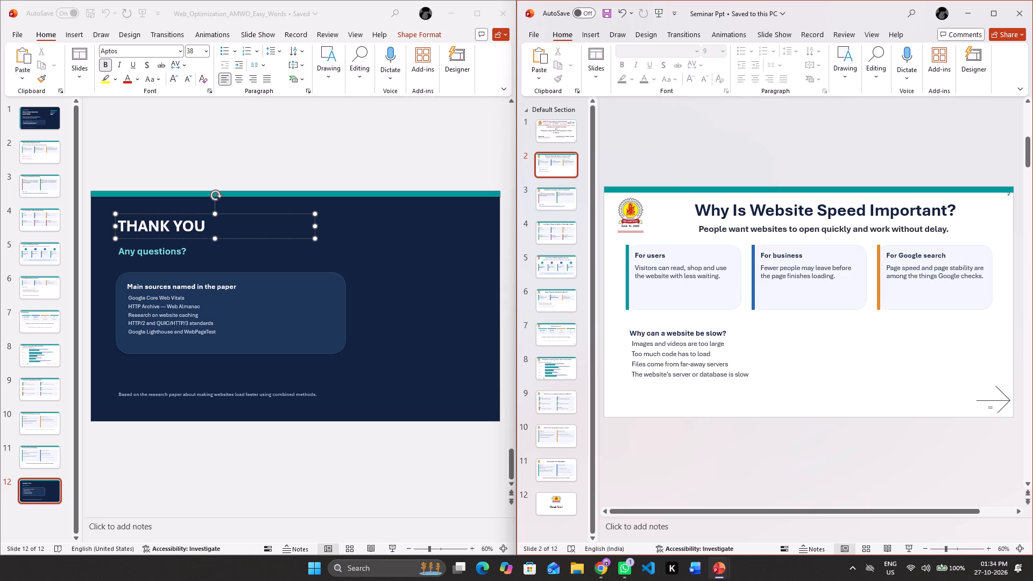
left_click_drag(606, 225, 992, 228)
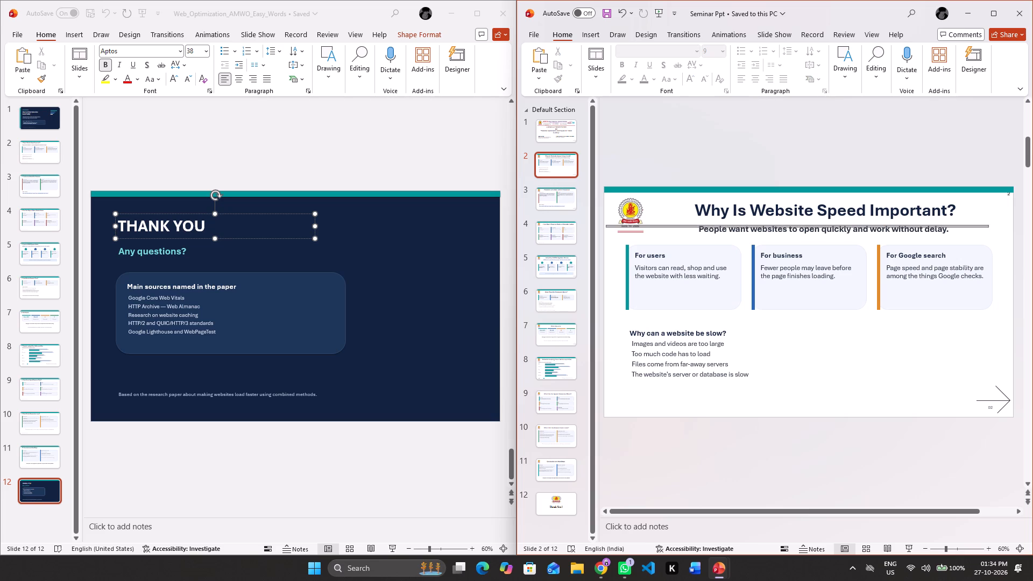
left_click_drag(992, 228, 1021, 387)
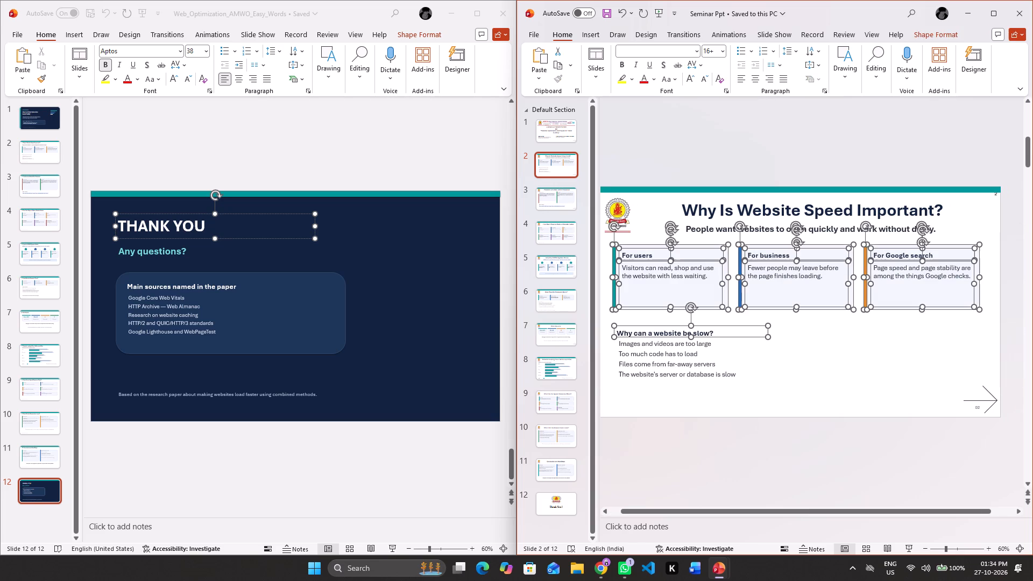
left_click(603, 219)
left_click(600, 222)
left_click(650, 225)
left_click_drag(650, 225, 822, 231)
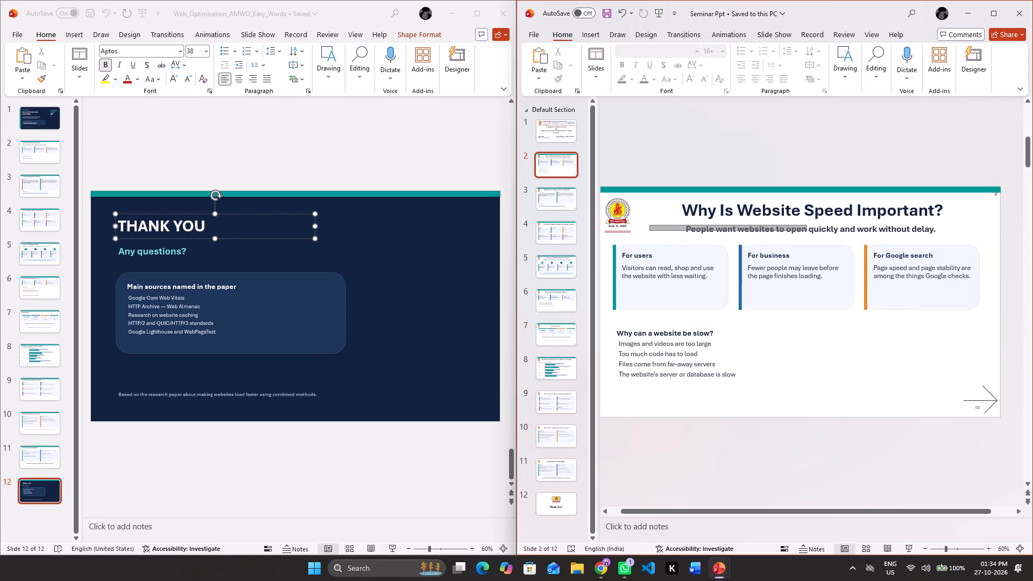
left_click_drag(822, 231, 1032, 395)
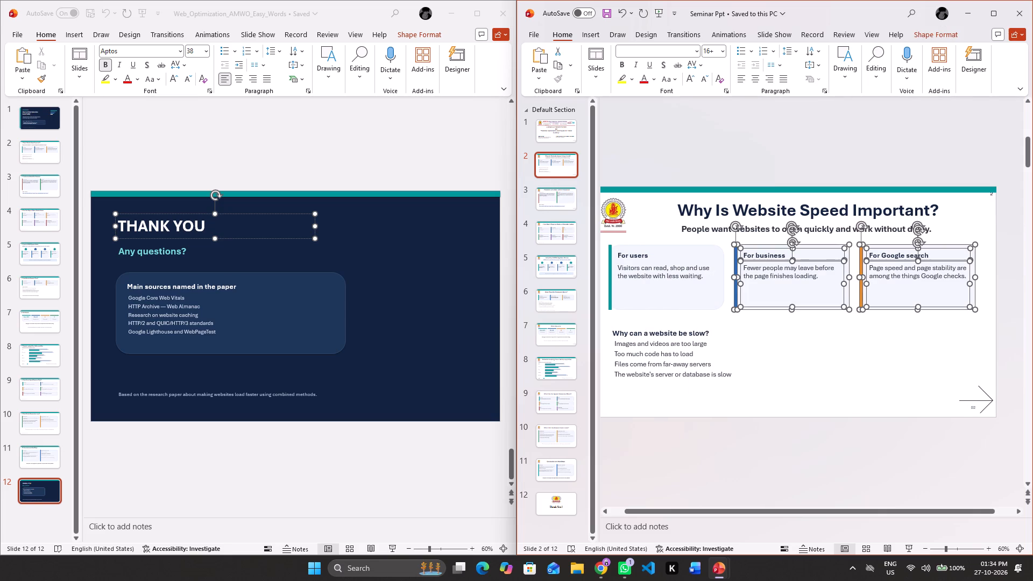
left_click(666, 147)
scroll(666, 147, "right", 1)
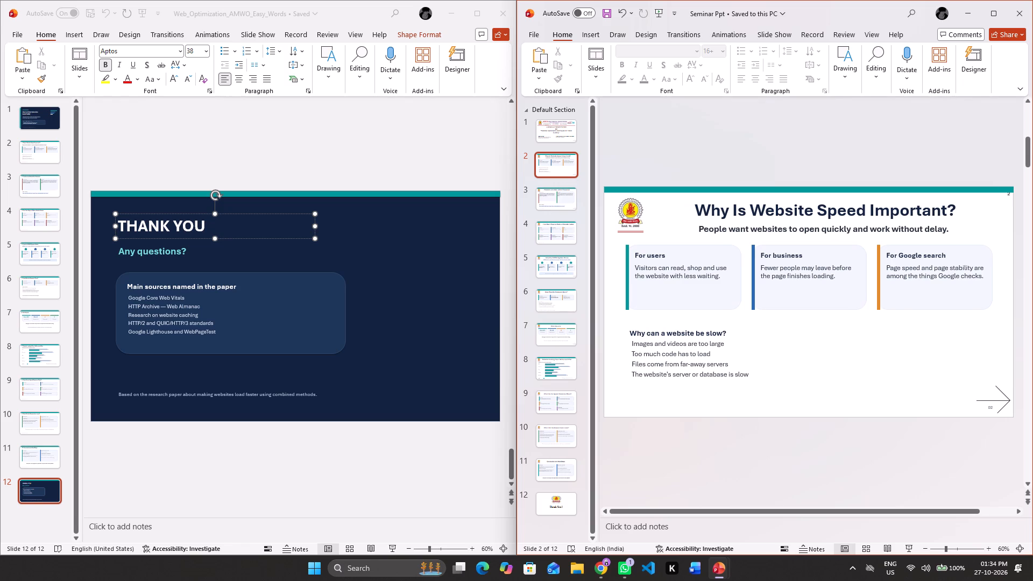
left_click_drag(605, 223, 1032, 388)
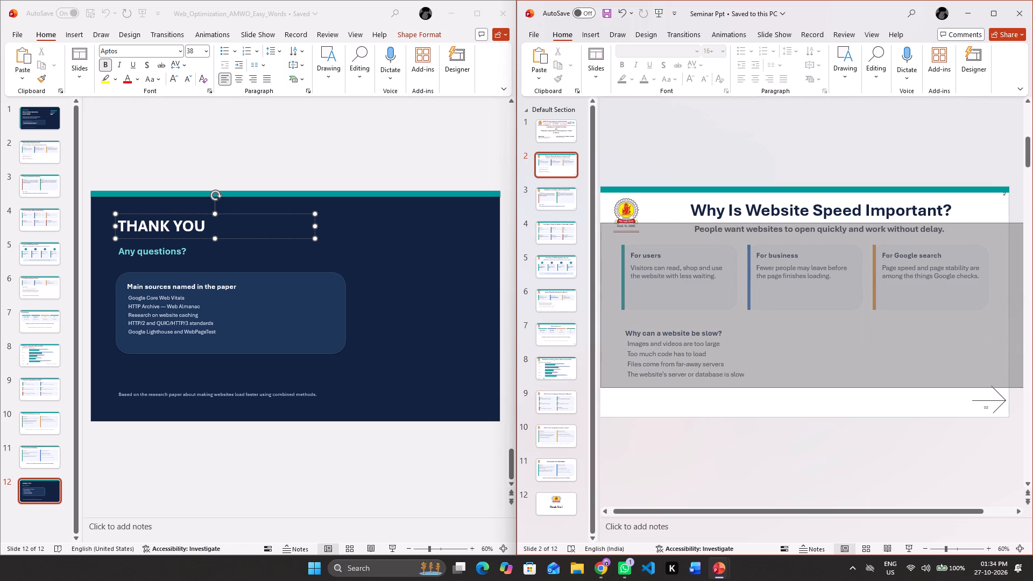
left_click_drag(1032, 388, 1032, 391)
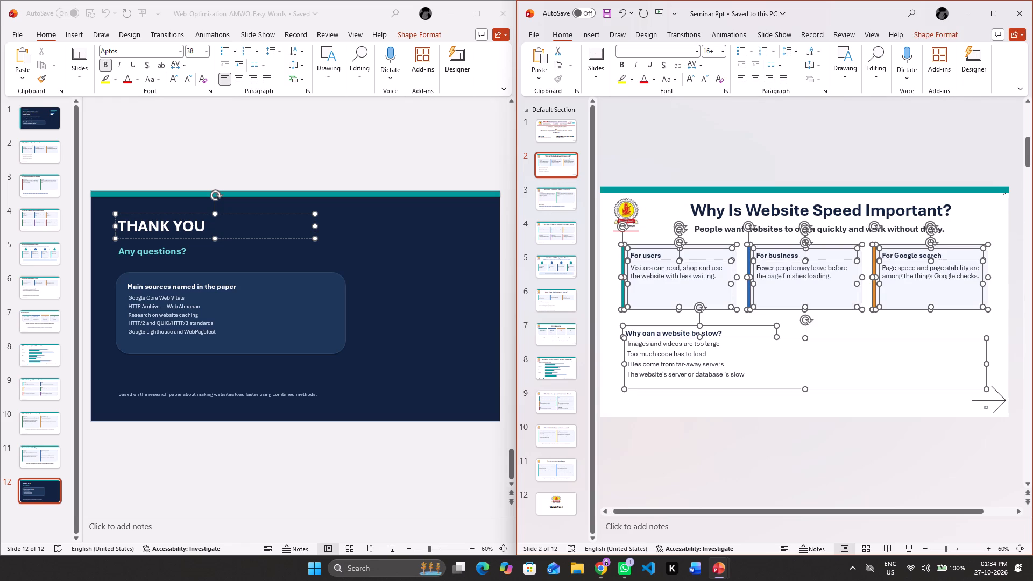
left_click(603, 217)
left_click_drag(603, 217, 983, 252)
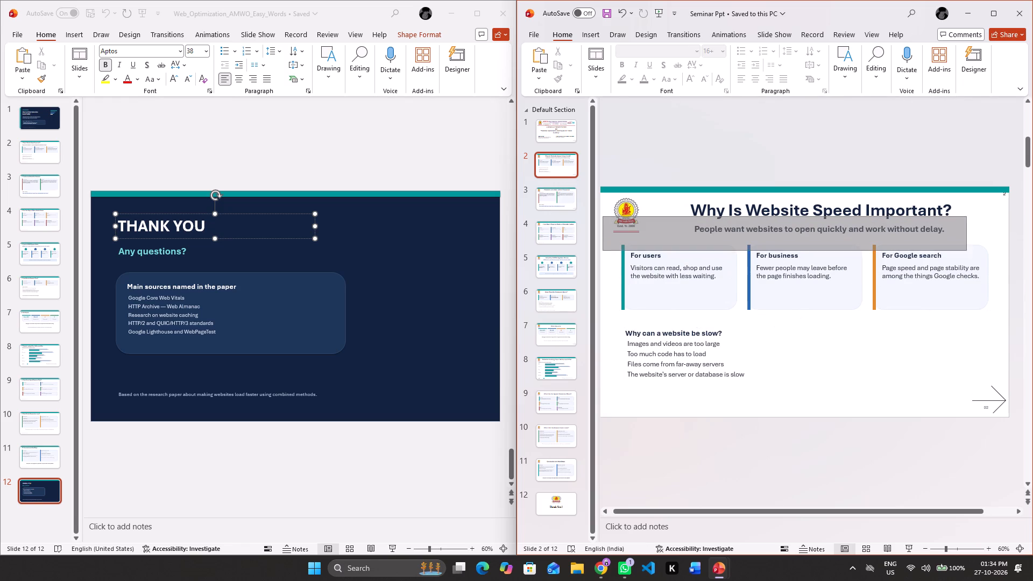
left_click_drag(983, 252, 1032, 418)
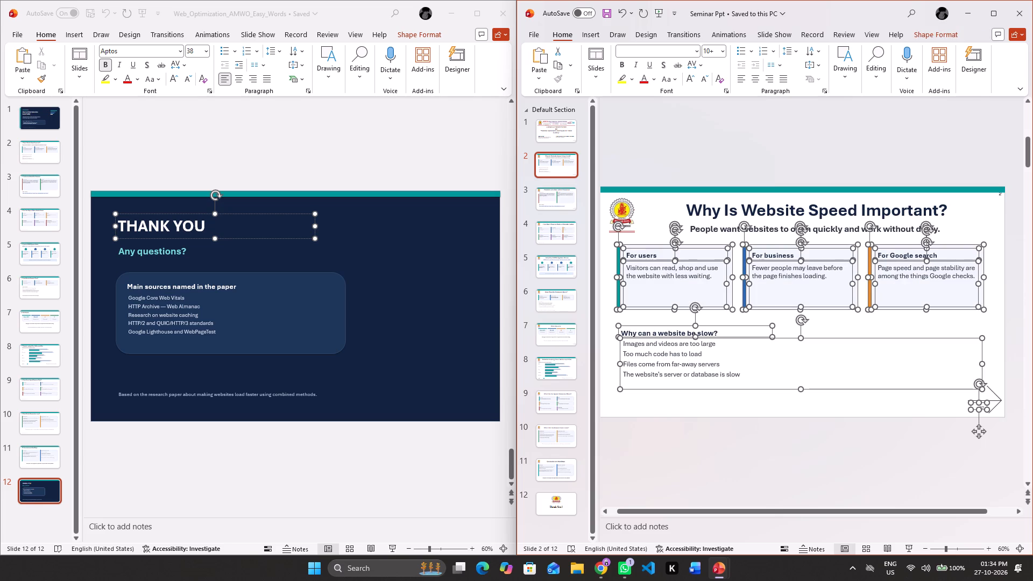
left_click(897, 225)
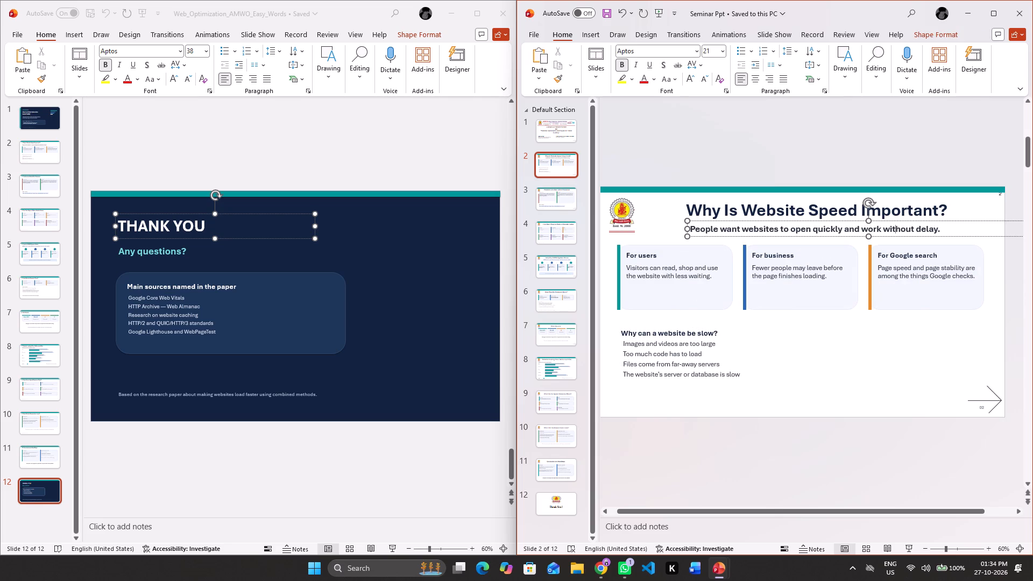
Move slide 2's three cards, the "Why can a website be slow?" heading and list, and the page number slightly down together.
left_click_drag(602, 215, 914, 237)
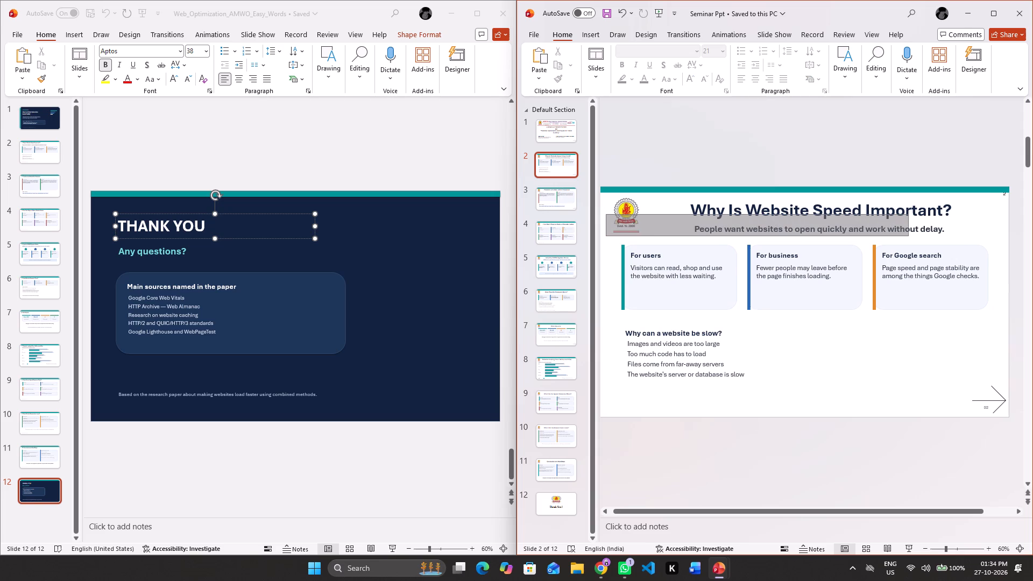
left_click_drag(914, 237, 1032, 424)
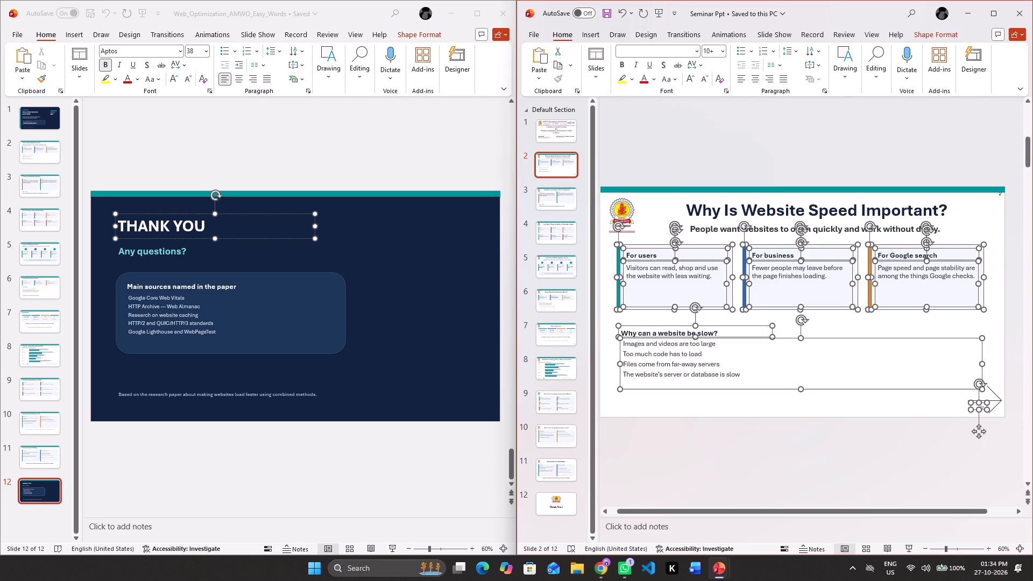
left_click_drag(896, 351, 893, 365)
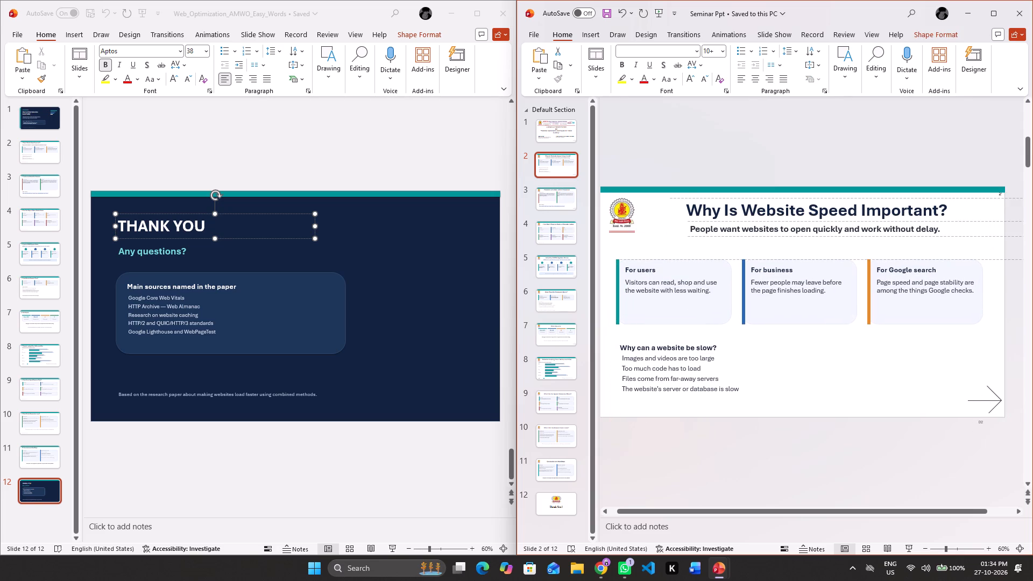
left_click_drag(893, 365, 893, 365)
Move the subtitle "People want websites to open quickly and work without delay." slightly down, between the slide 2 heading and the cards.
left_click(827, 229)
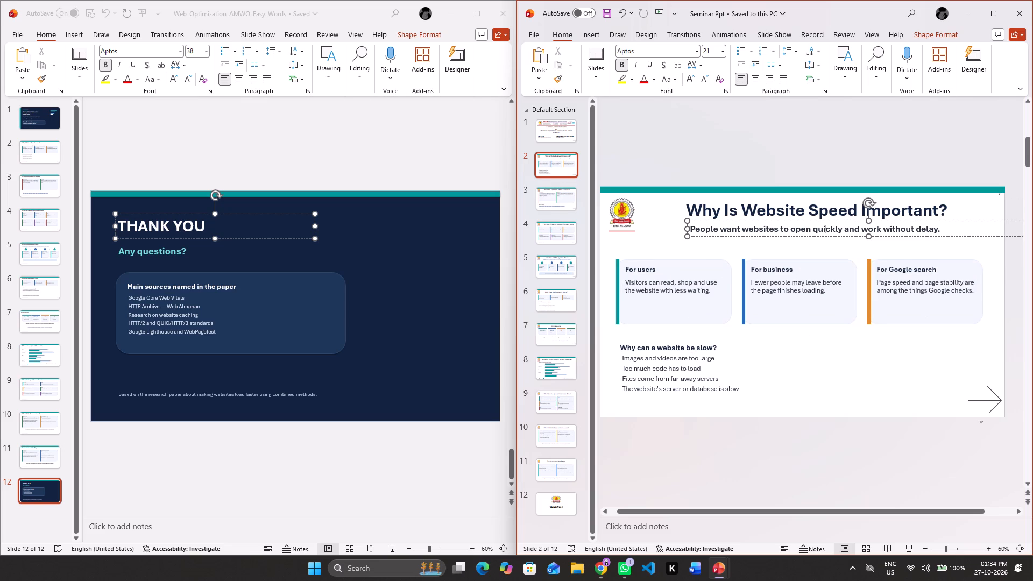
left_click_drag(808, 236, 806, 246)
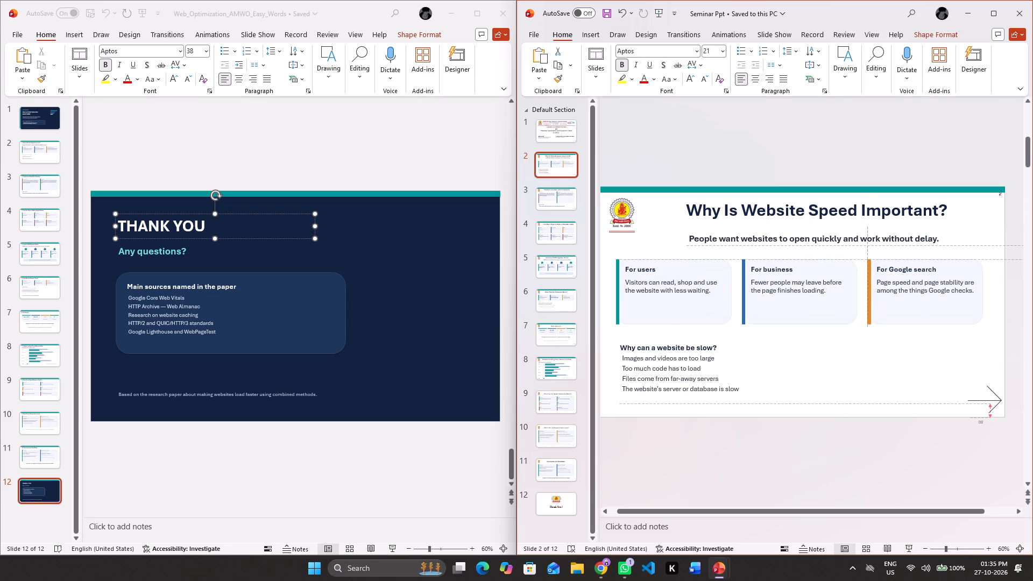
left_click_drag(806, 246, 806, 245)
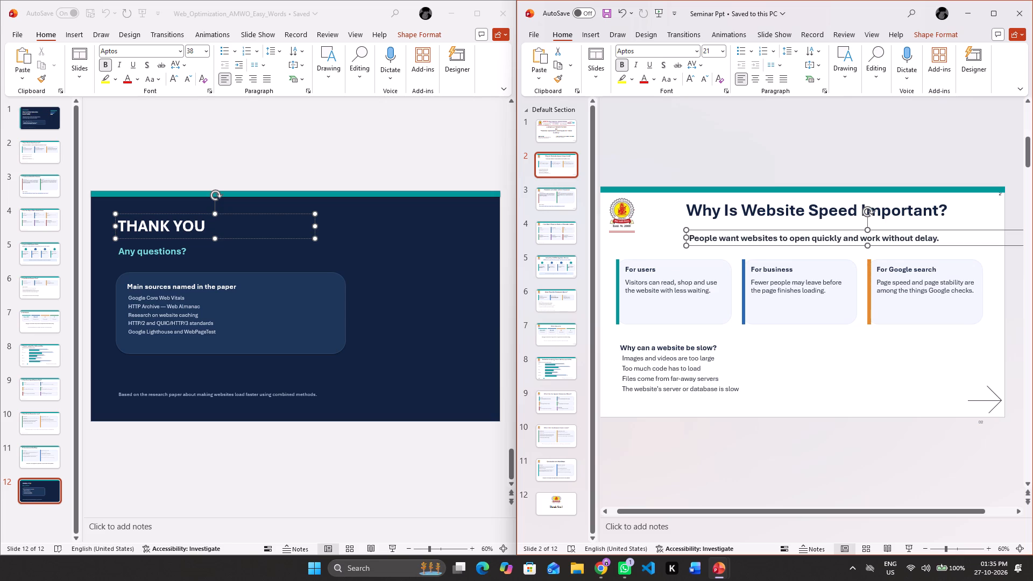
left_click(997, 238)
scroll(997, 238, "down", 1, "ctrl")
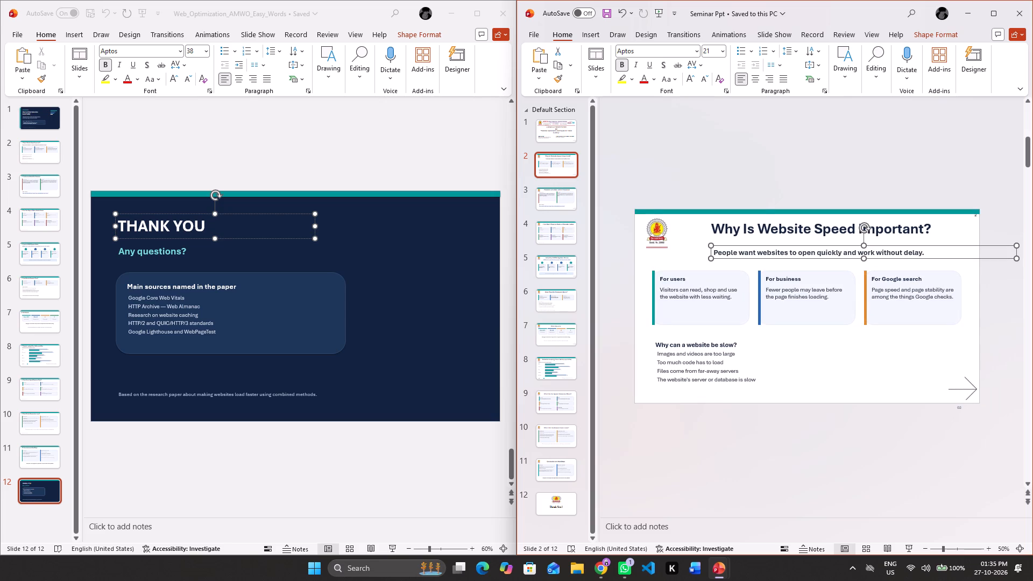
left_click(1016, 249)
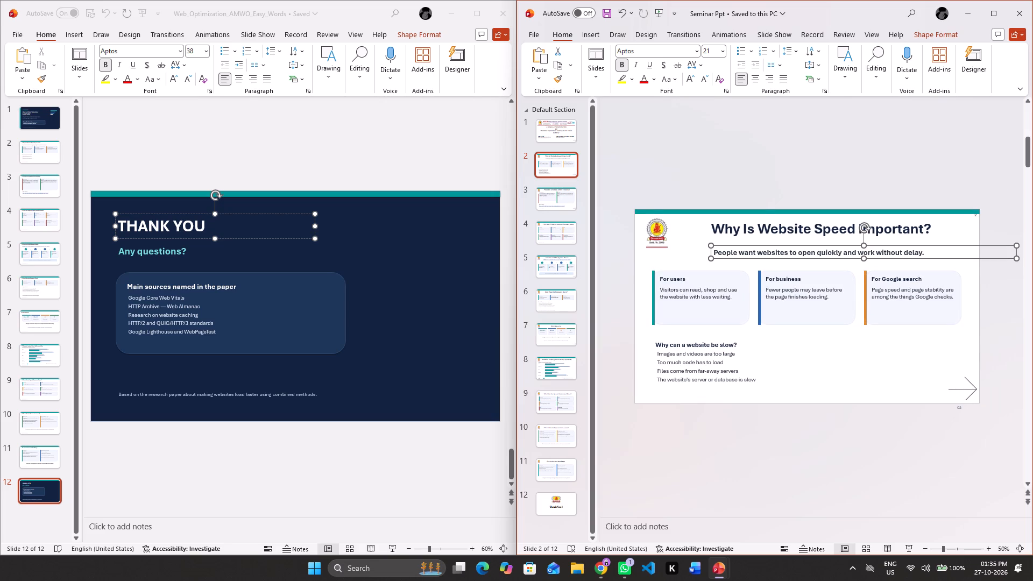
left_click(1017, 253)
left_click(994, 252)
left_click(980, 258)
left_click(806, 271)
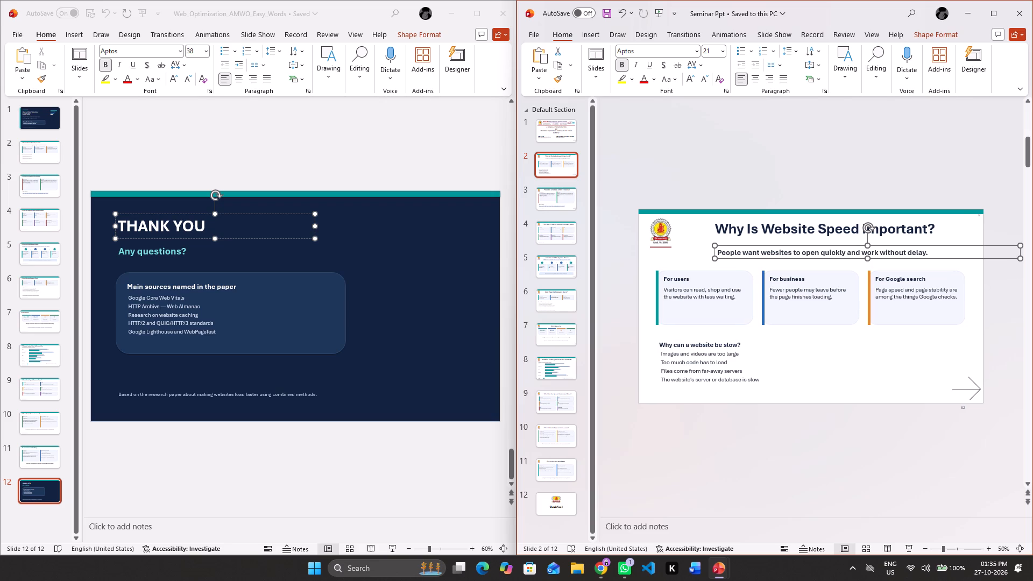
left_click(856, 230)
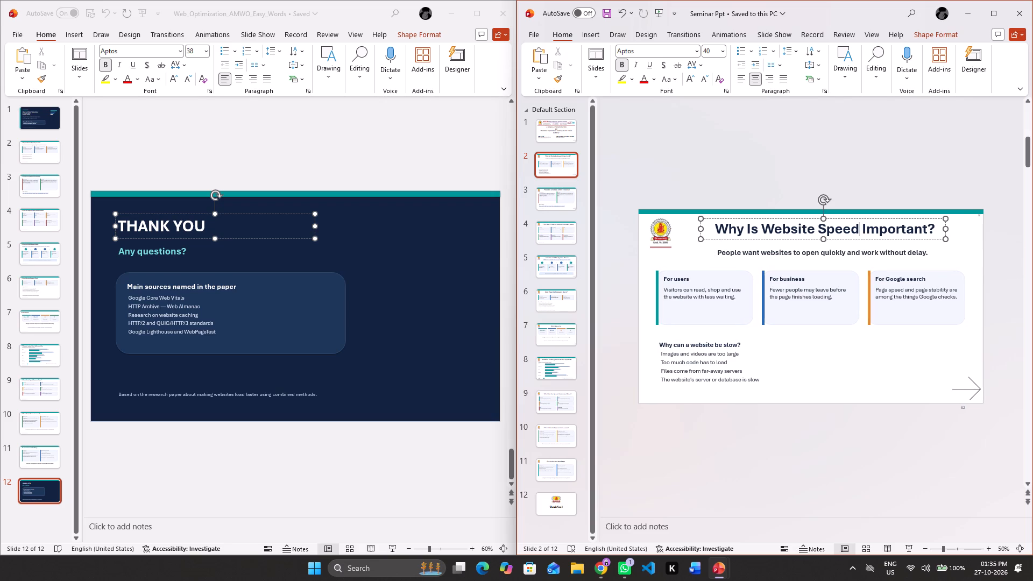
Narrow the "People want websites to open quickly and work without delay." subtitle box on Seminar Ppt slide 2 to fit its text.
left_click(912, 254)
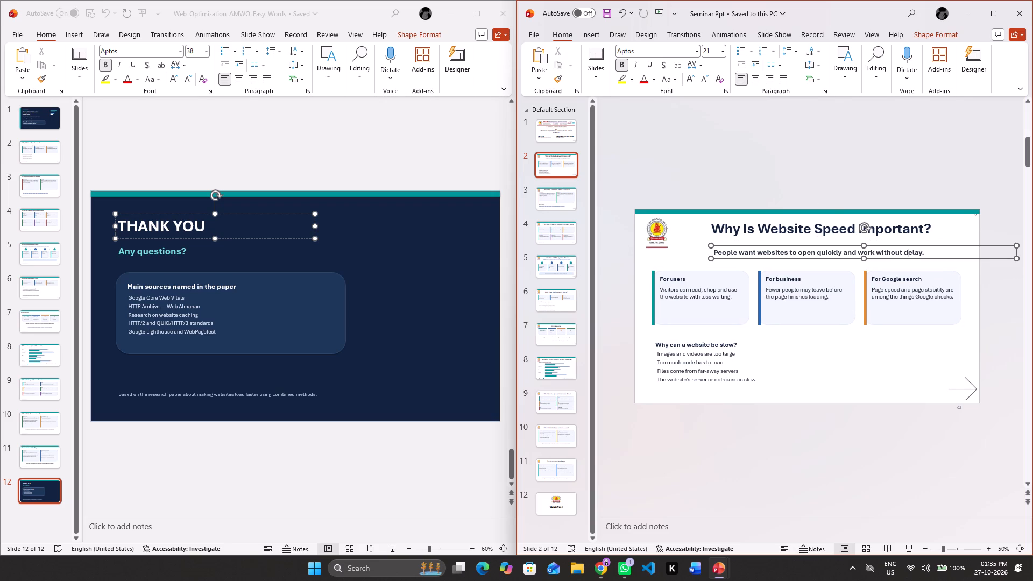
left_click(1016, 246)
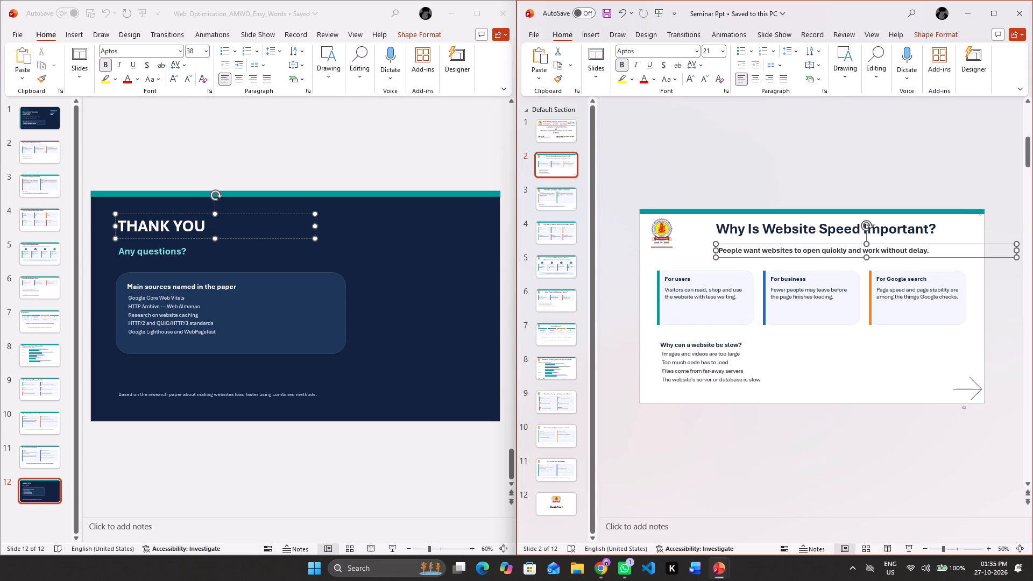
left_click_drag(1016, 250, 936, 252)
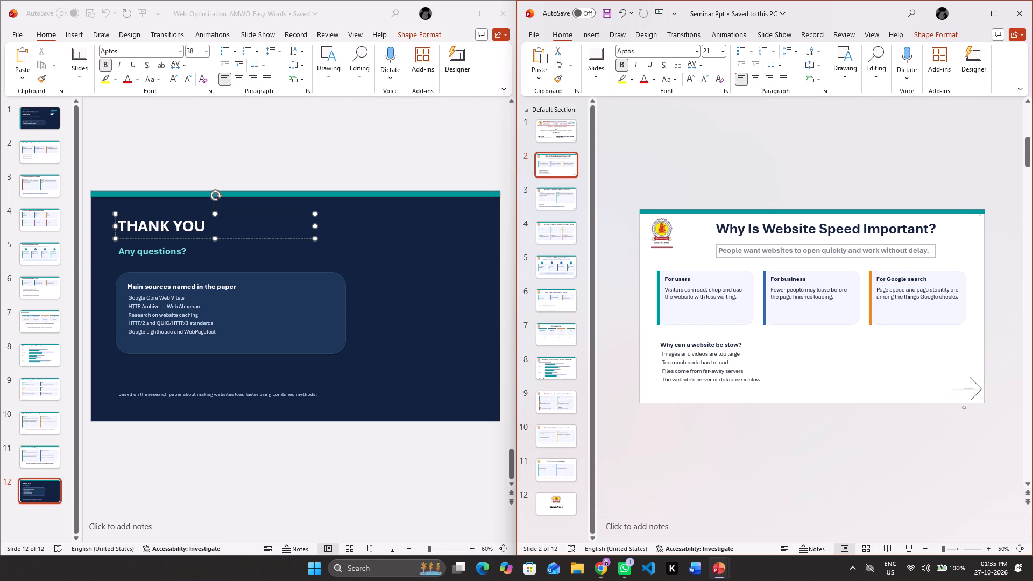
left_click_drag(936, 252, 933, 252)
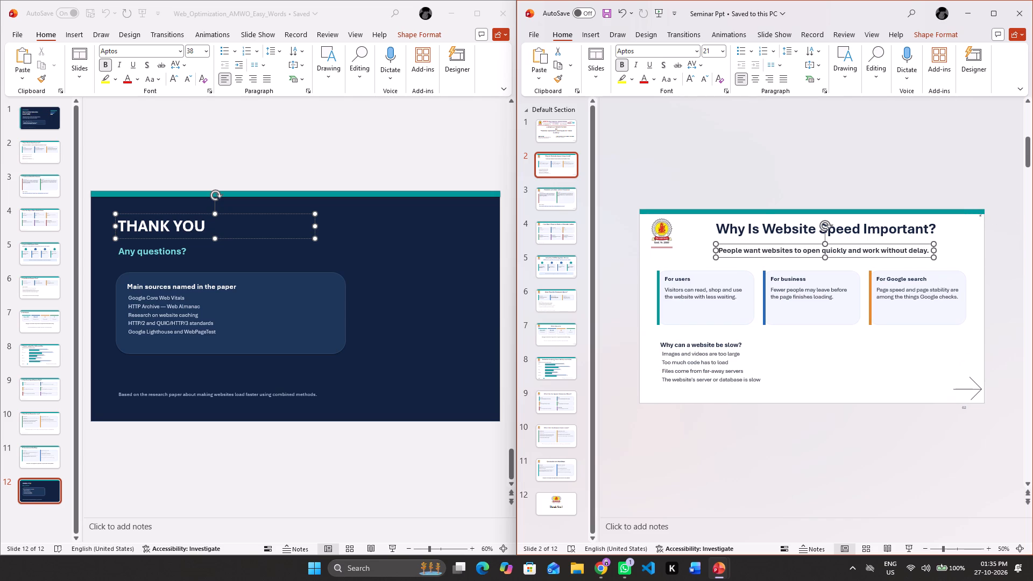
Nudge slide 2's "Why Is Website Speed Important?" heading and the subtitle below it very slightly down.
left_click(891, 263)
left_click(859, 236)
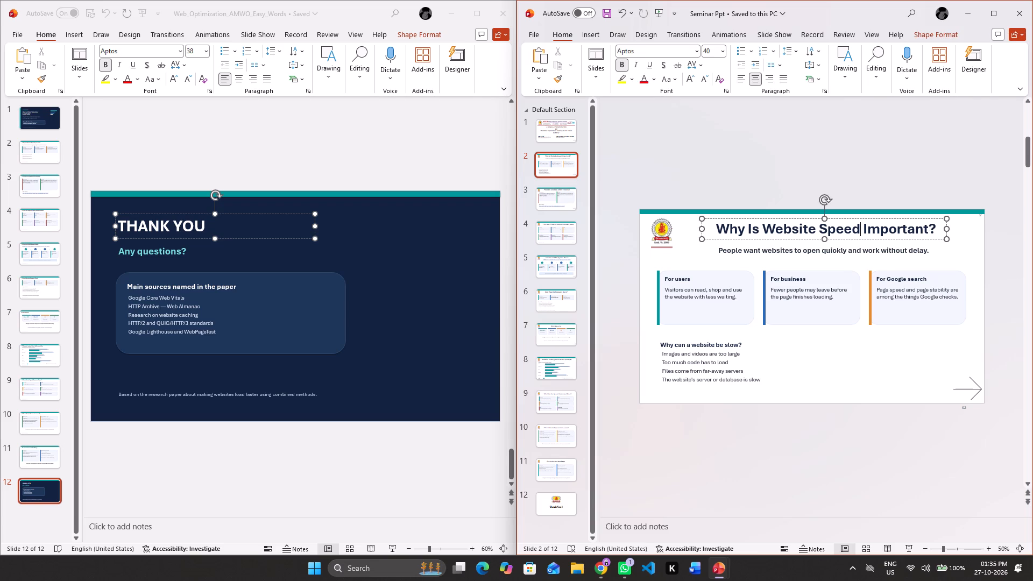
left_click(834, 218)
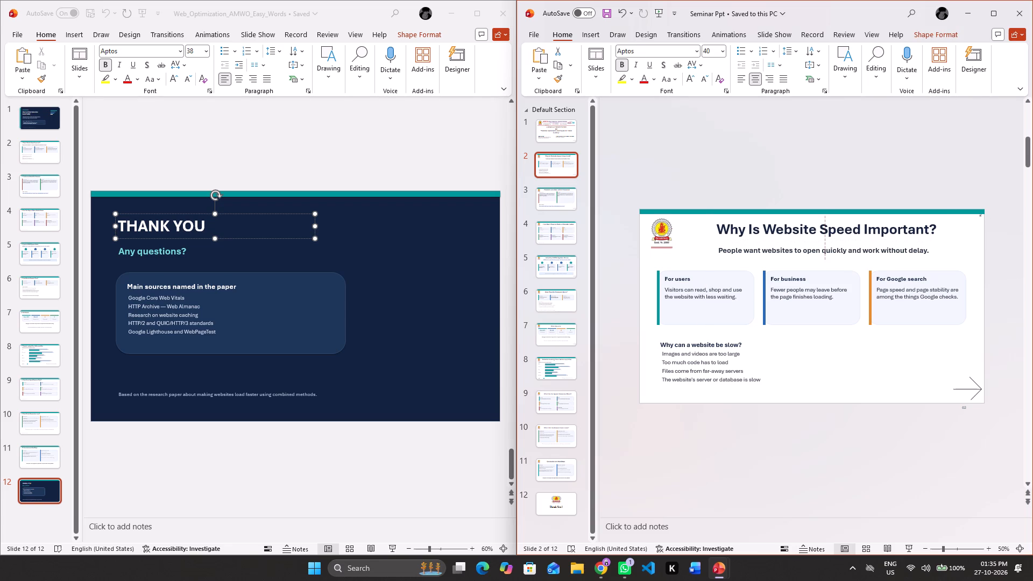
left_click(818, 251)
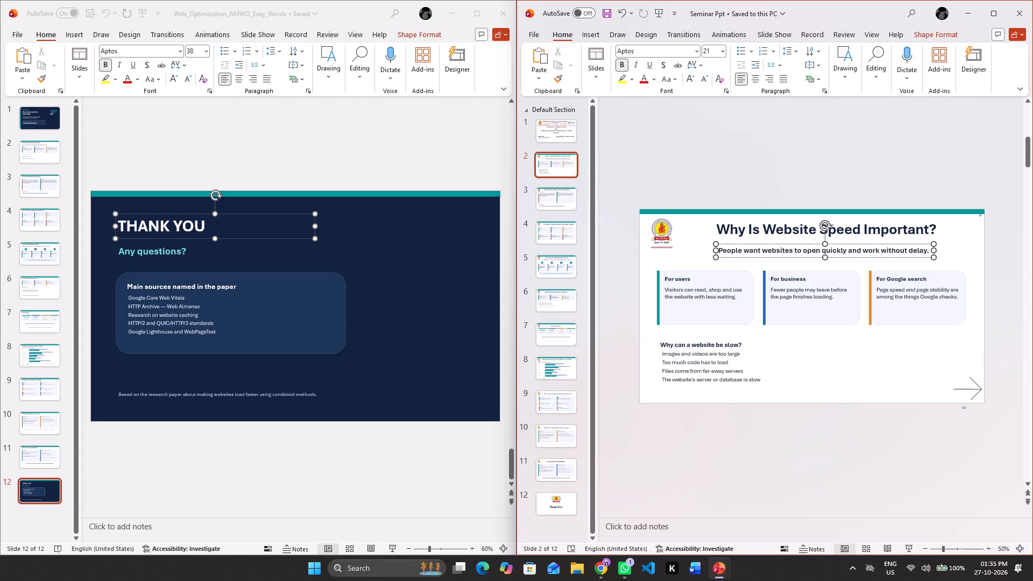
left_click(844, 245)
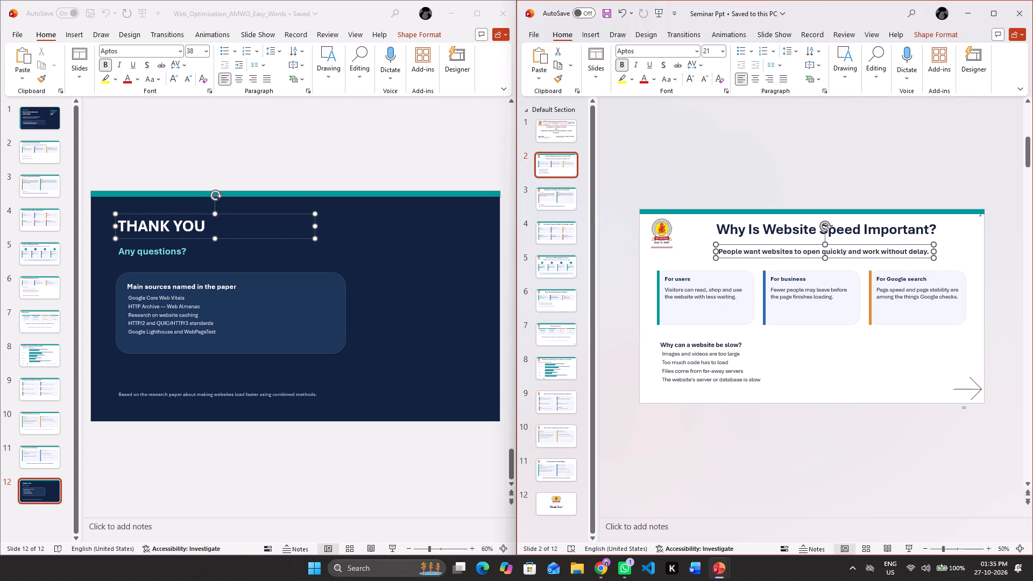
left_click(851, 185)
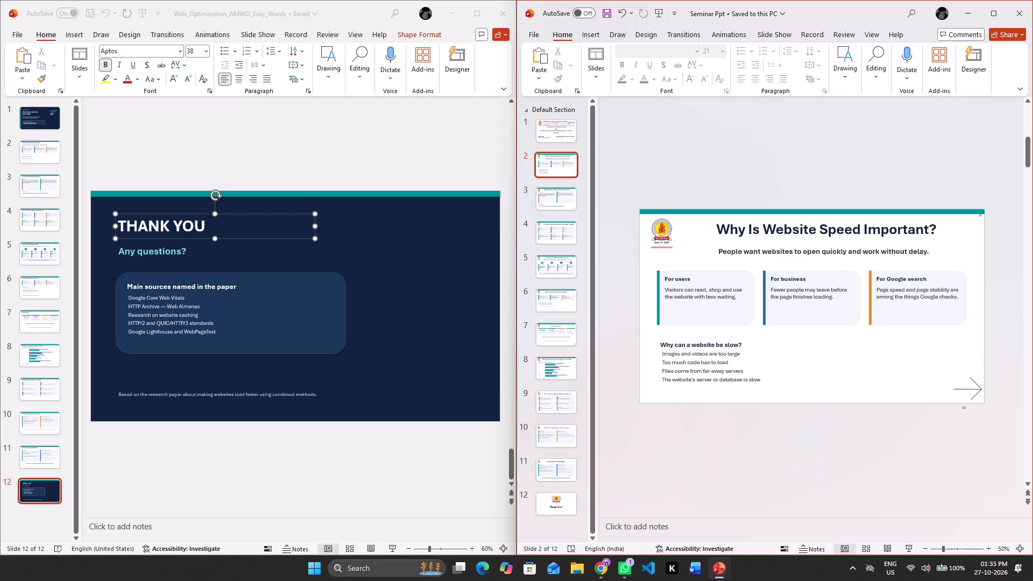
Copy the problem and goal cards and the "Main question" text from slide 3 of the Web_Optimization deck.
left_click(557, 196)
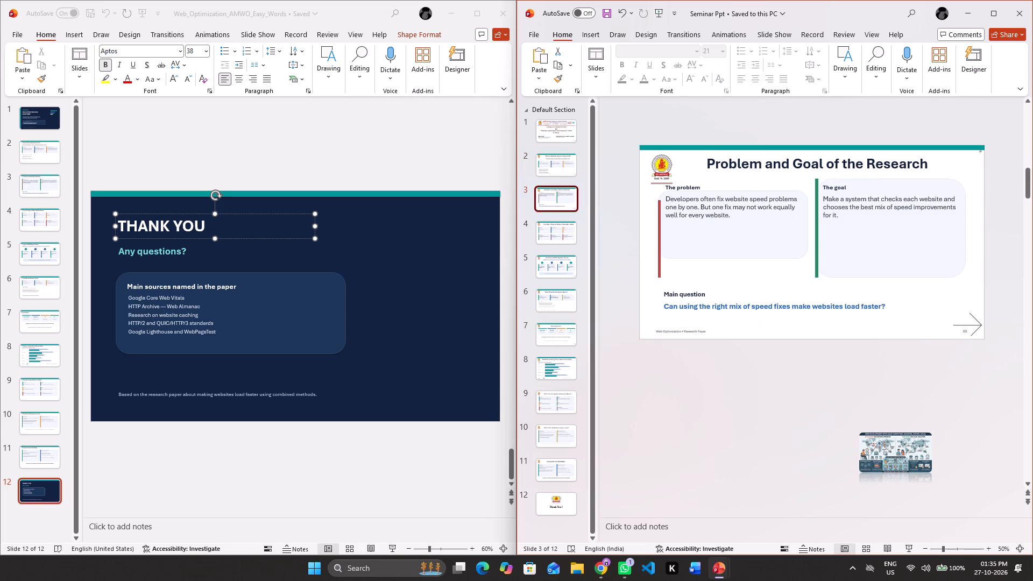
left_click(30, 154)
left_click(32, 182)
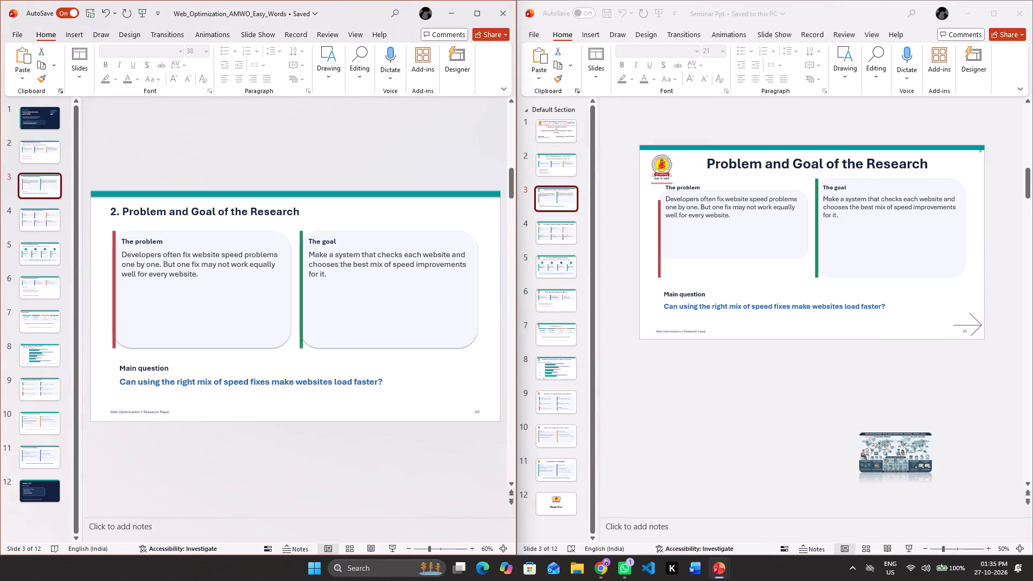
left_click(103, 225)
left_click_drag(103, 225, 374, 210)
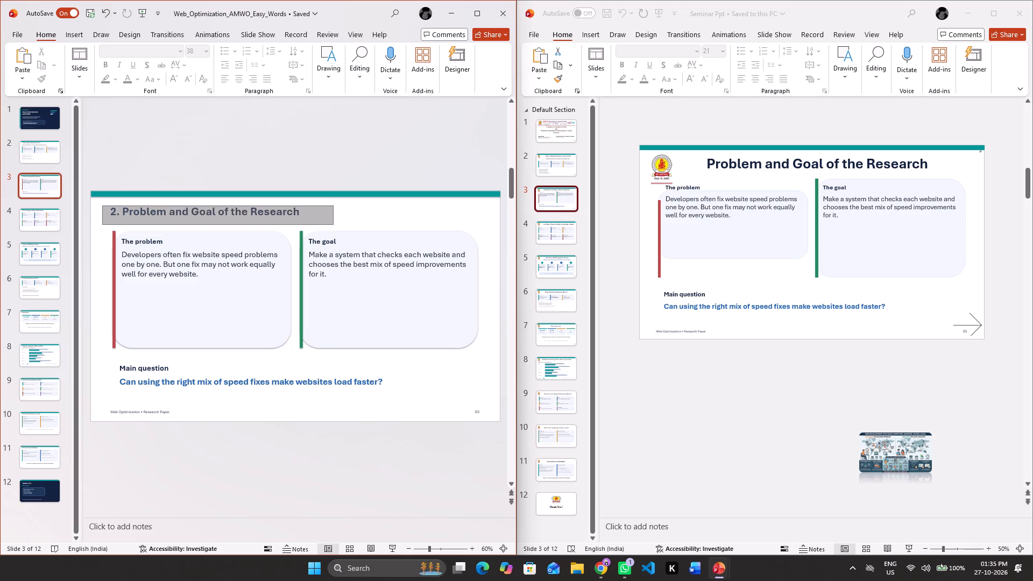
left_click_drag(374, 210, 618, 352)
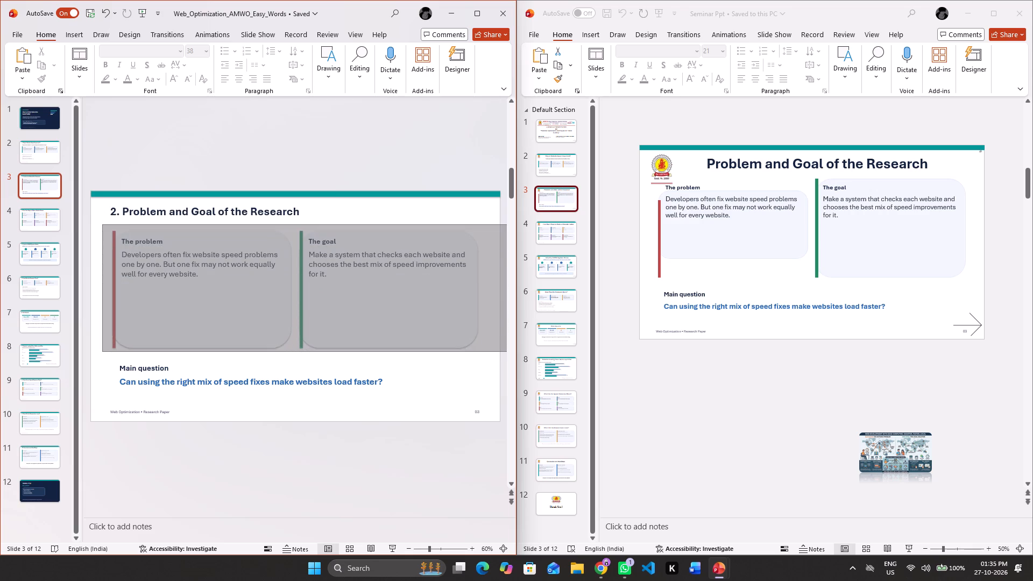
left_click_drag(618, 352, 498, 394)
key("ctrl+c")
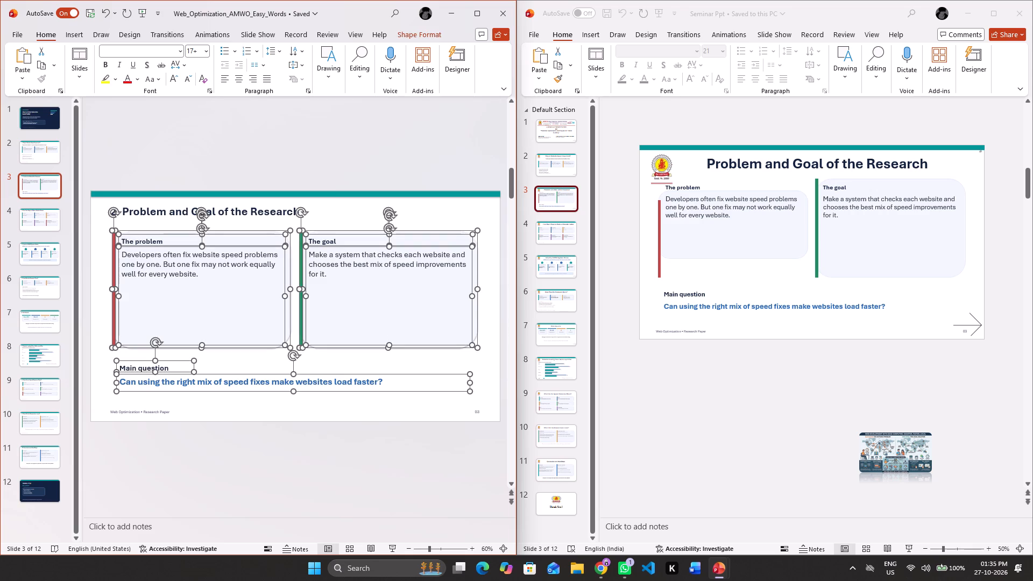
Delete both cards, the "Main question" text, the footer and the page number from Seminar Ppt slide 3, keeping the heading, logo and arrow.
left_click(642, 178)
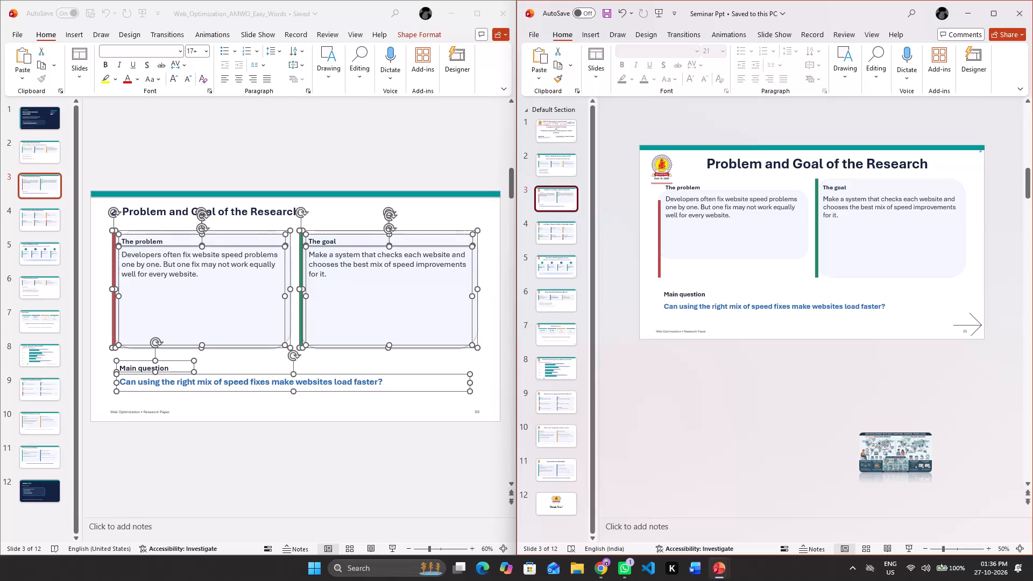
left_click(643, 180)
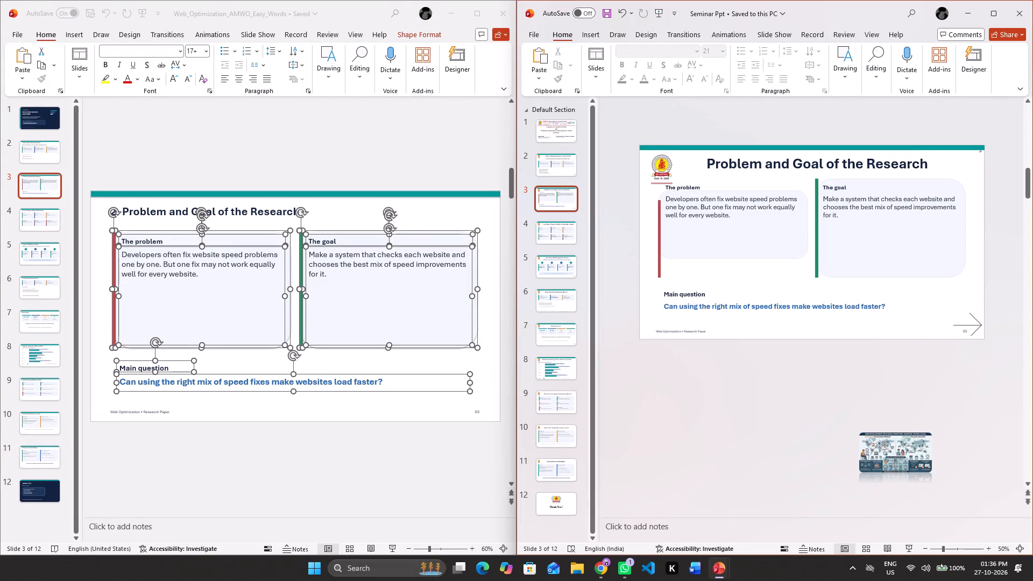
left_click_drag(640, 172, 1024, 328)
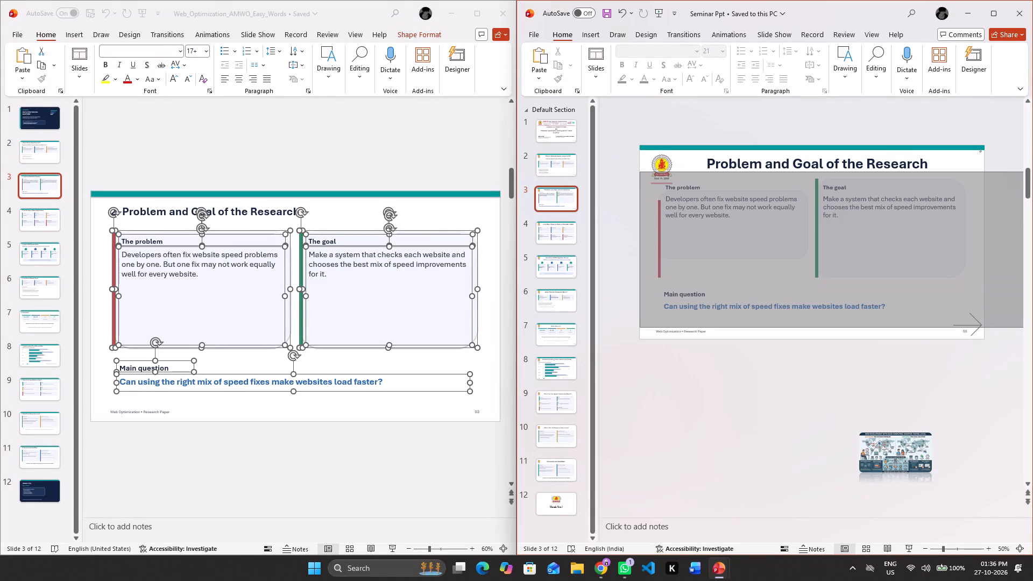
left_click_drag(1024, 328, 1020, 339)
key("BackSpace")
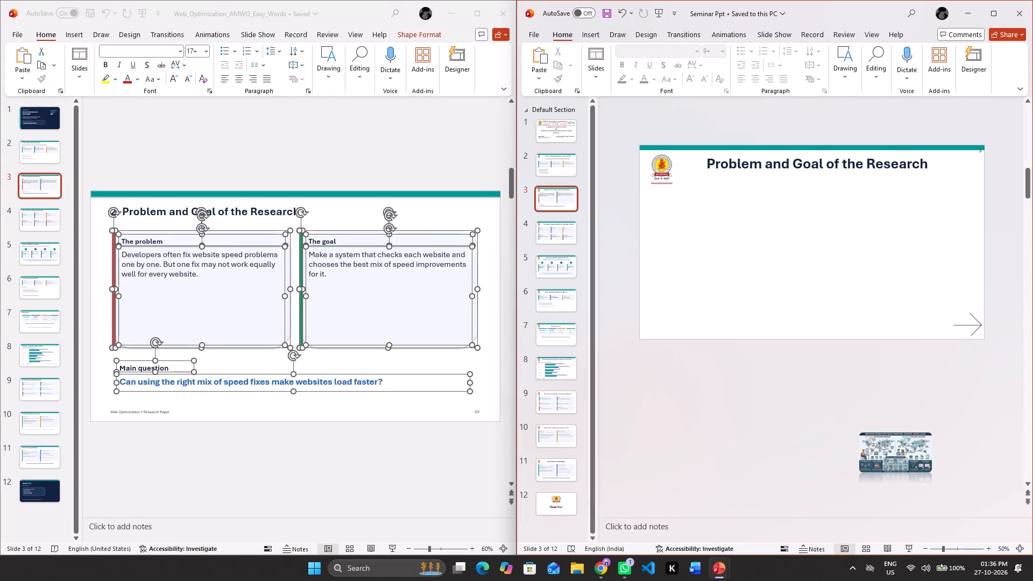
Paste the copied cards and "Main question" text onto Seminar Ppt slide 3 and shift them together slightly down and left, clear of the logo.
key("ctrl+v")
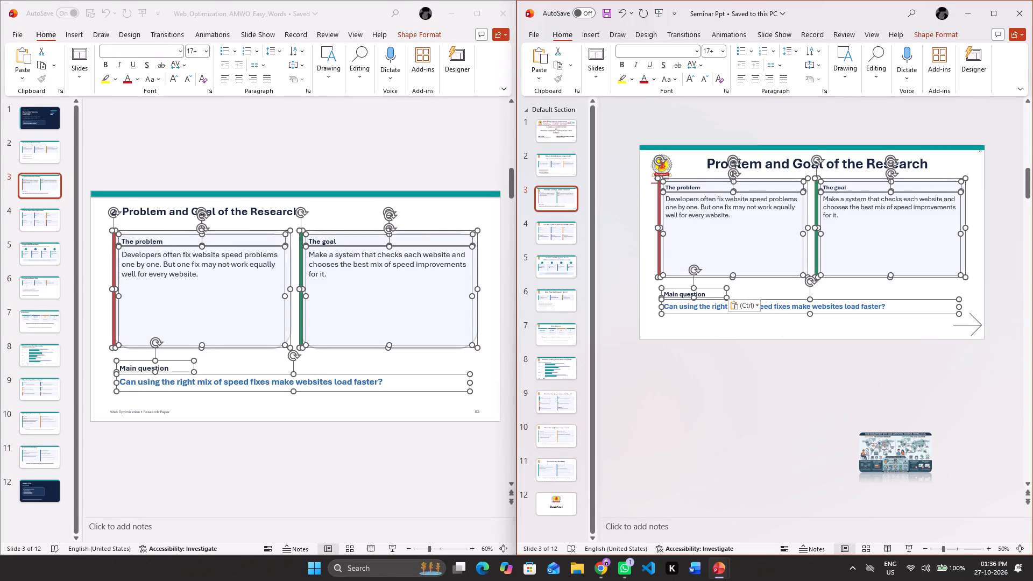
left_click_drag(777, 187, 770, 200)
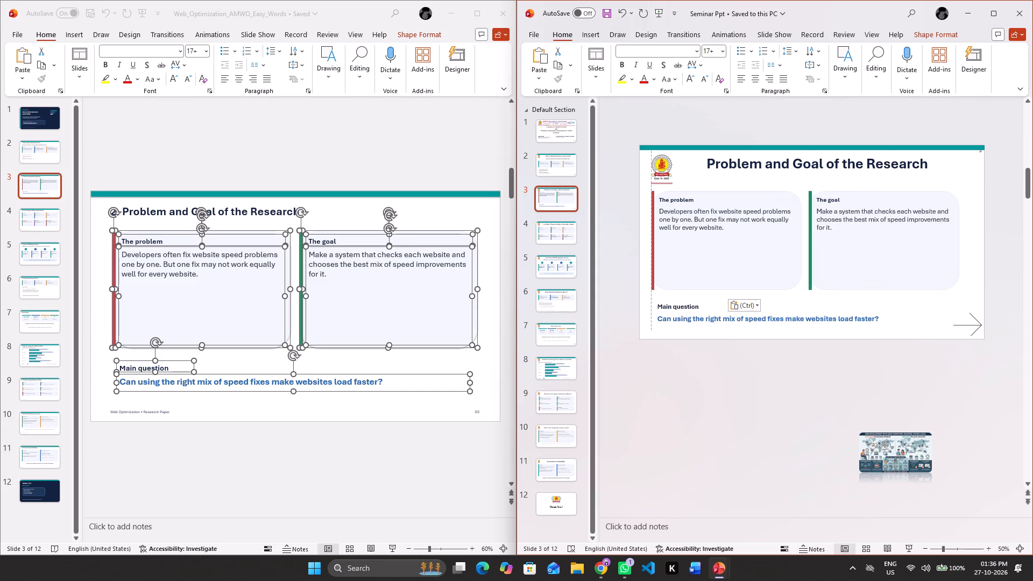
left_click_drag(770, 200, 770, 200)
left_click_drag(770, 200, 771, 200)
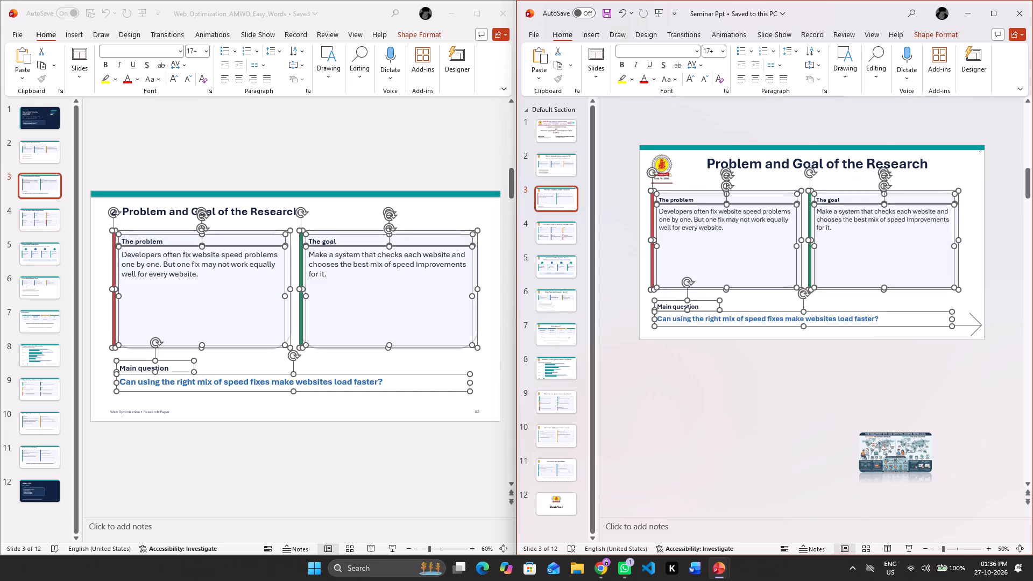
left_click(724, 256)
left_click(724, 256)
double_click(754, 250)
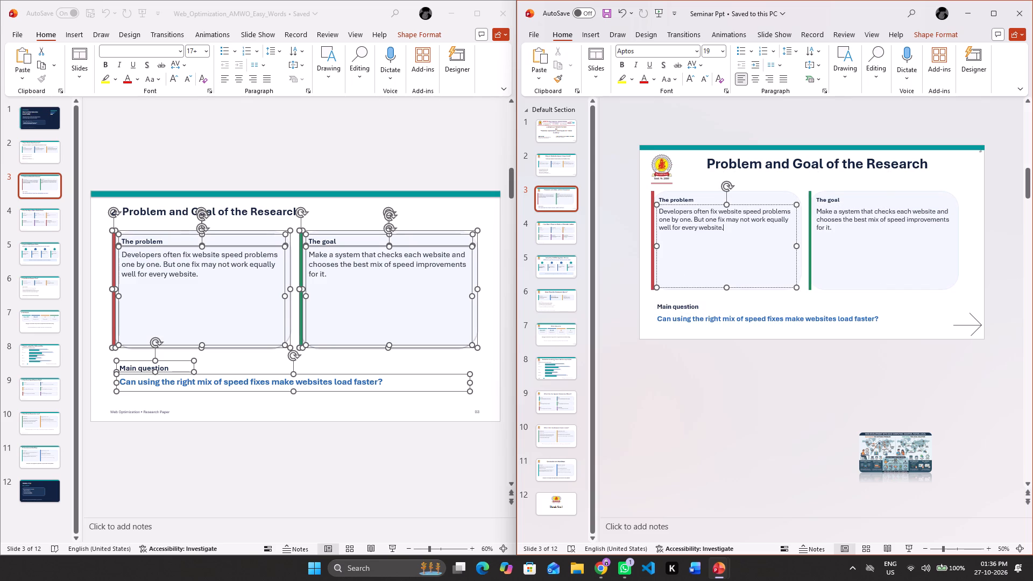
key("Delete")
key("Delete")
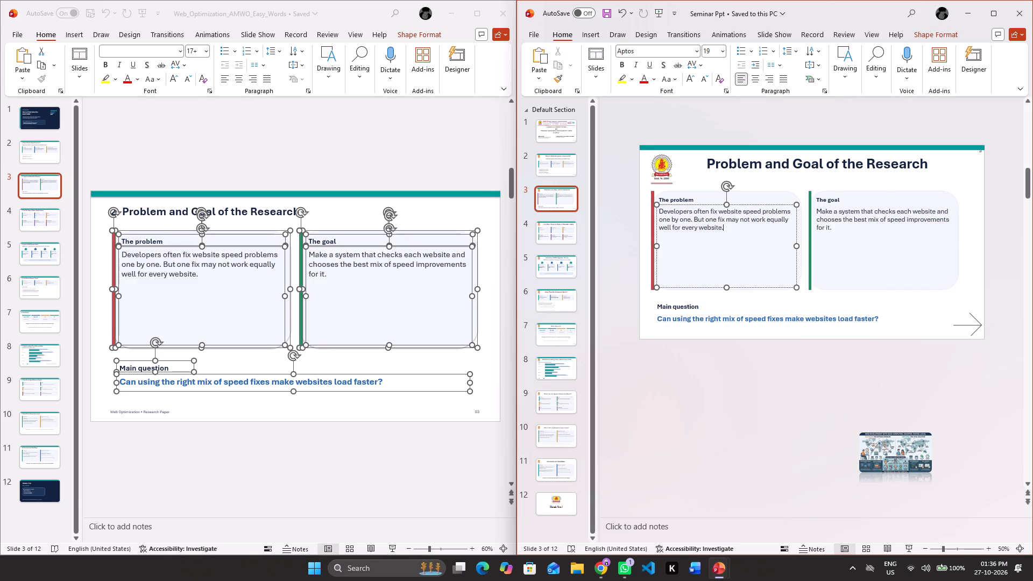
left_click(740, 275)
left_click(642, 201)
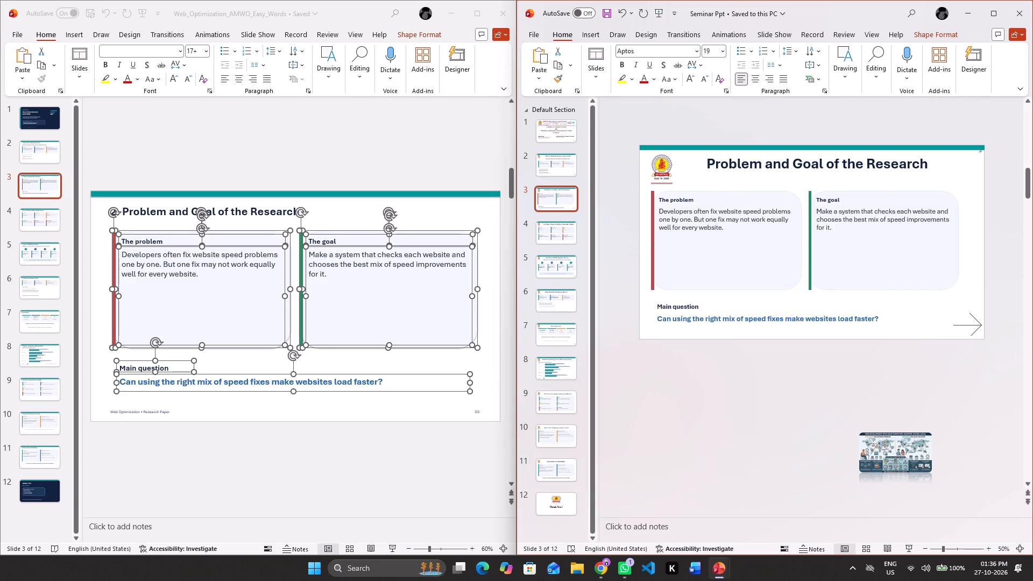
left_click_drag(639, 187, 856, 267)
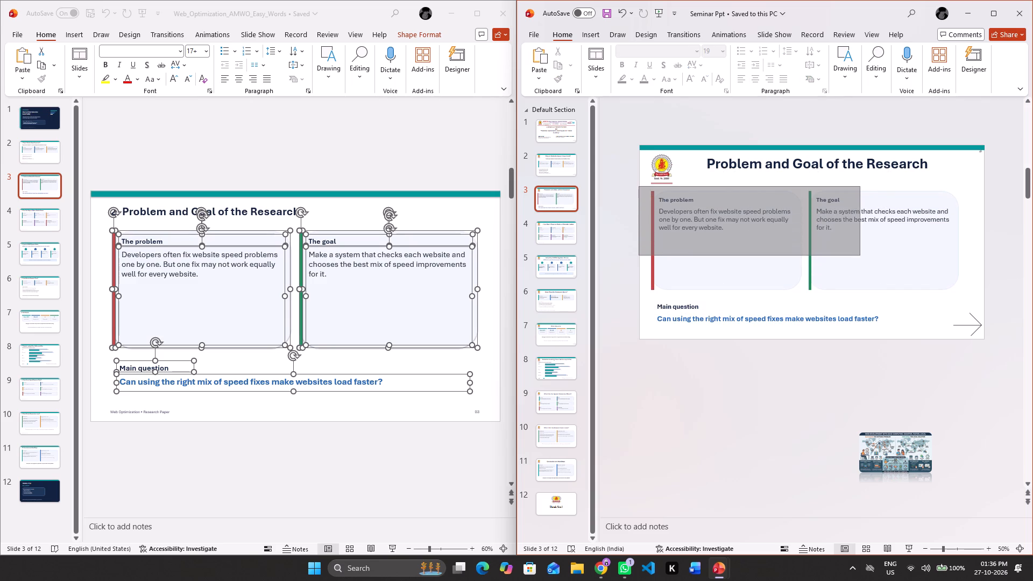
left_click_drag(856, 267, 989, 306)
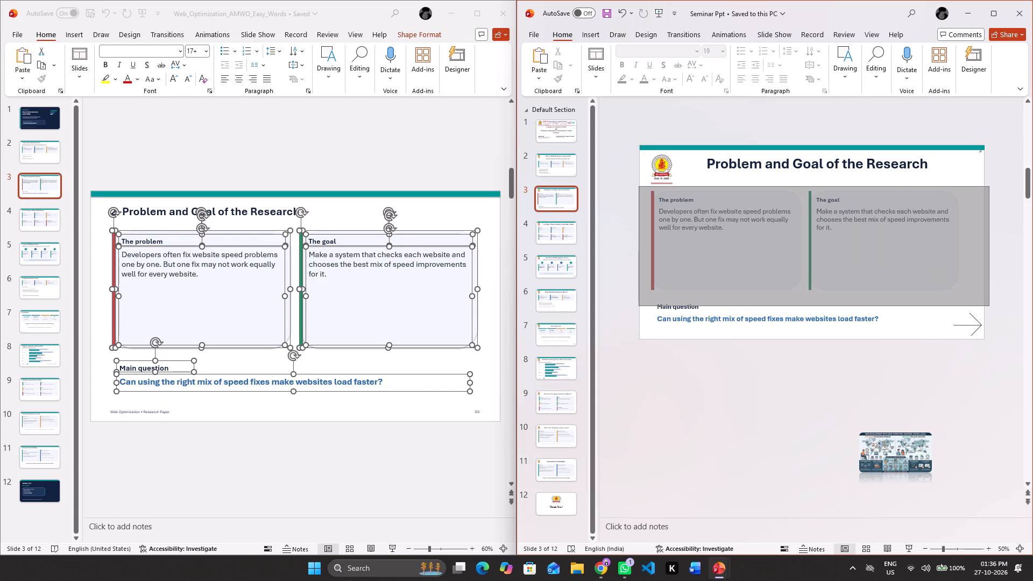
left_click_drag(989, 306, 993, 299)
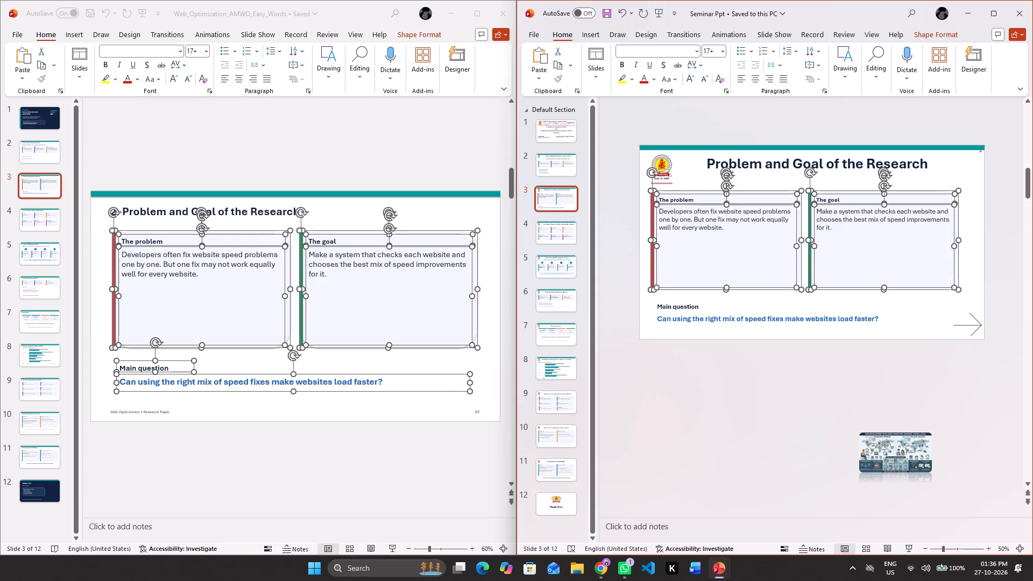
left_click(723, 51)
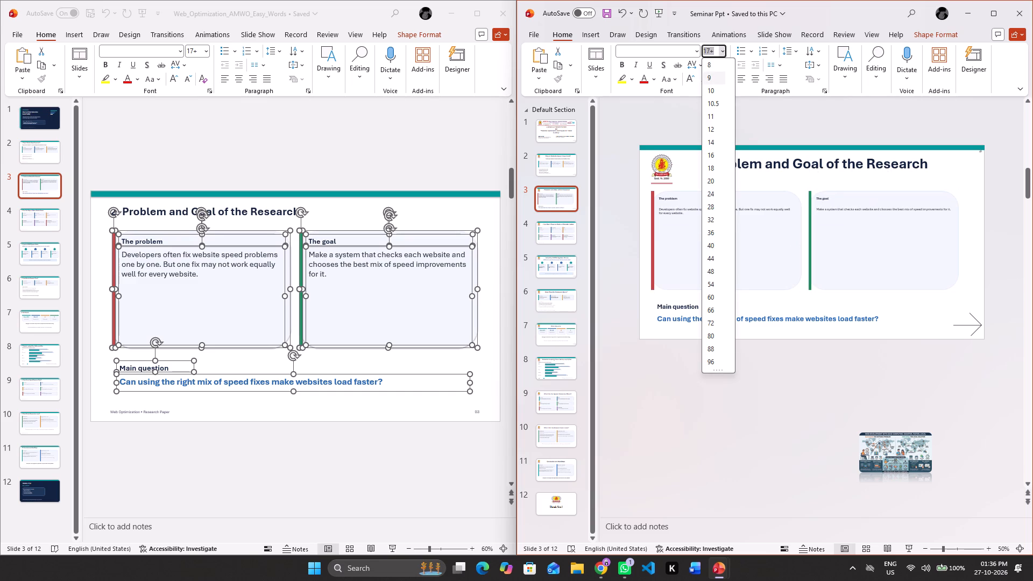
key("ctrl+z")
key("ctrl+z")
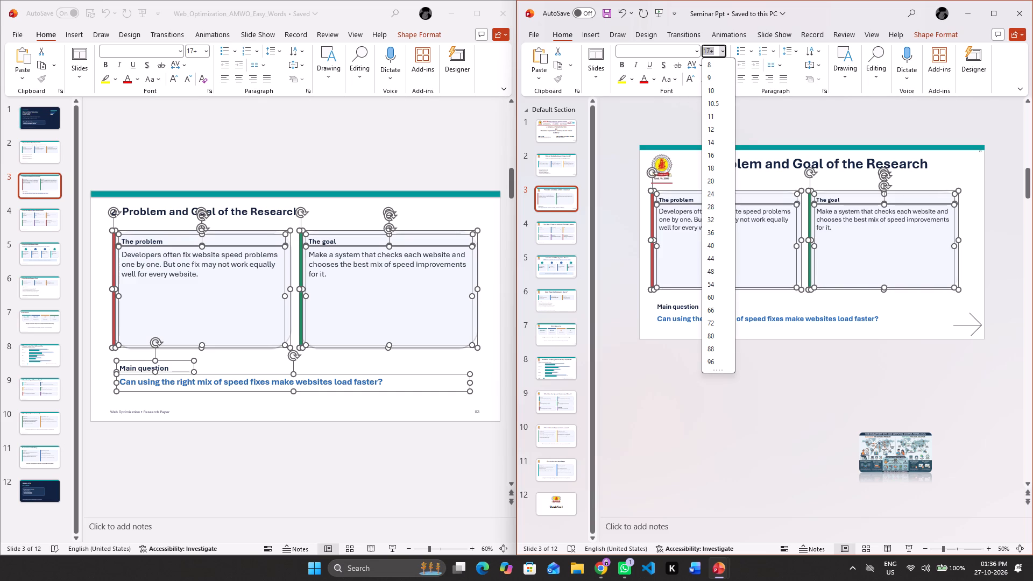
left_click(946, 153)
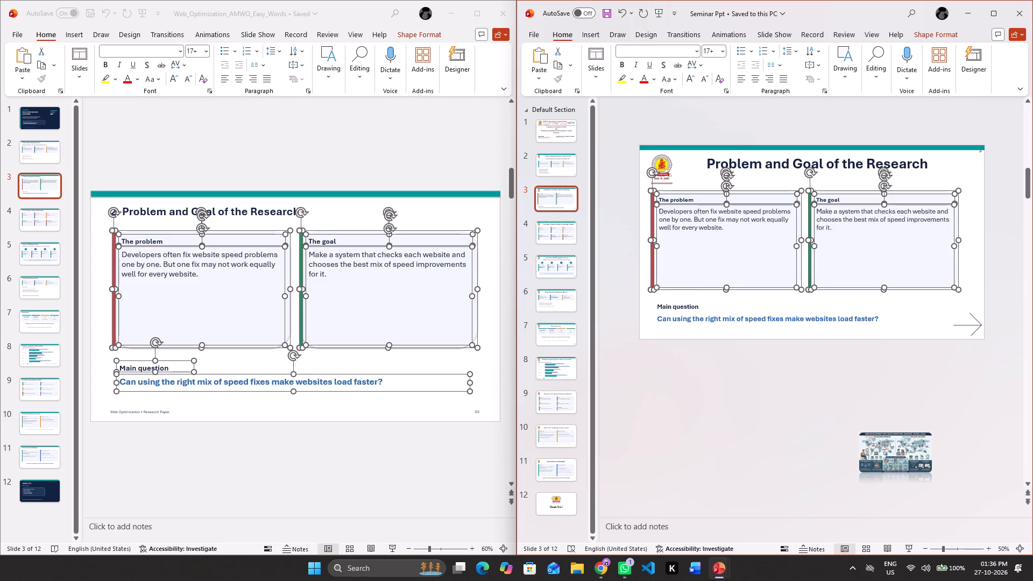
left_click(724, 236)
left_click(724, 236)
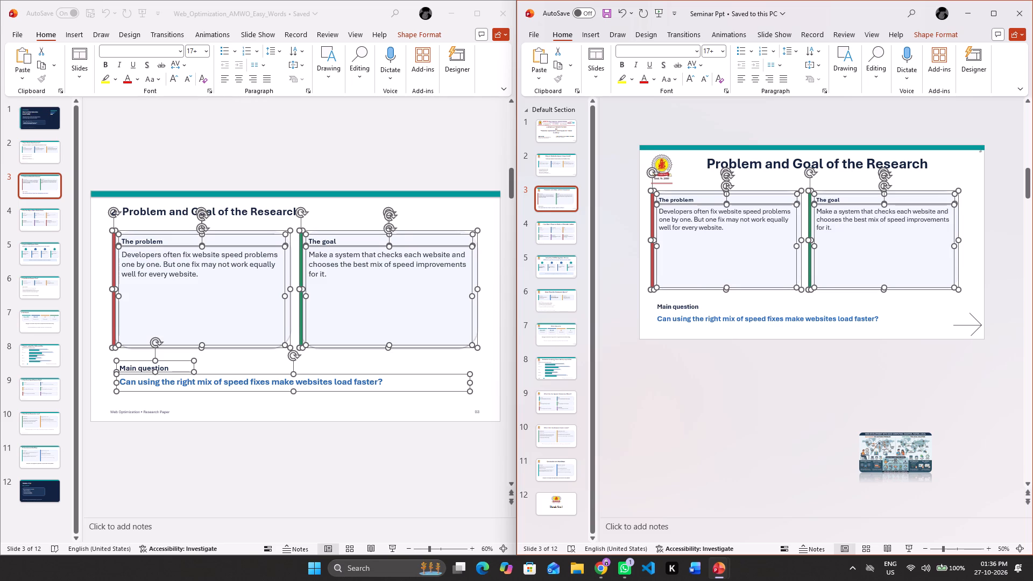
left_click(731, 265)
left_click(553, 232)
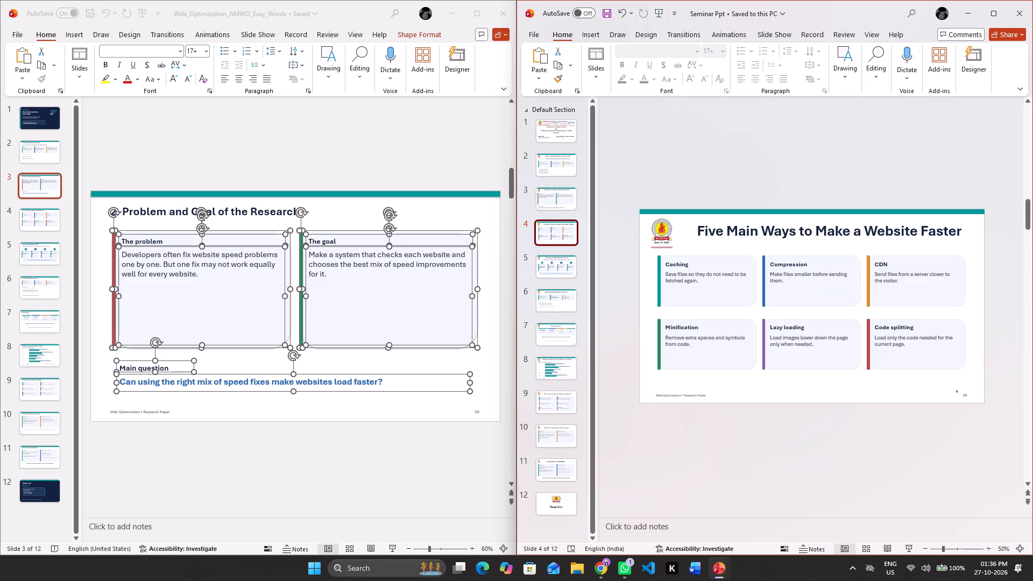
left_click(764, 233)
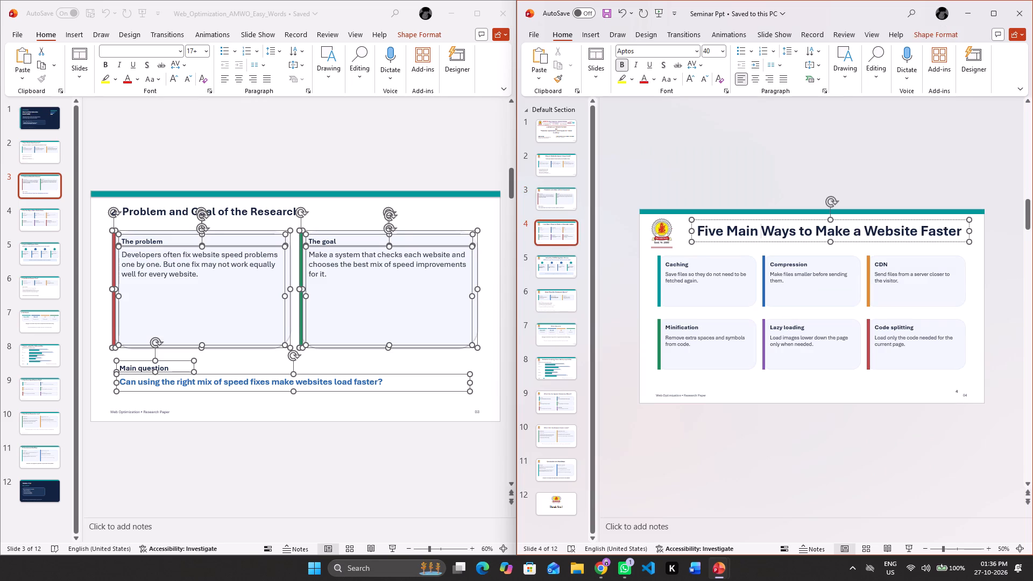
Nudge the "AMWO means a system that chooses speed fixes…" subtitle on Seminar Ppt slide 5 slightly down, away from the heading.
left_click(556, 271)
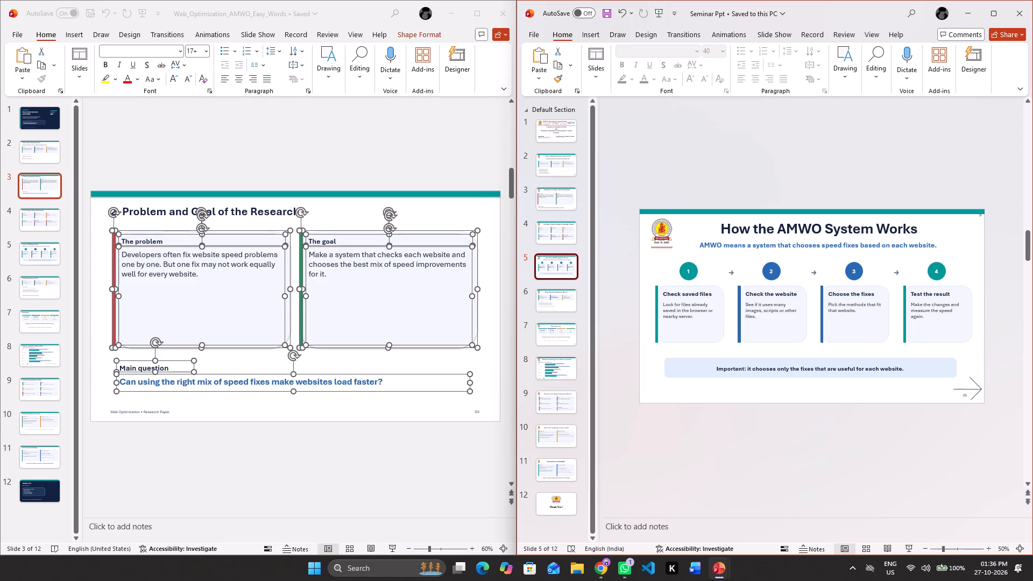
left_click(813, 246)
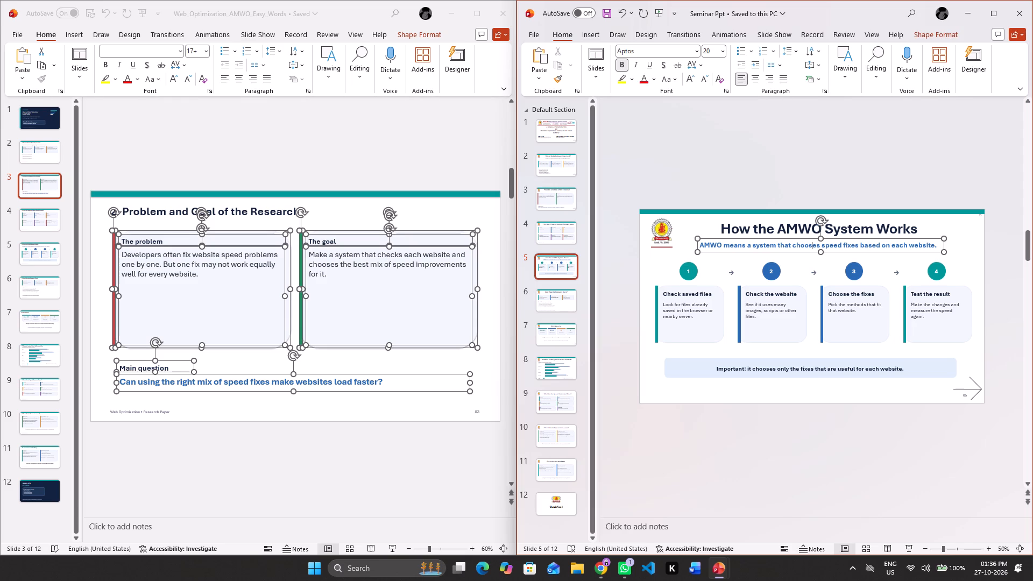
left_click_drag(809, 251, 809, 255)
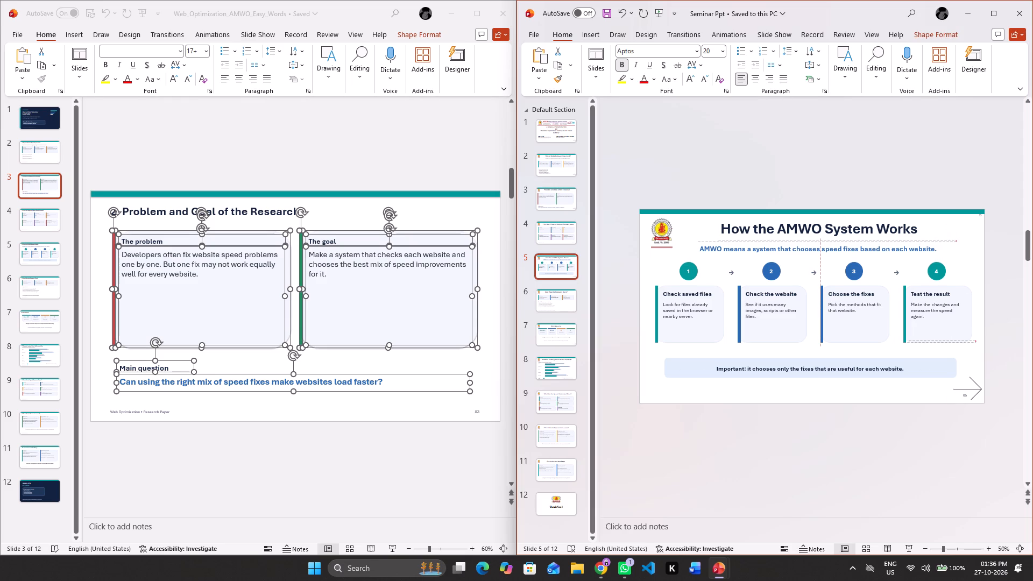
left_click_drag(809, 255, 809, 256)
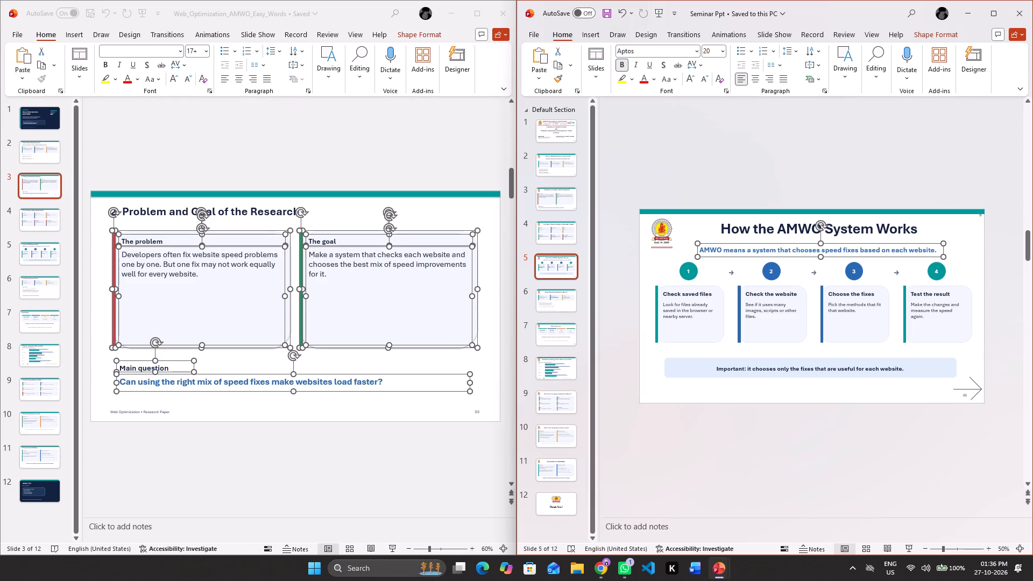
left_click(768, 199)
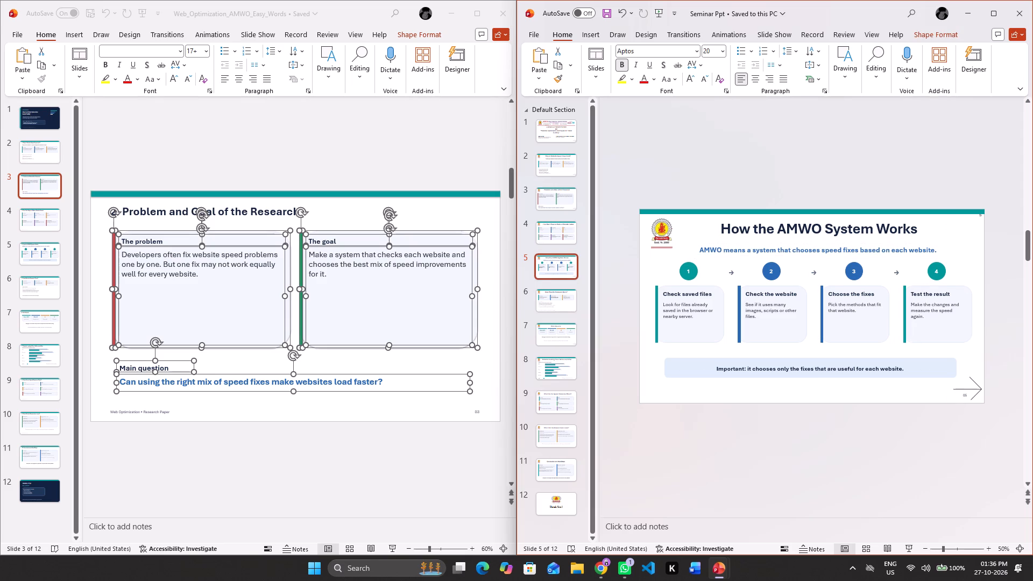
Review the layout of Seminar Ppt slides 6 to 12, followed by the title slide and slide 2.
left_click(563, 298)
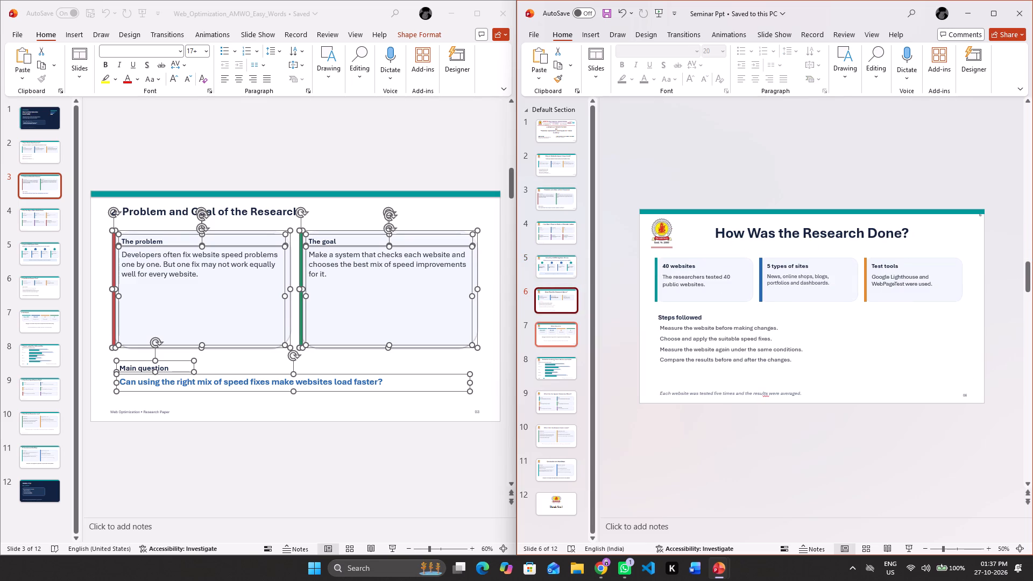
left_click(554, 334)
left_click(555, 365)
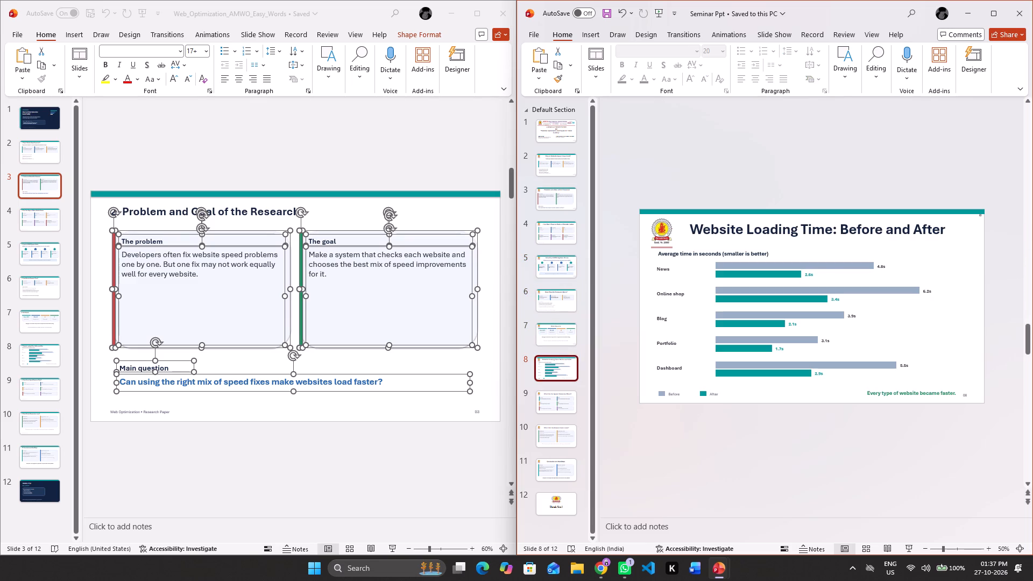
left_click(553, 400)
left_click(558, 447)
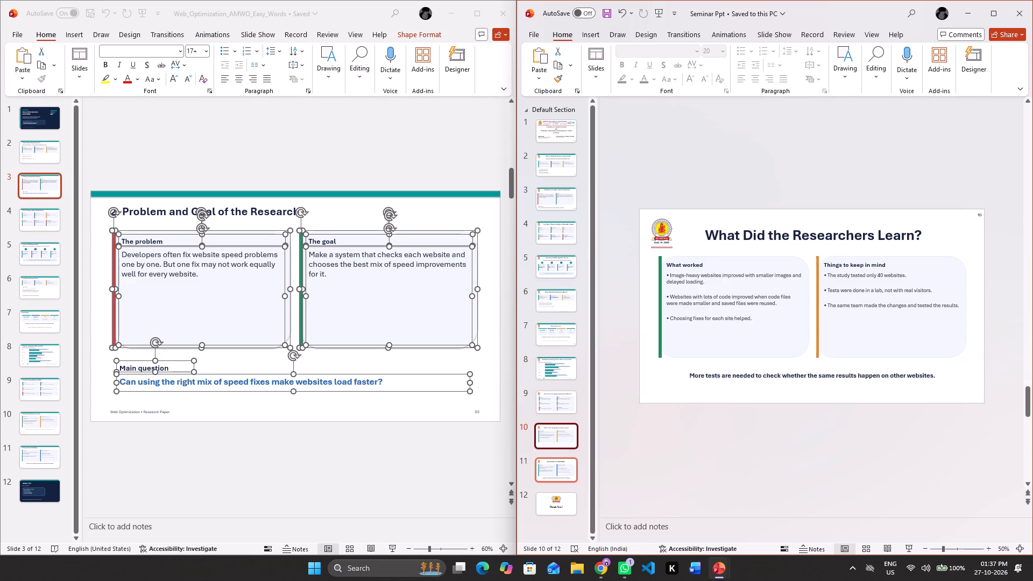
left_click(561, 475)
left_click(562, 508)
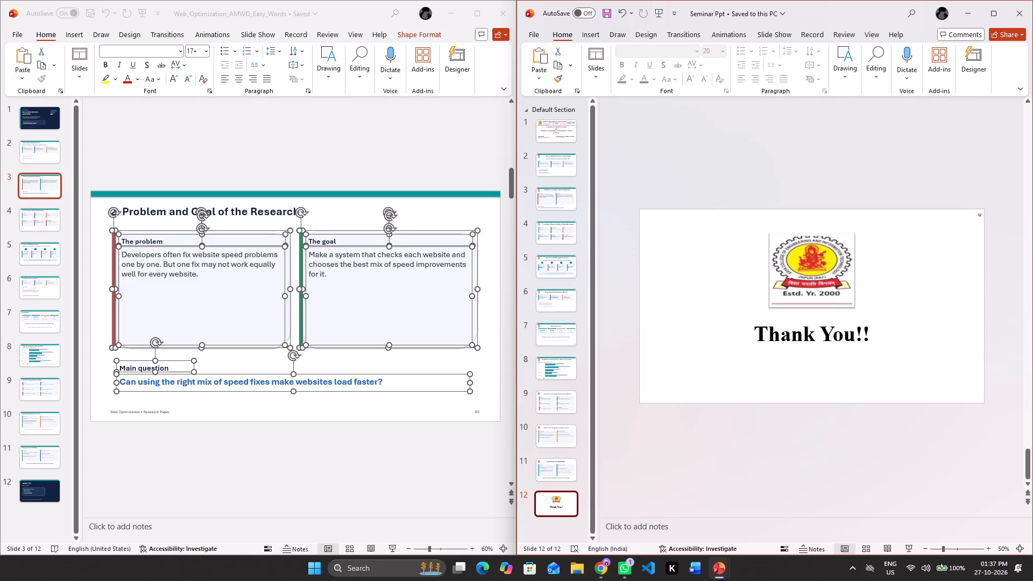
left_click(551, 131)
left_click(557, 166)
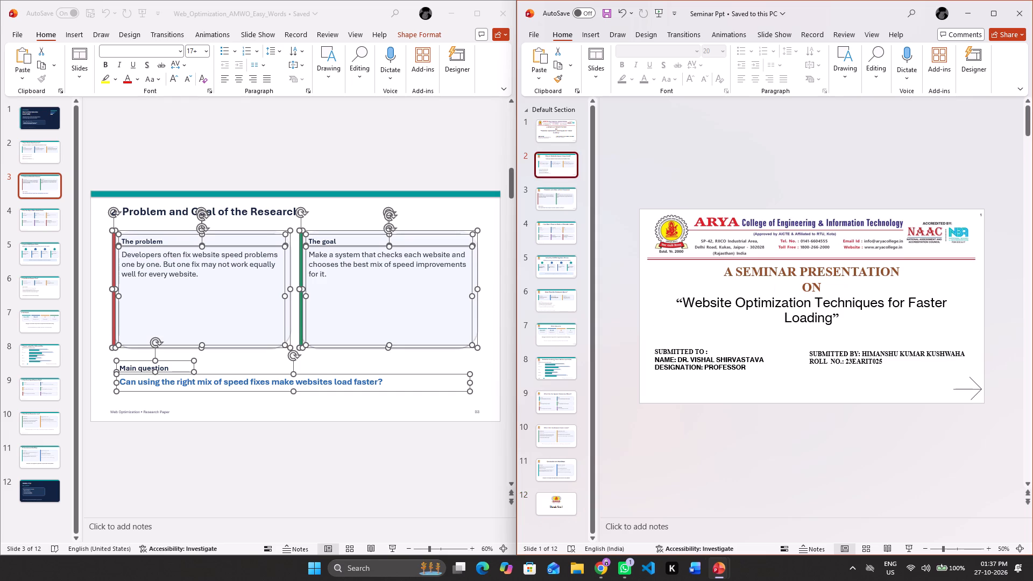
left_click(556, 177)
On Seminar Ppt slide 3, shorten the problem card to about half its height, keeping its width, so it ends just below its text.
left_click(556, 189)
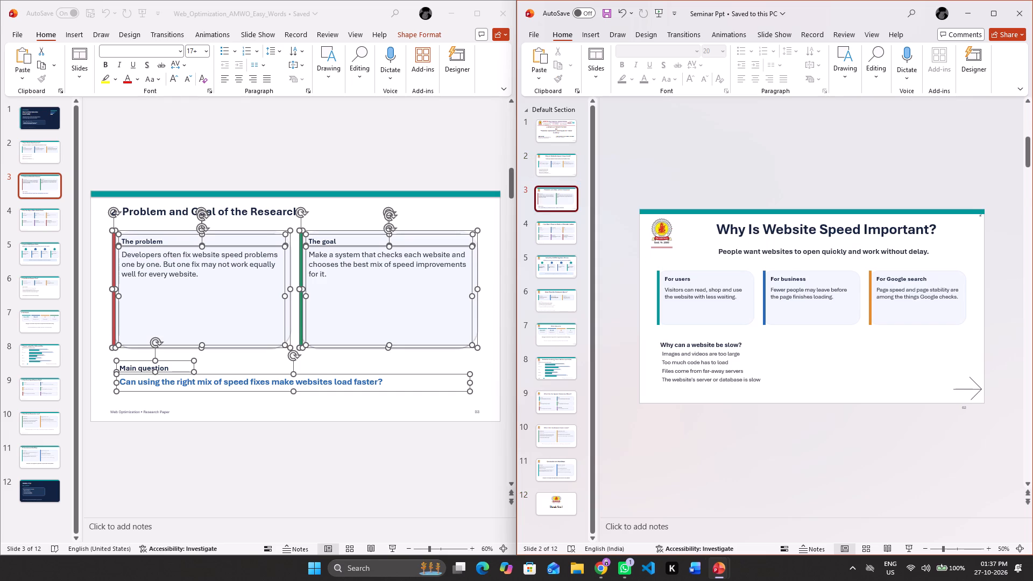
left_click(750, 238)
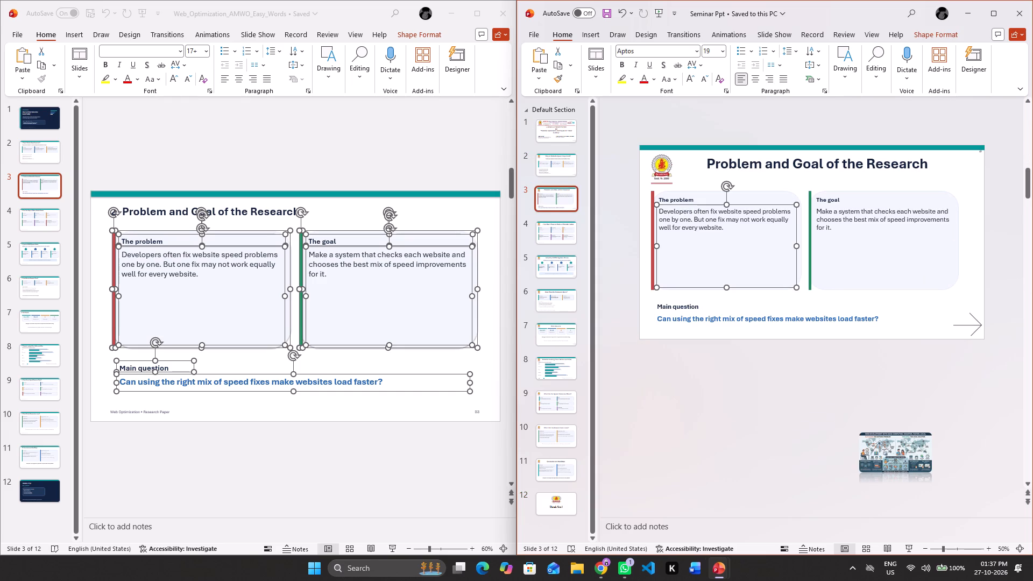
left_click(750, 238)
double_click(750, 238)
left_click(646, 190)
left_click_drag(645, 188, 809, 233)
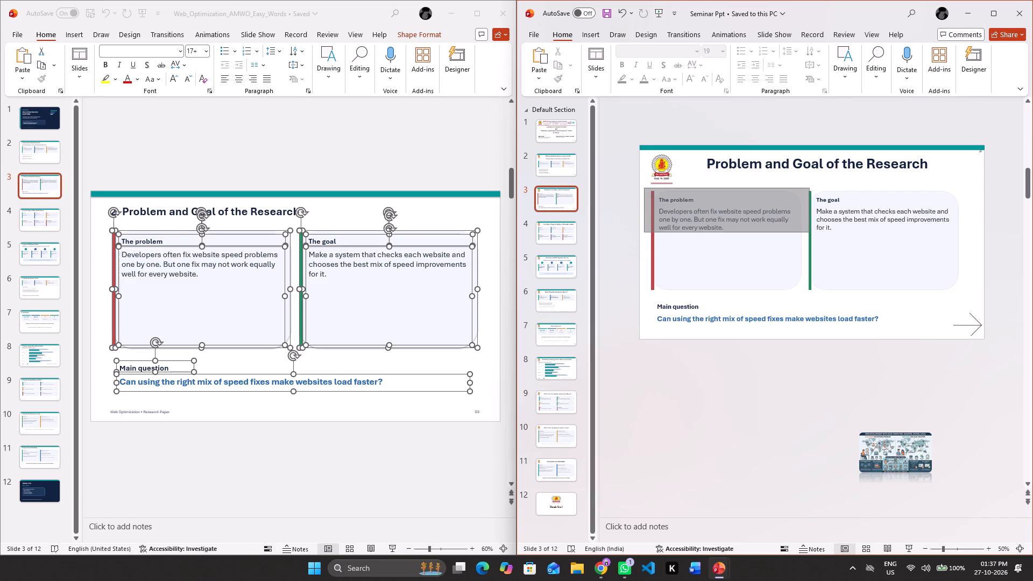
left_click_drag(809, 233, 805, 297)
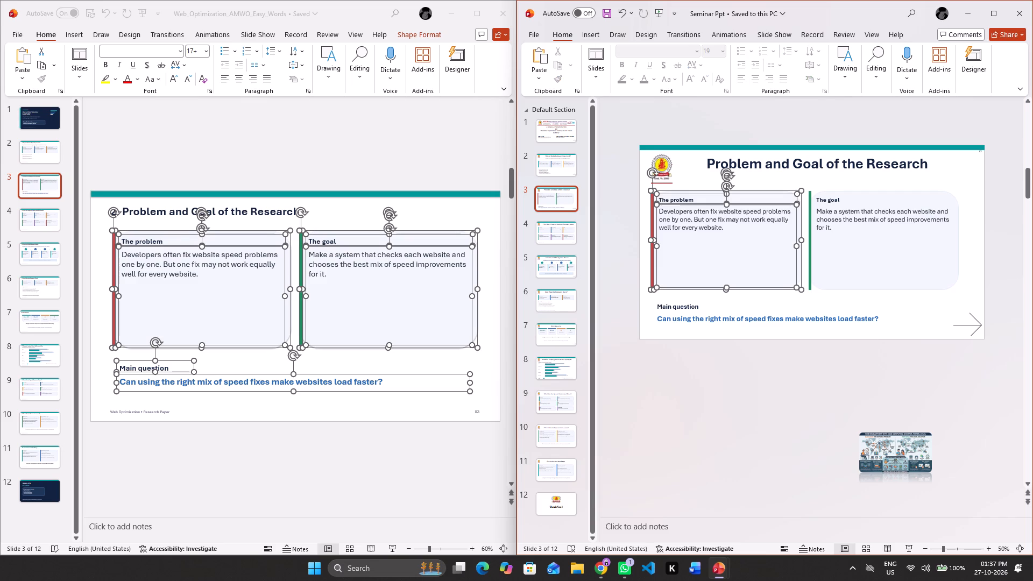
left_click_drag(802, 292, 796, 288)
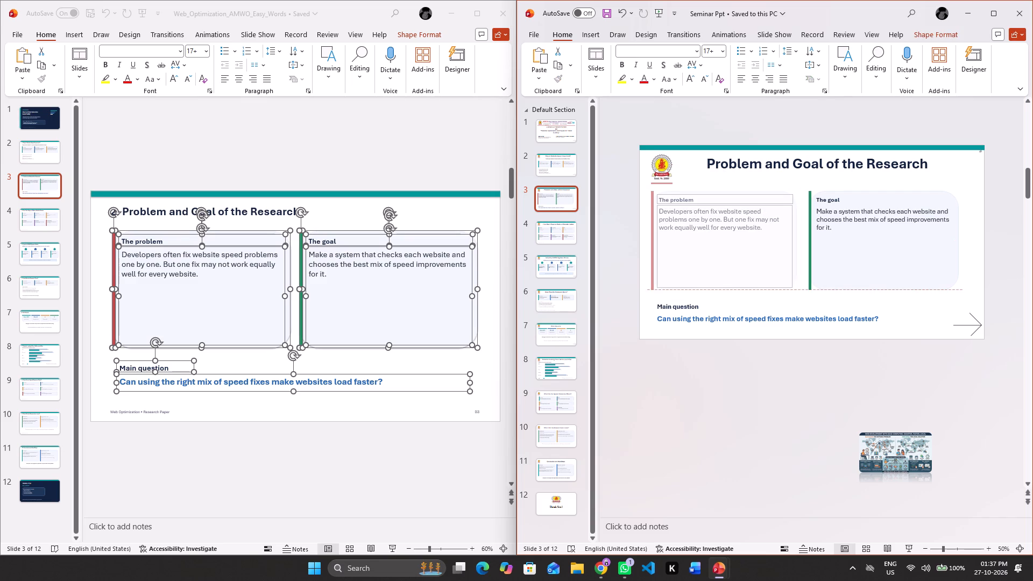
left_click_drag(796, 288, 786, 272)
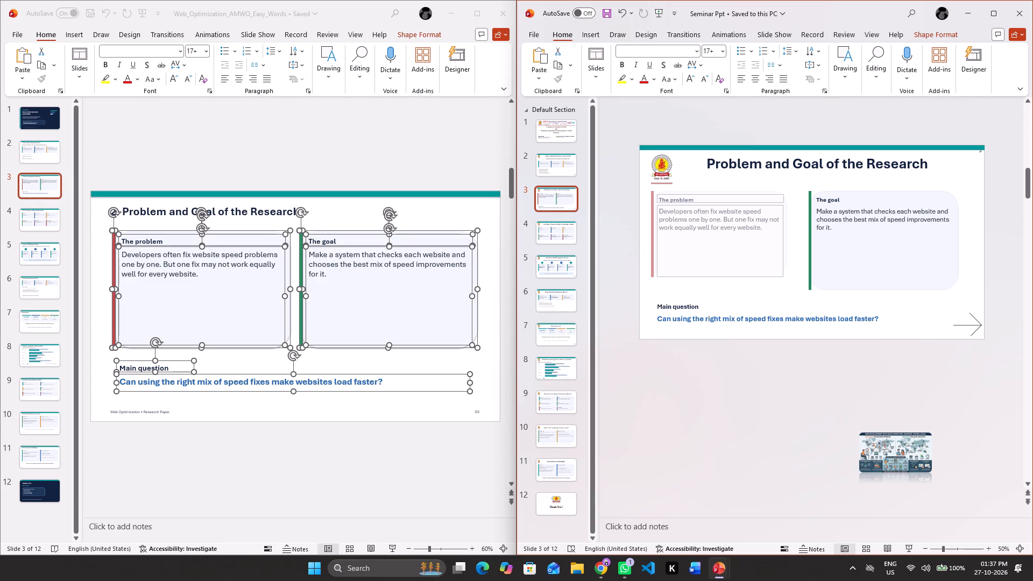
left_click_drag(786, 272, 784, 250)
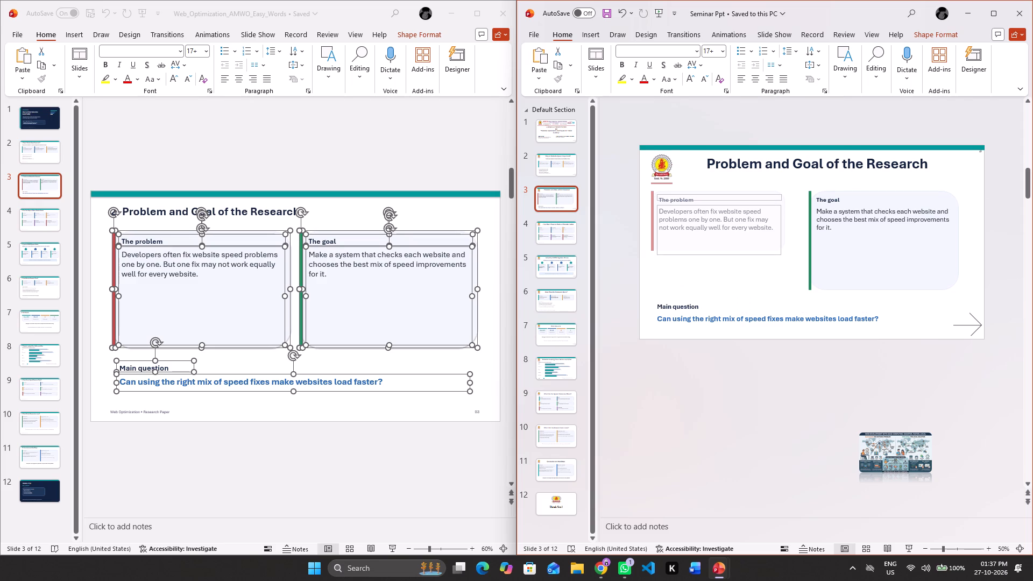
left_click_drag(784, 250, 792, 245)
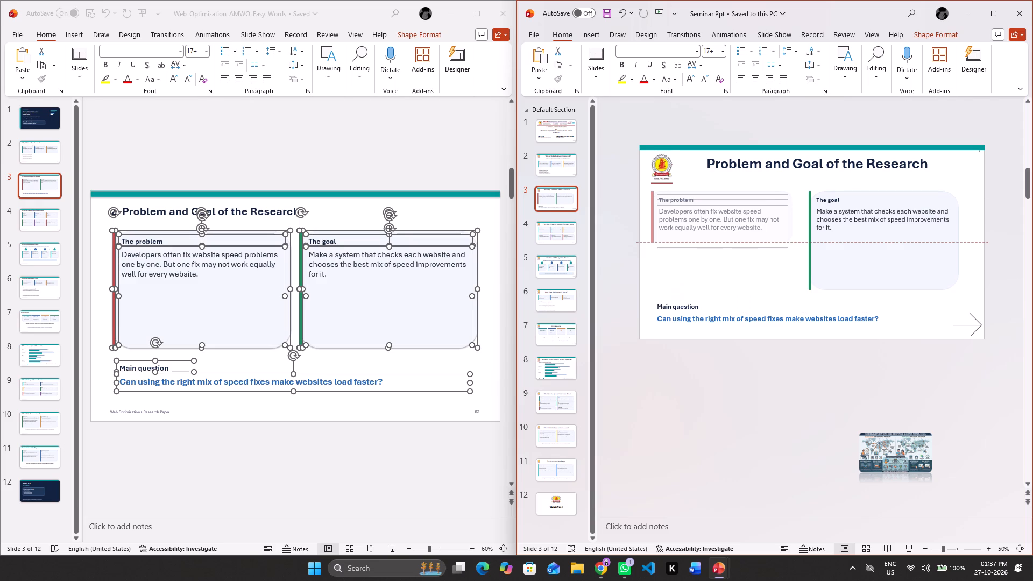
left_click_drag(792, 245, 799, 245)
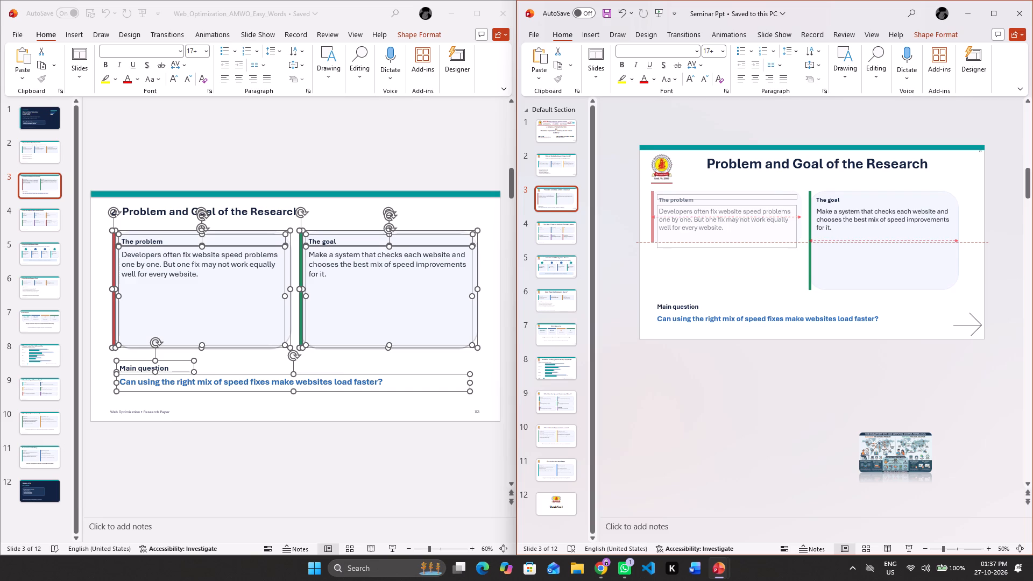
left_click_drag(799, 245, 800, 245)
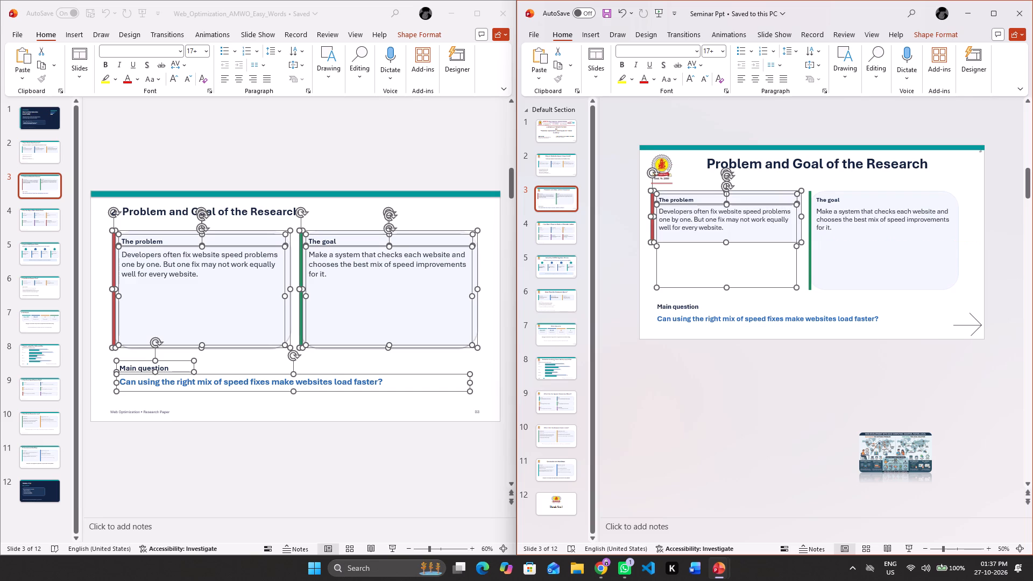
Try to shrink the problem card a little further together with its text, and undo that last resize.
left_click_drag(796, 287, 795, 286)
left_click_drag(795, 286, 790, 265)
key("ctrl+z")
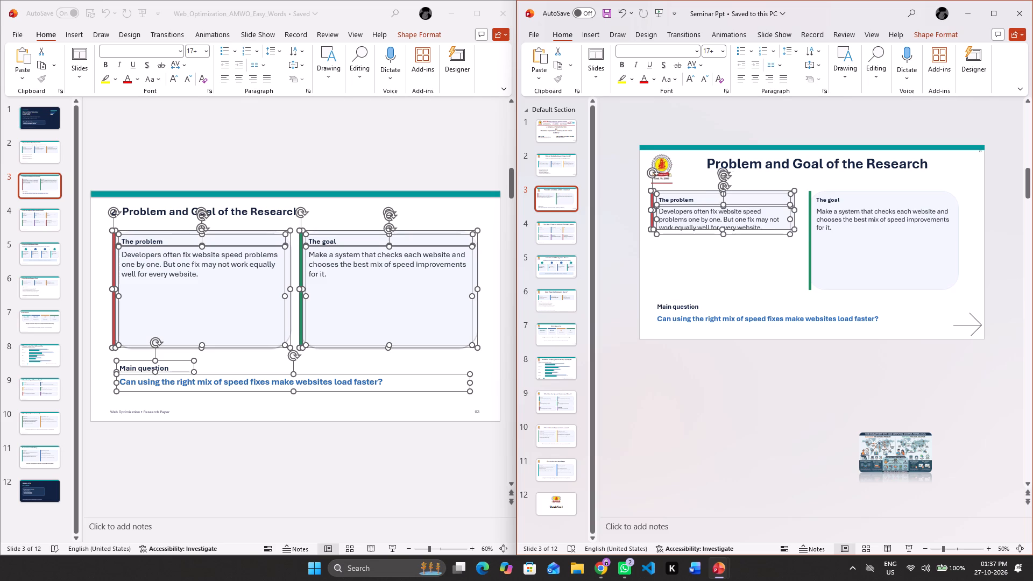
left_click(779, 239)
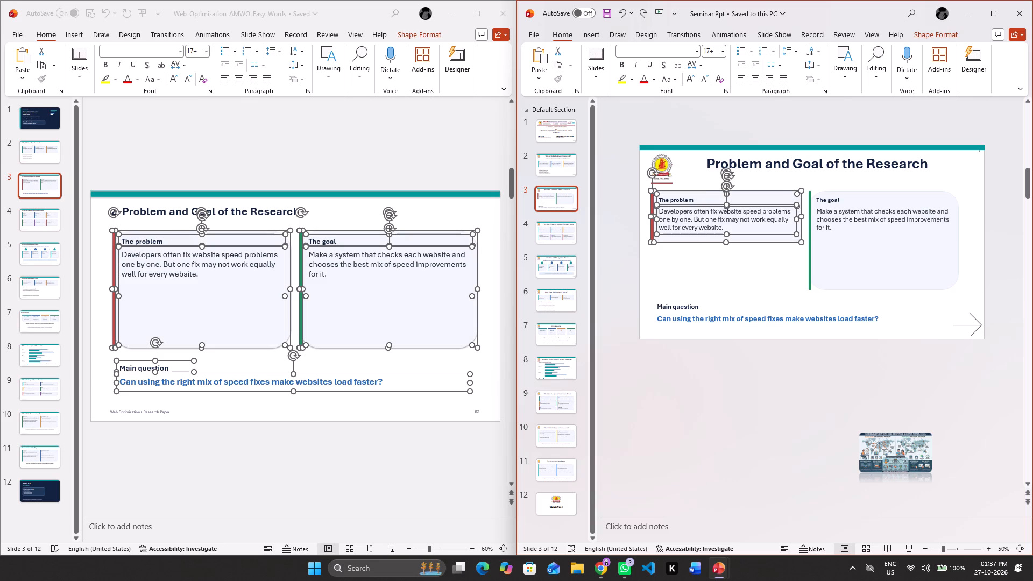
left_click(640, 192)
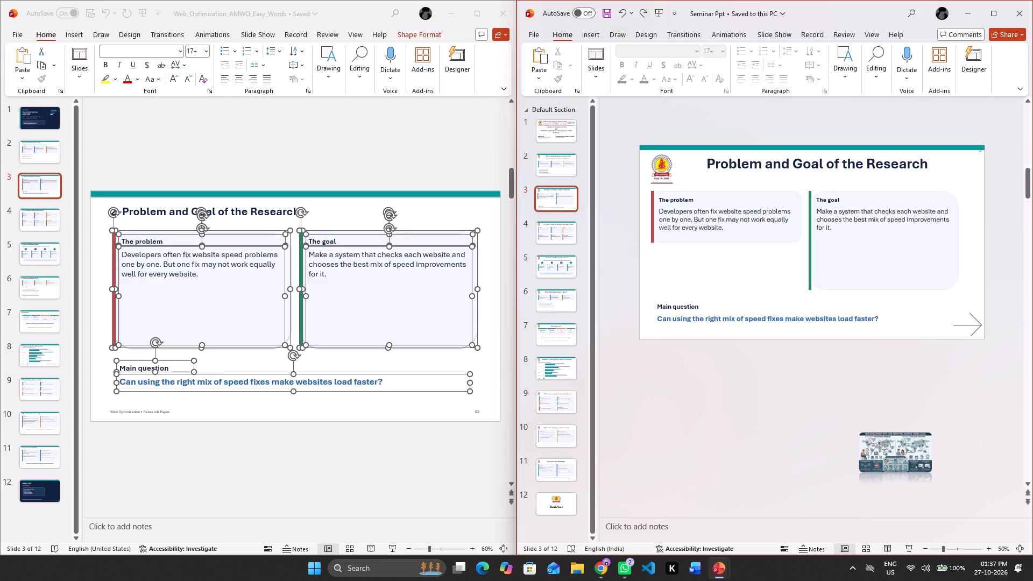
Shorten the goal card and its green bar so they end below the text, slightly lower than the problem card's bottom edge.
left_click(805, 177)
left_click(805, 181)
left_click_drag(805, 181, 990, 302)
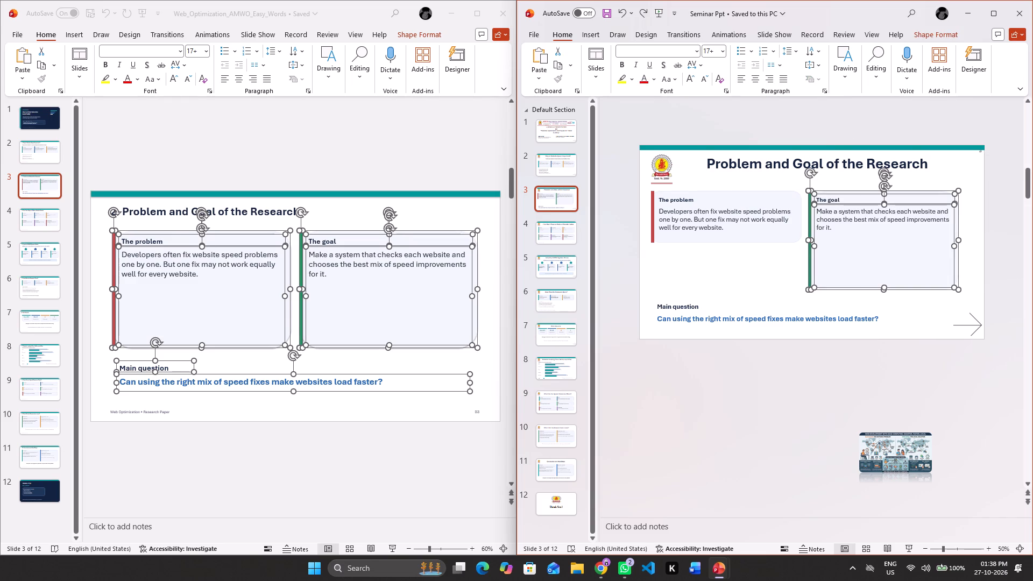
left_click_drag(956, 289, 954, 249)
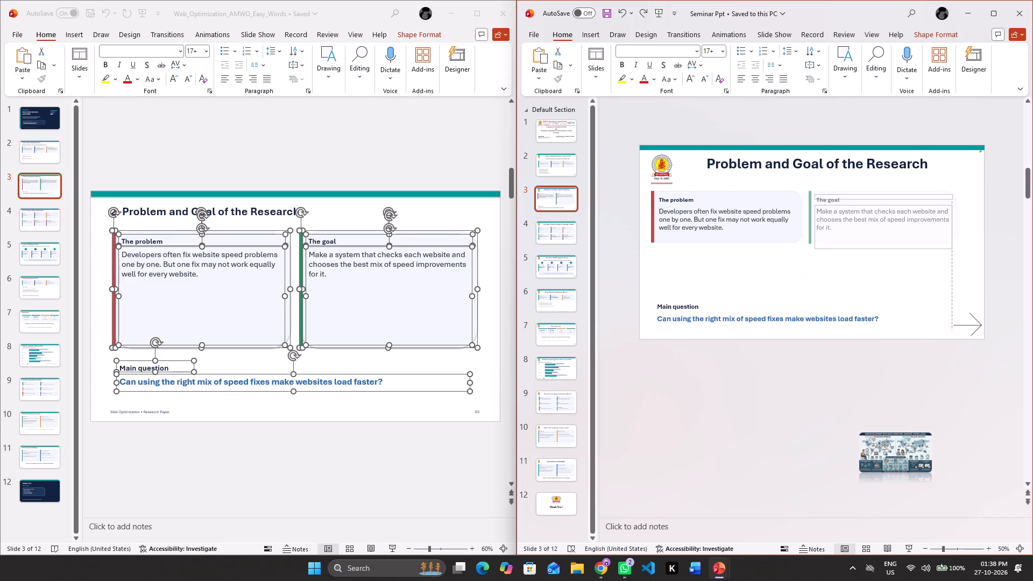
left_click_drag(954, 249, 956, 246)
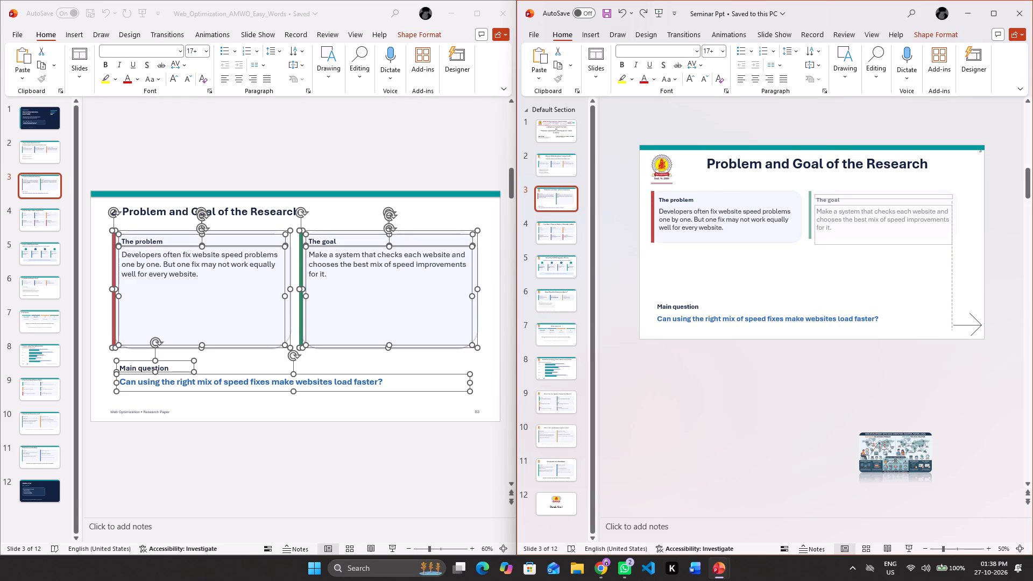
left_click_drag(956, 246, 957, 253)
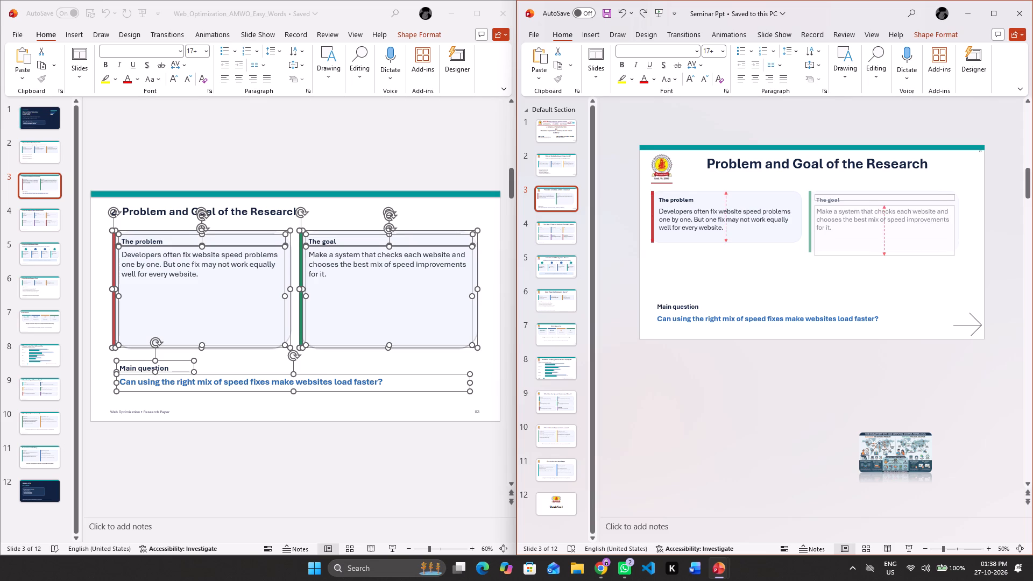
left_click_drag(957, 253, 957, 258)
left_click(932, 272)
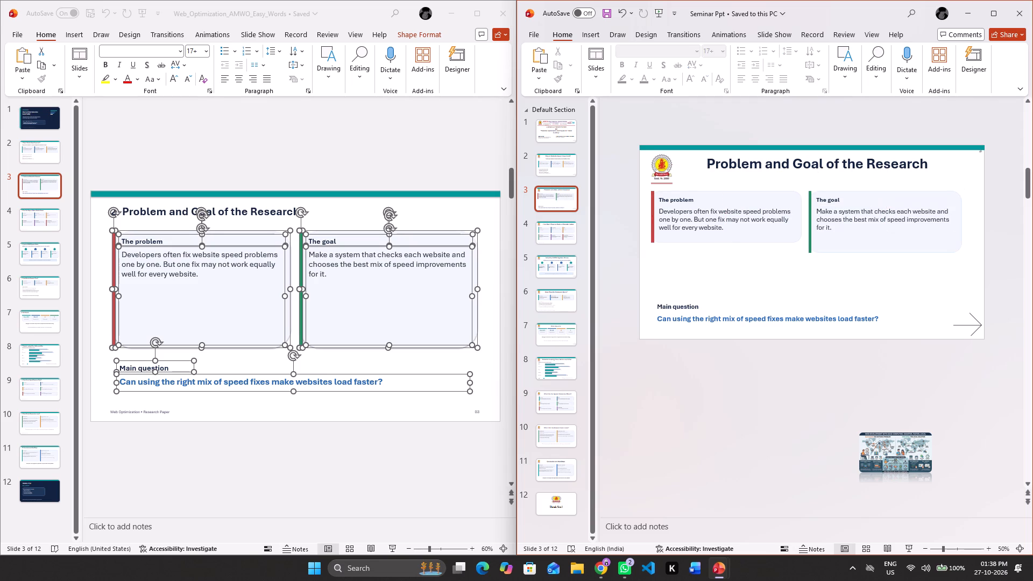
On slide 3, extend the problem card and its red bar down to align with the goal card's bottom edge.
left_click(732, 237)
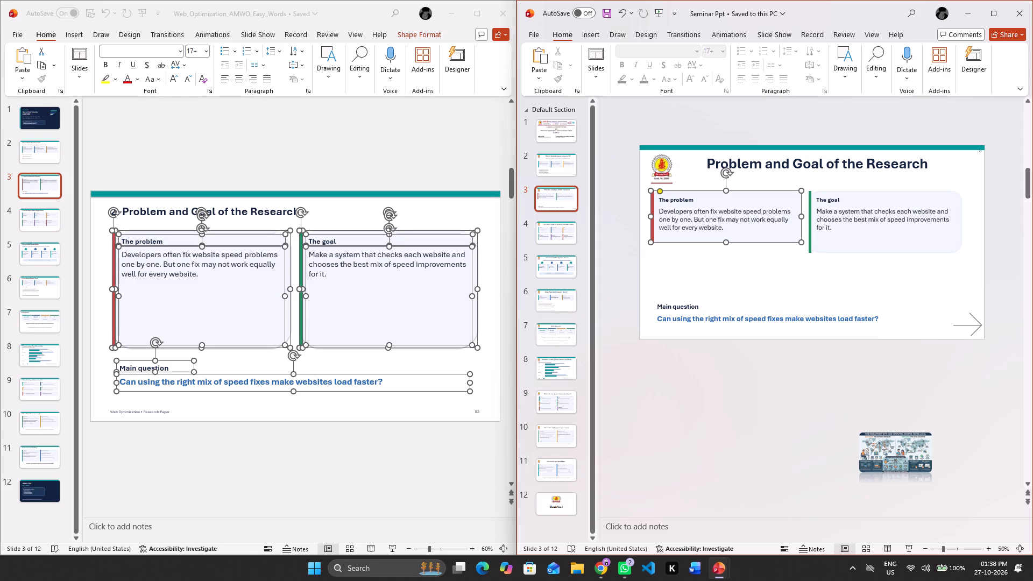
left_click(643, 189)
left_click_drag(643, 189, 834, 240)
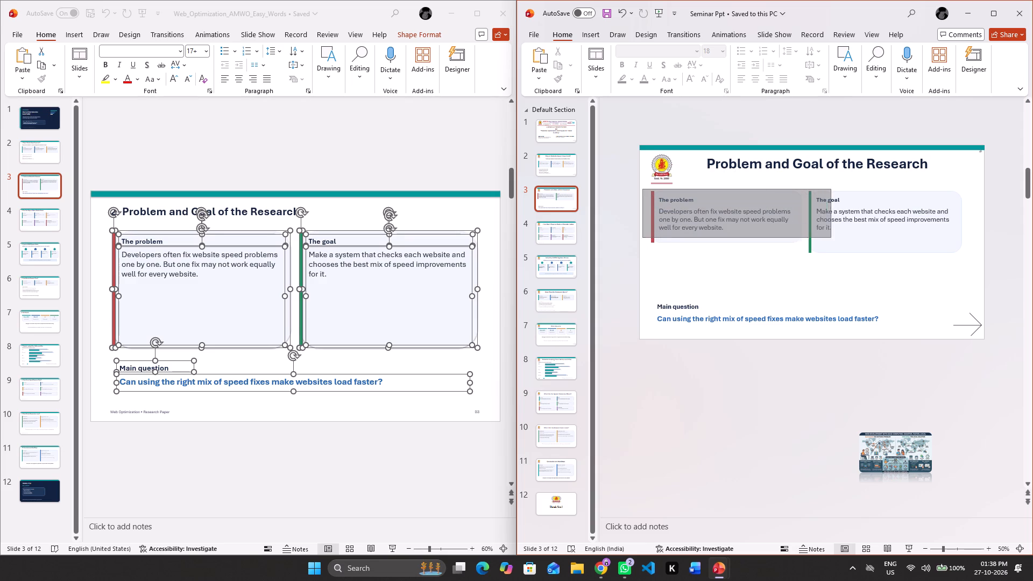
left_click_drag(834, 240, 803, 252)
left_click_drag(801, 244, 801, 250)
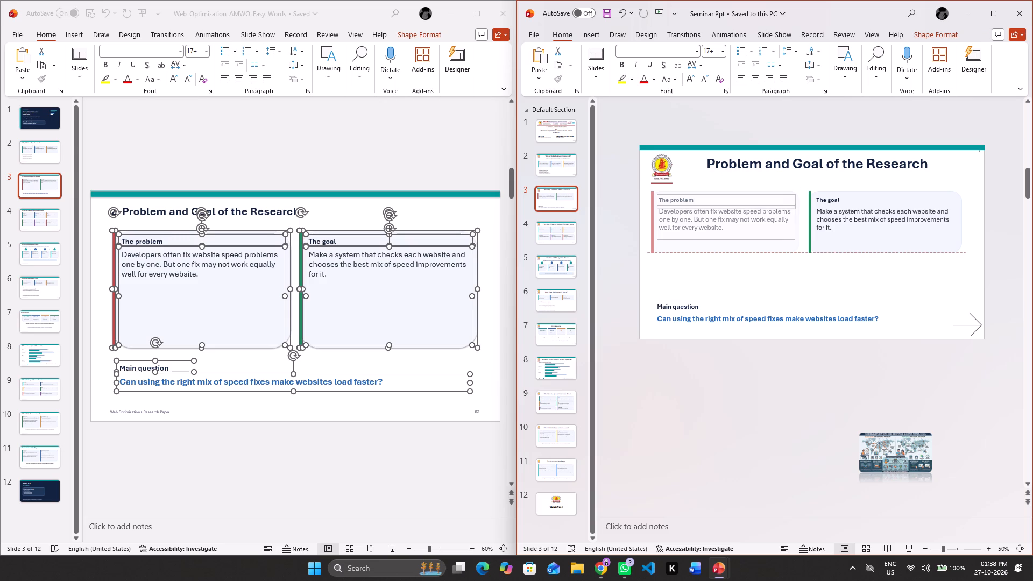
left_click_drag(801, 250, 799, 251)
left_click_drag(799, 251, 799, 252)
Move the Main question heading and its blue question line up together, leaving a moderate gap below the two cards.
left_click(656, 292)
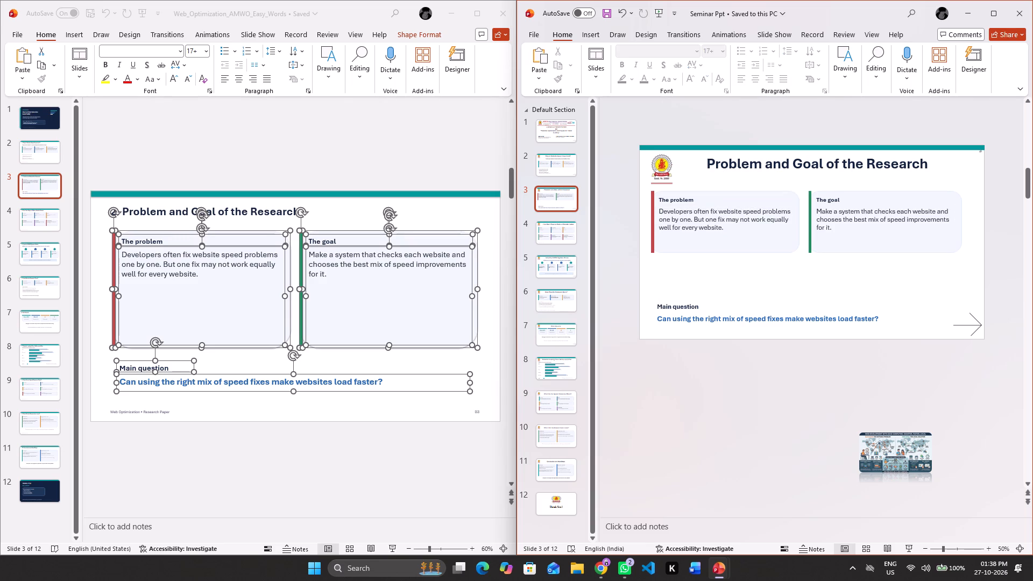
left_click_drag(656, 292, 745, 296)
left_click(745, 296)
left_click_drag(657, 285, 910, 342)
left_click_drag(645, 291, 910, 328)
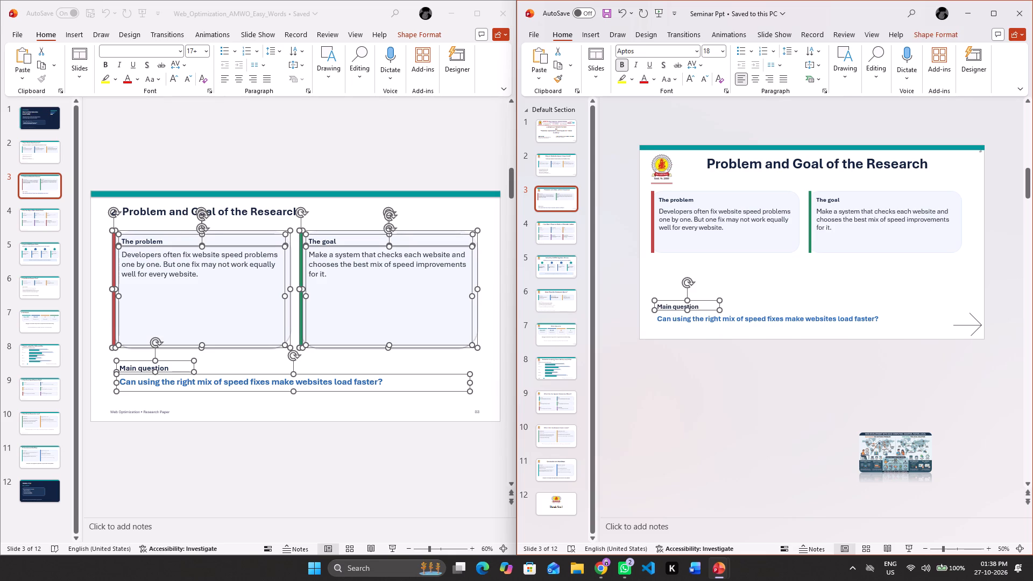
left_click(886, 322)
left_click(669, 290)
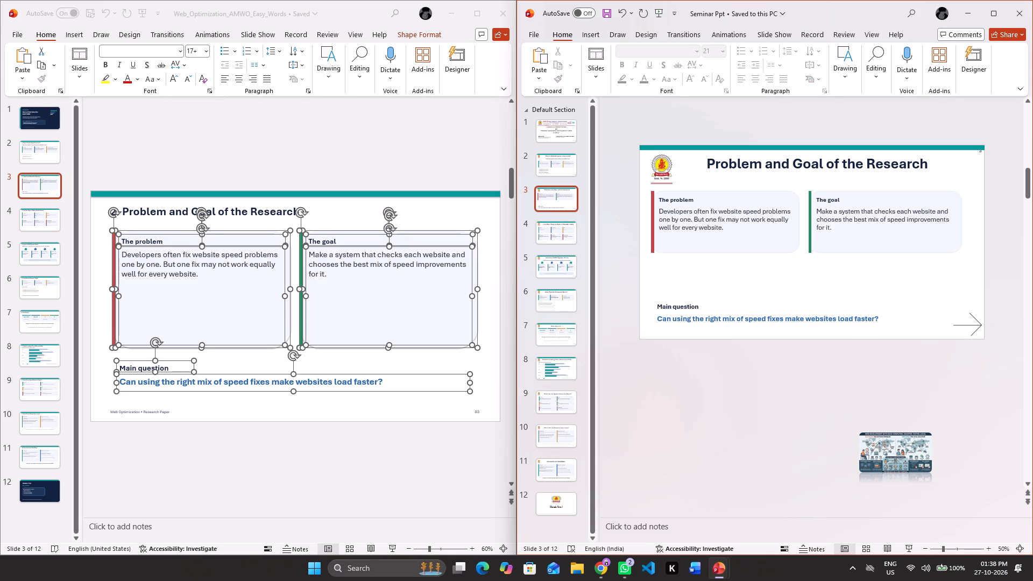
left_click_drag(641, 268, 1032, 385)
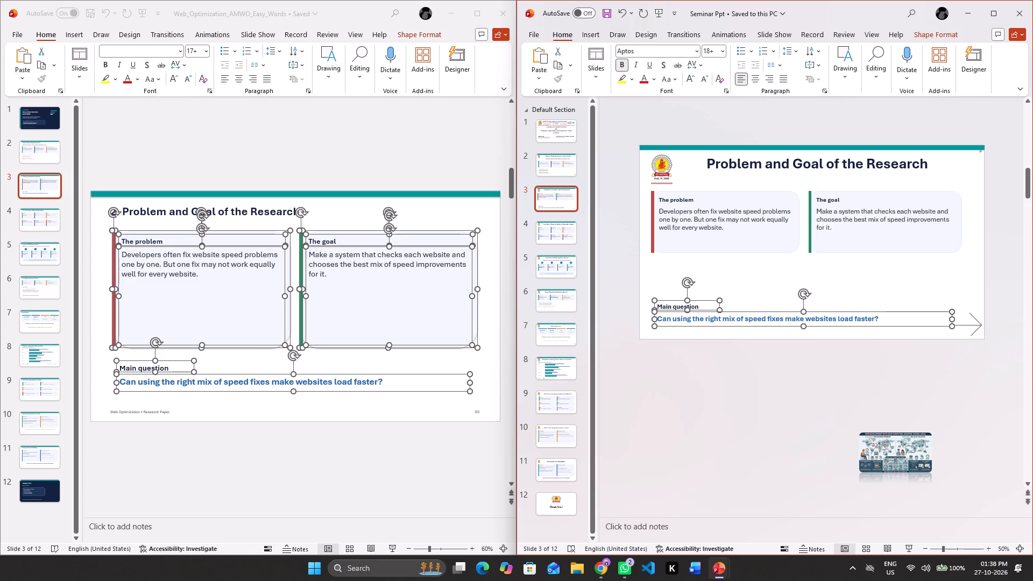
left_click_drag(706, 305, 706, 262)
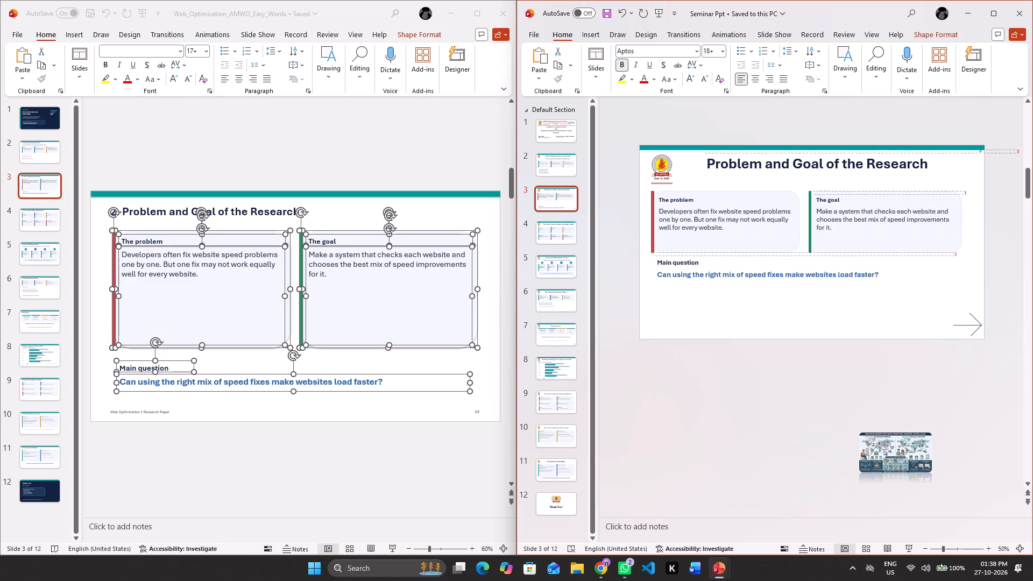
left_click_drag(706, 262, 705, 273)
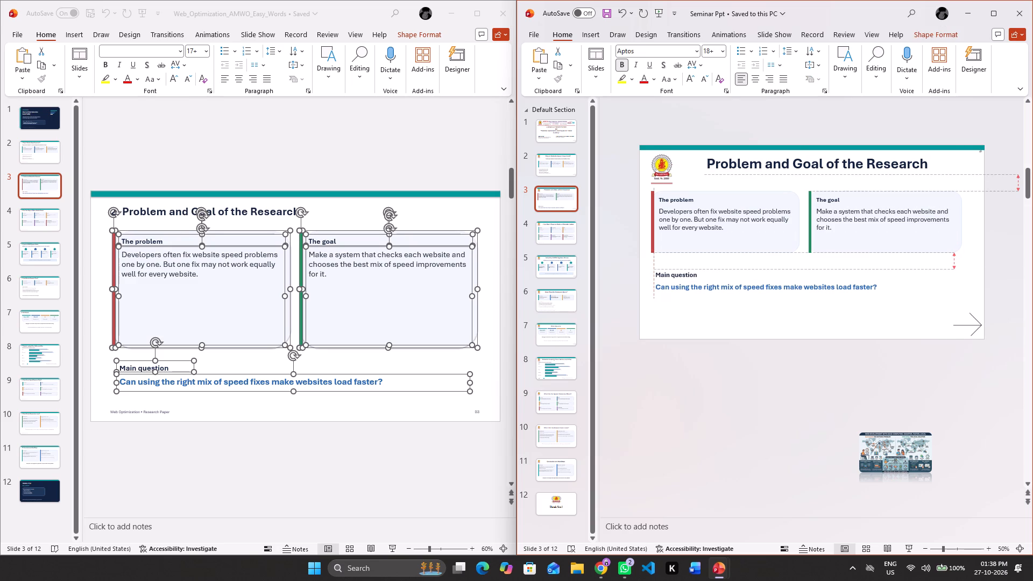
left_click_drag(705, 273, 705, 283)
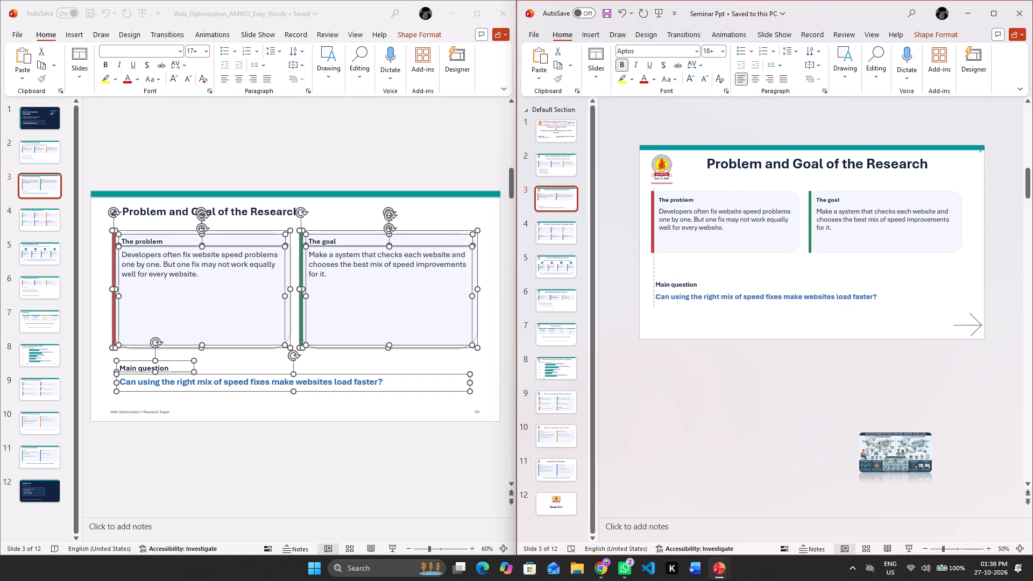
left_click_drag(705, 283, 705, 286)
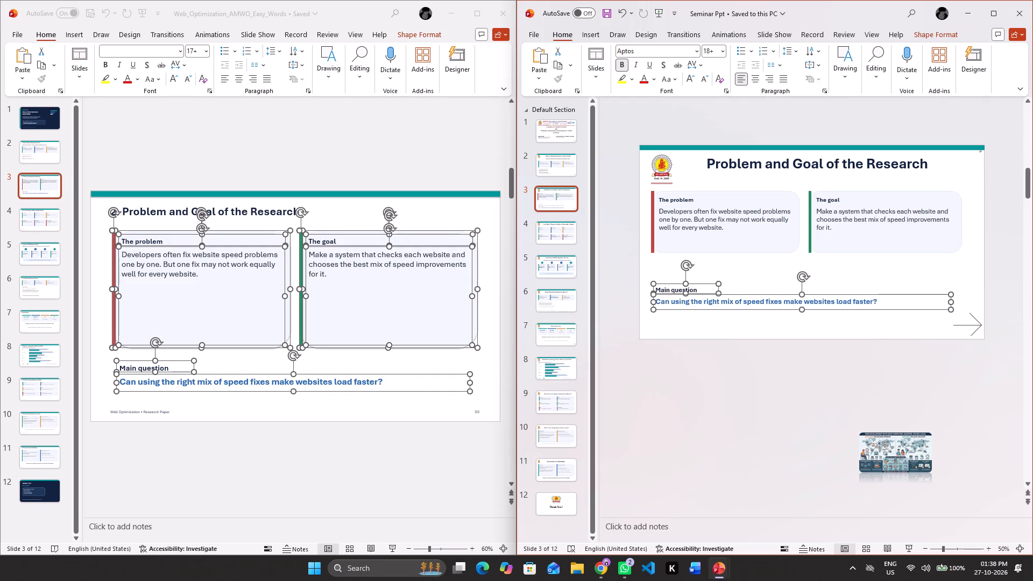
Move the problem and goal cards down slightly together with their bars and text, keeping them above the Main question heading.
left_click(643, 190)
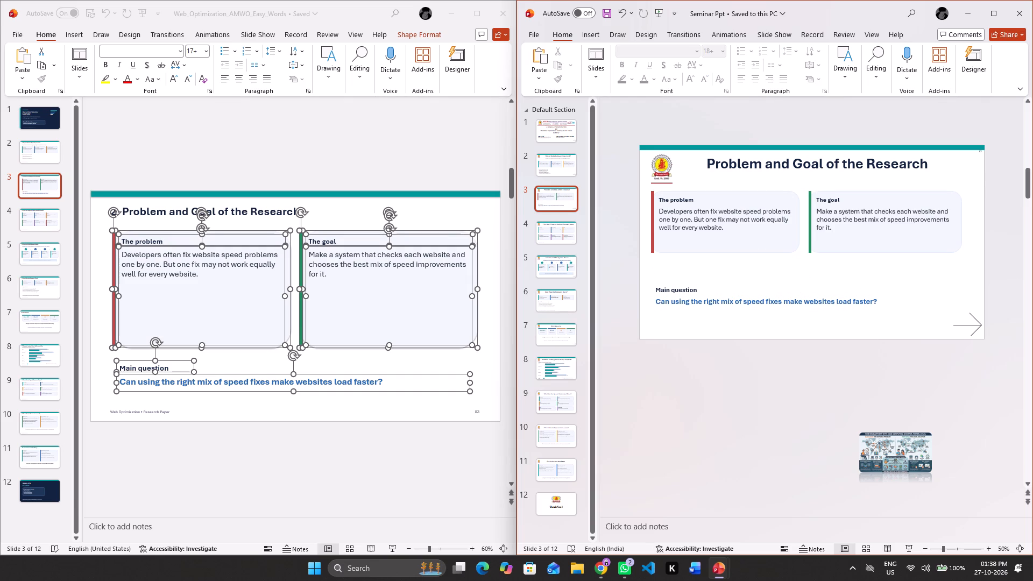
left_click_drag(642, 175, 982, 271)
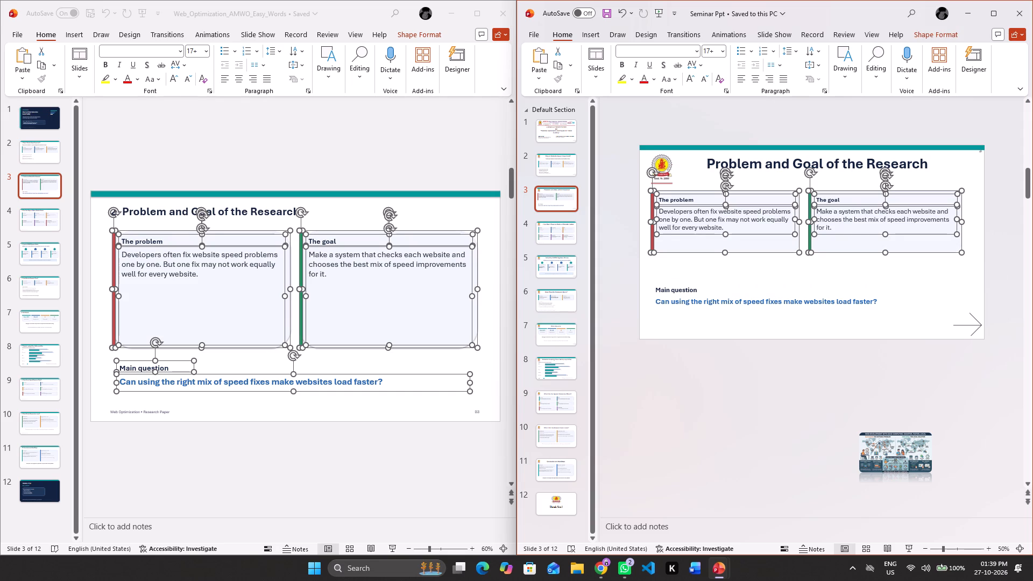
left_click_drag(790, 216, 790, 224)
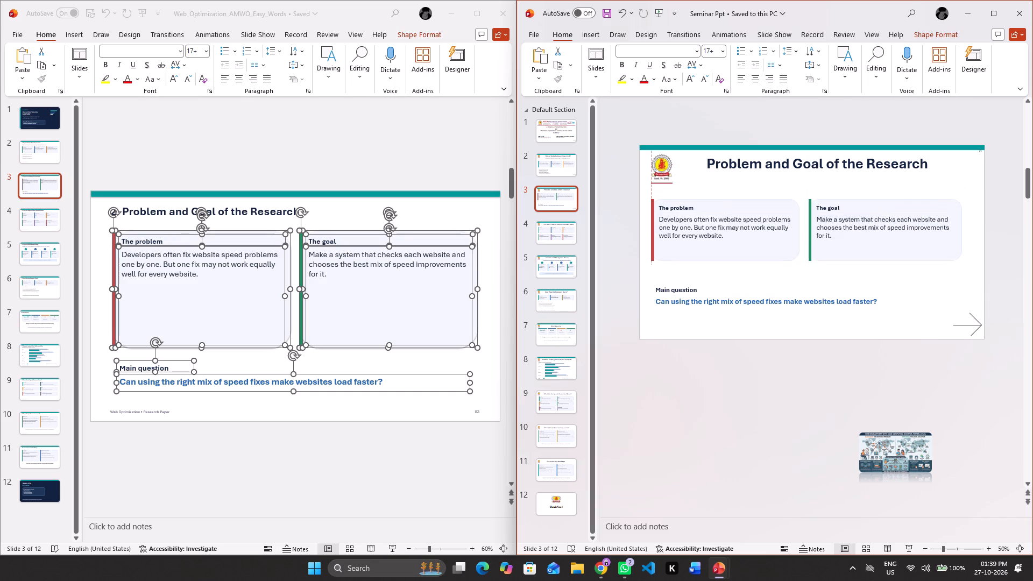
left_click_drag(790, 224, 790, 225)
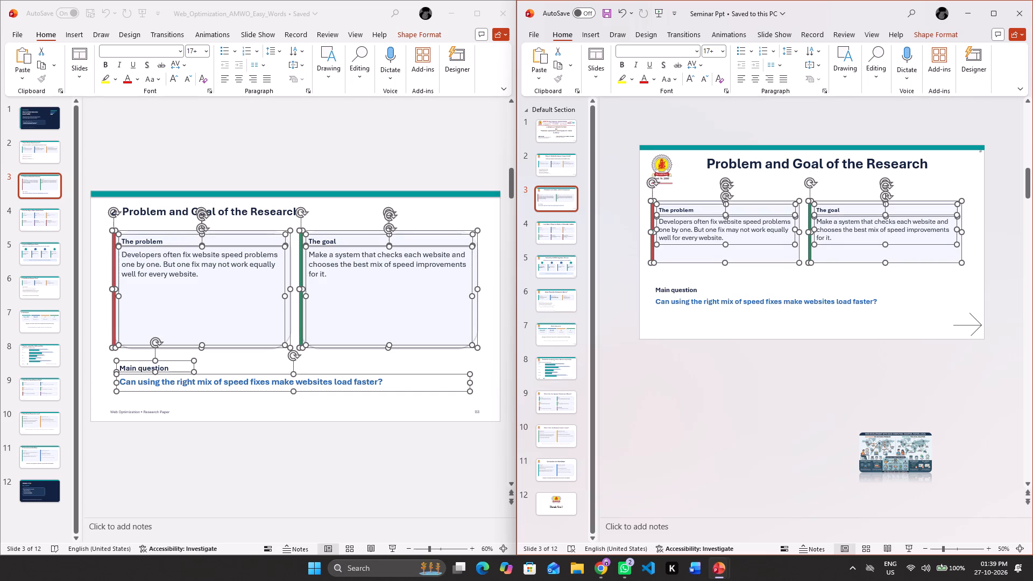
left_click(829, 179)
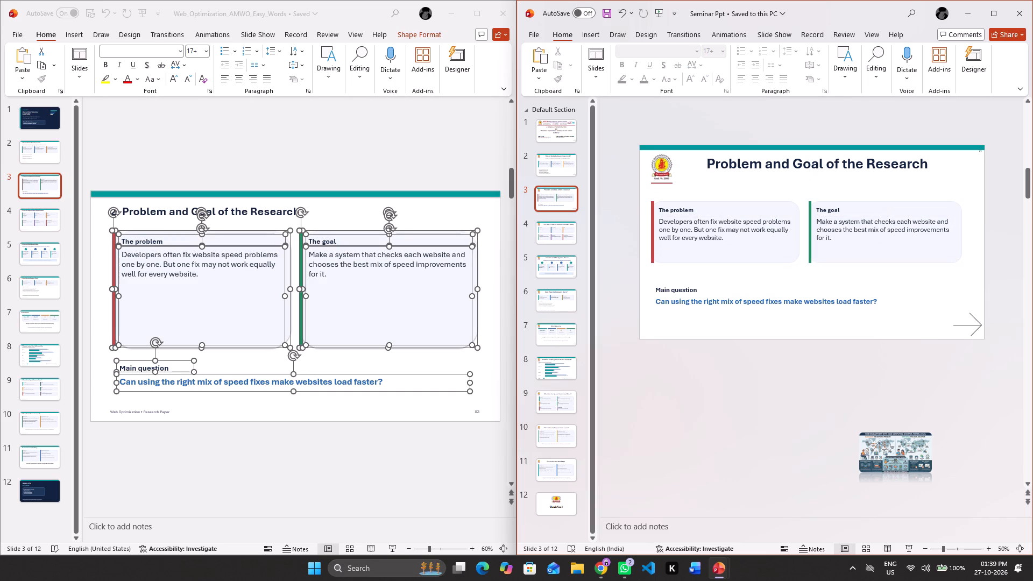
Review the layout of the Seminar Ppt slides from slide 11 back to the title slide, and slides 11 to 8 again.
left_click(547, 470)
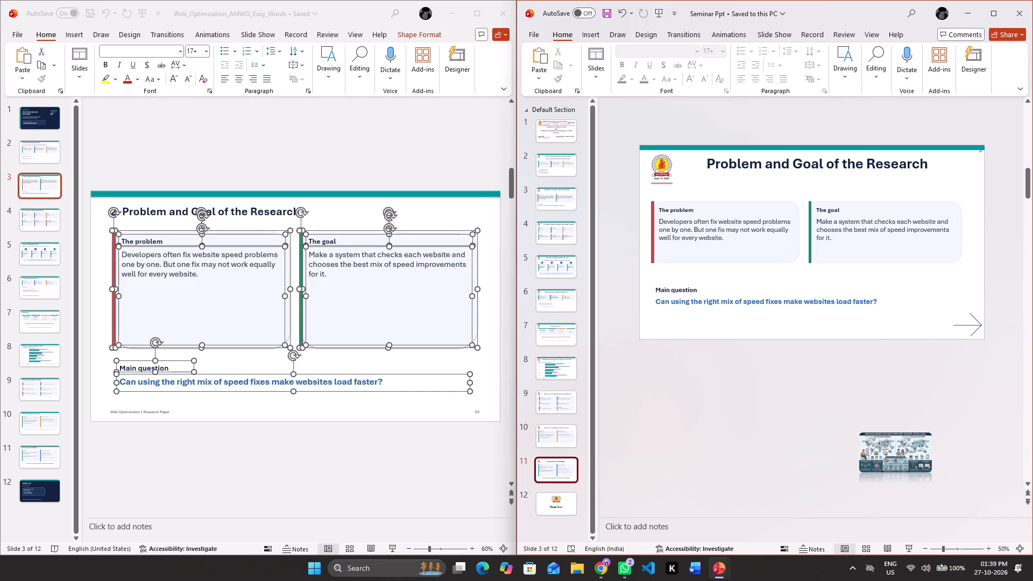
left_click(550, 426)
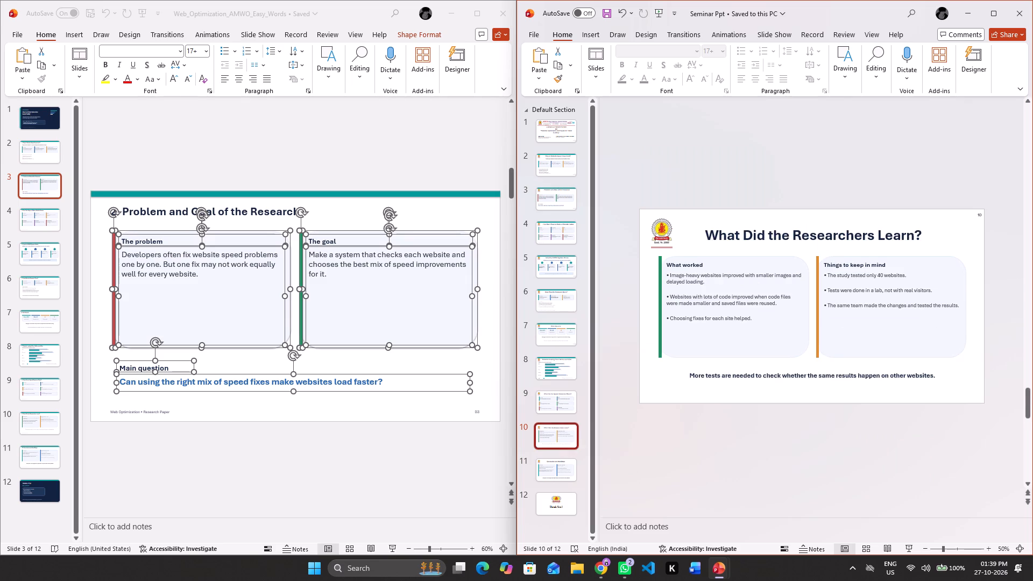
left_click(547, 398)
left_click(543, 377)
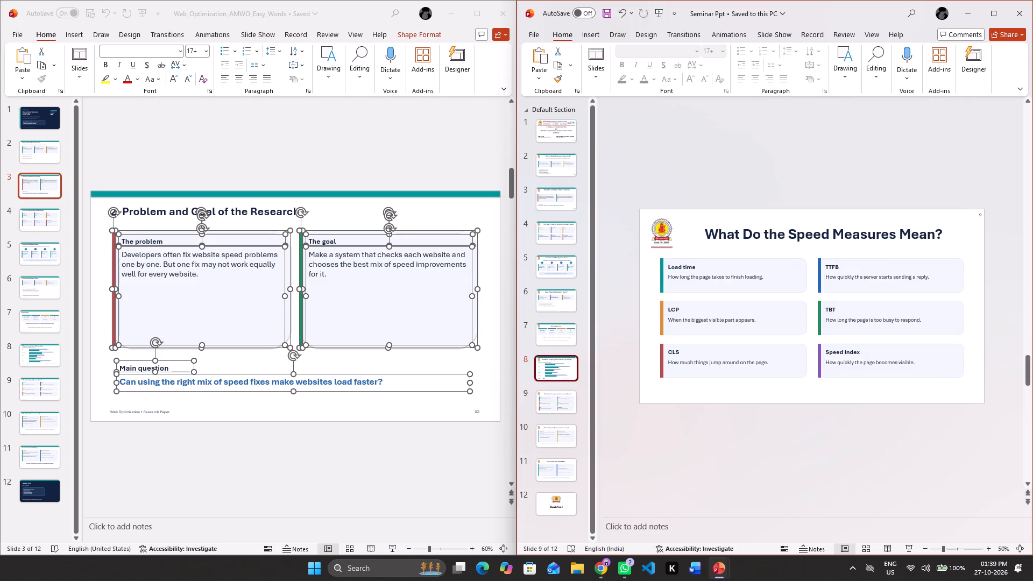
left_click(552, 342)
left_click(558, 301)
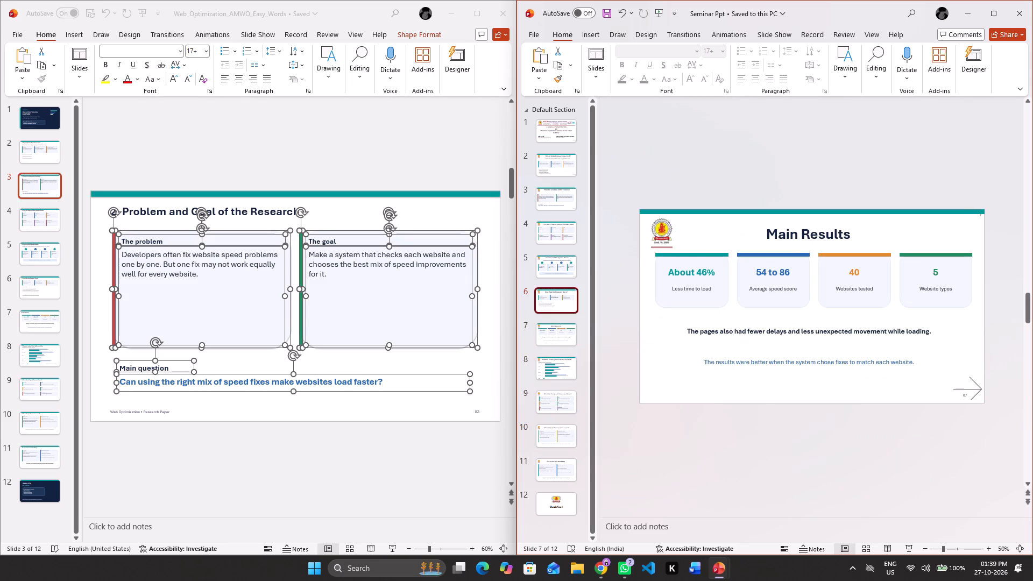
left_click(558, 268)
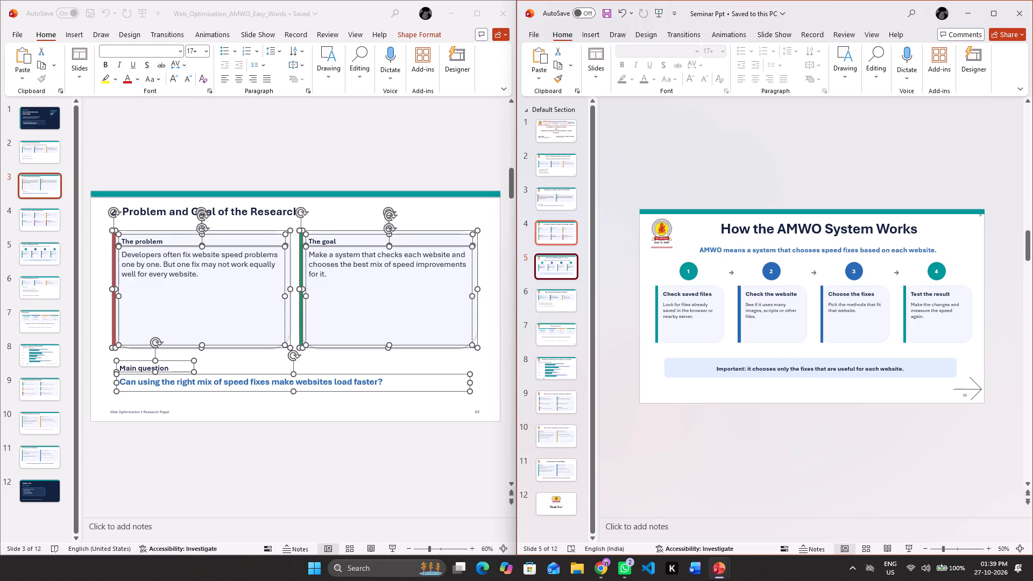
left_click(560, 235)
left_click(553, 188)
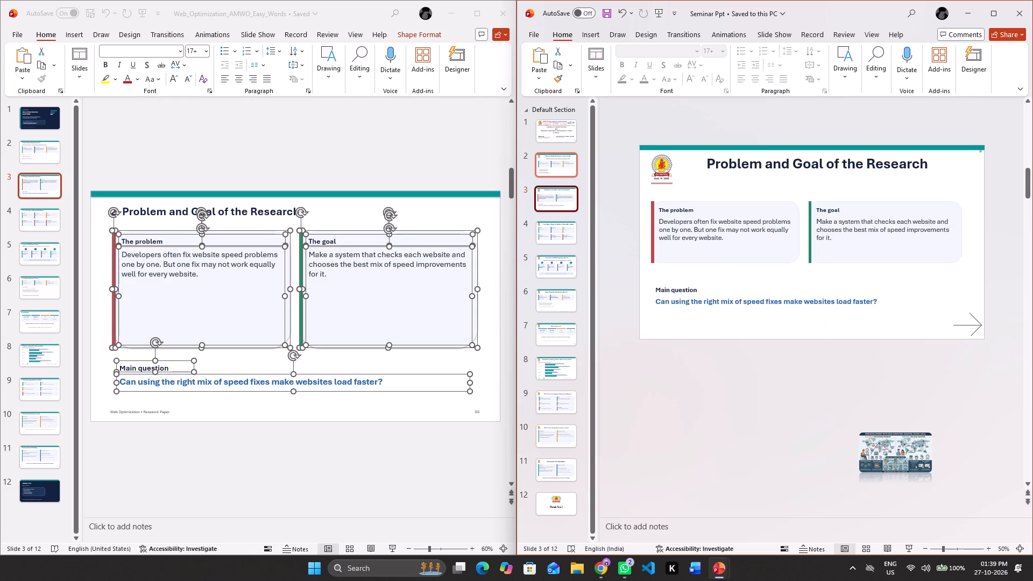
left_click(548, 165)
left_click(550, 136)
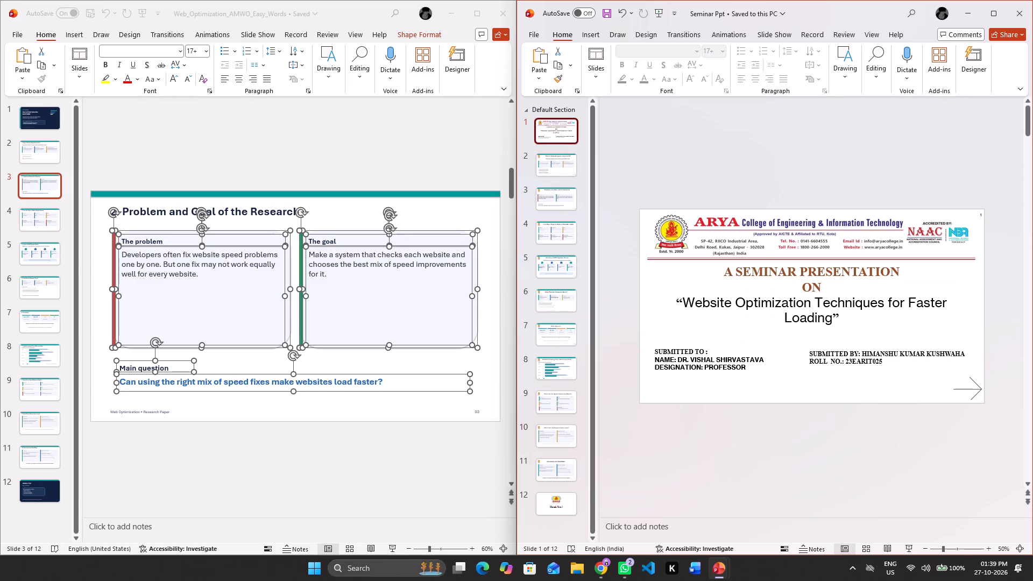
left_click(558, 470)
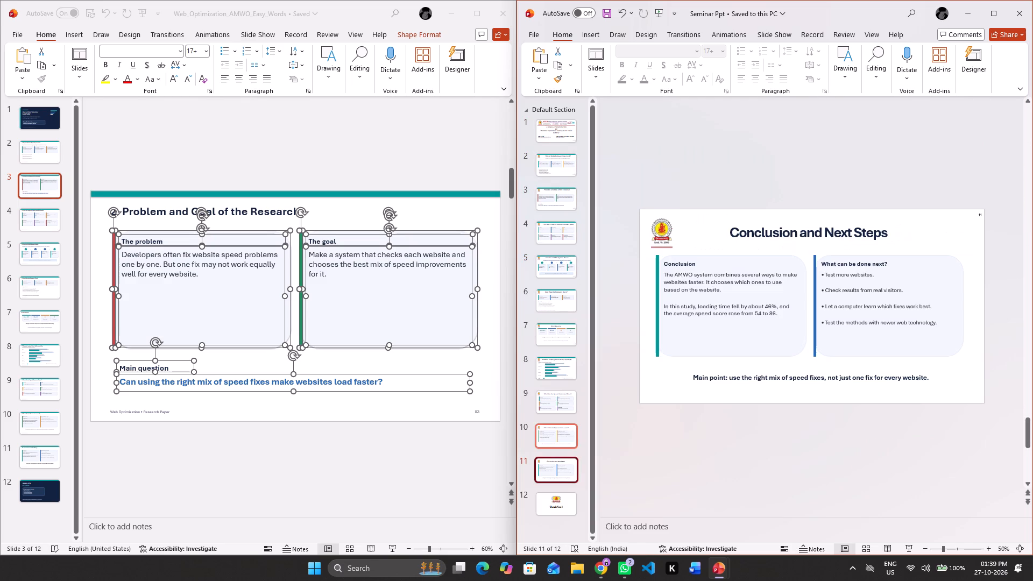
left_click(558, 434)
double_click(560, 389)
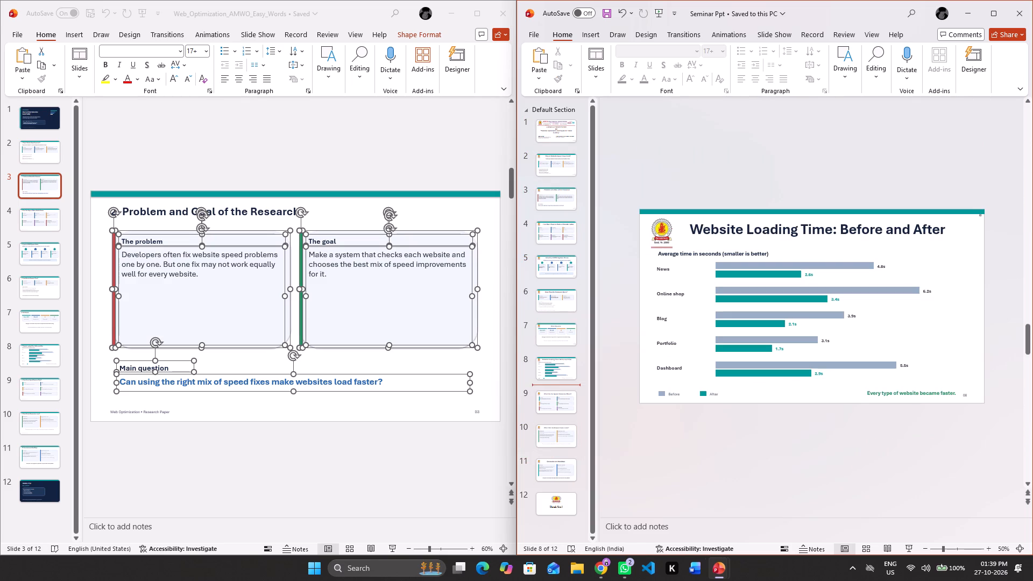
left_click(557, 402)
left_click(559, 384)
On slide 7, move the four result cards and the two text lines below them down slightly together, away from the Main Results heading.
left_click(556, 344)
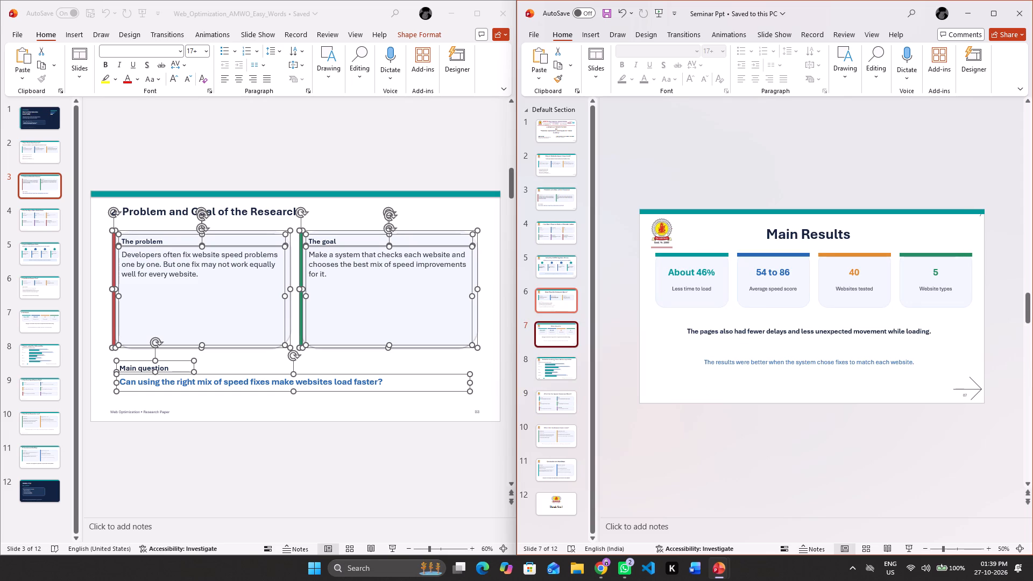
left_click_drag(640, 245, 937, 264)
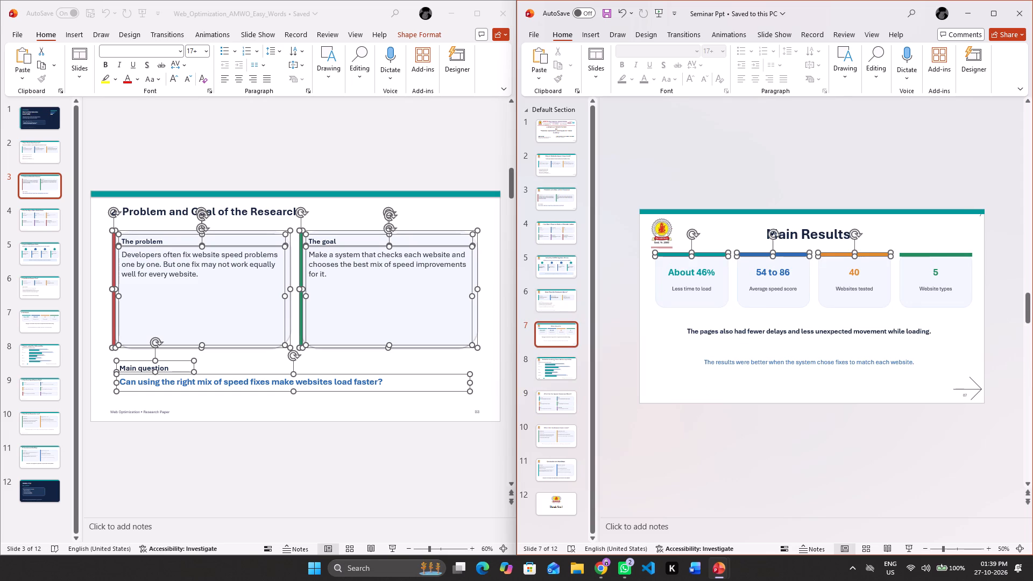
left_click(643, 250)
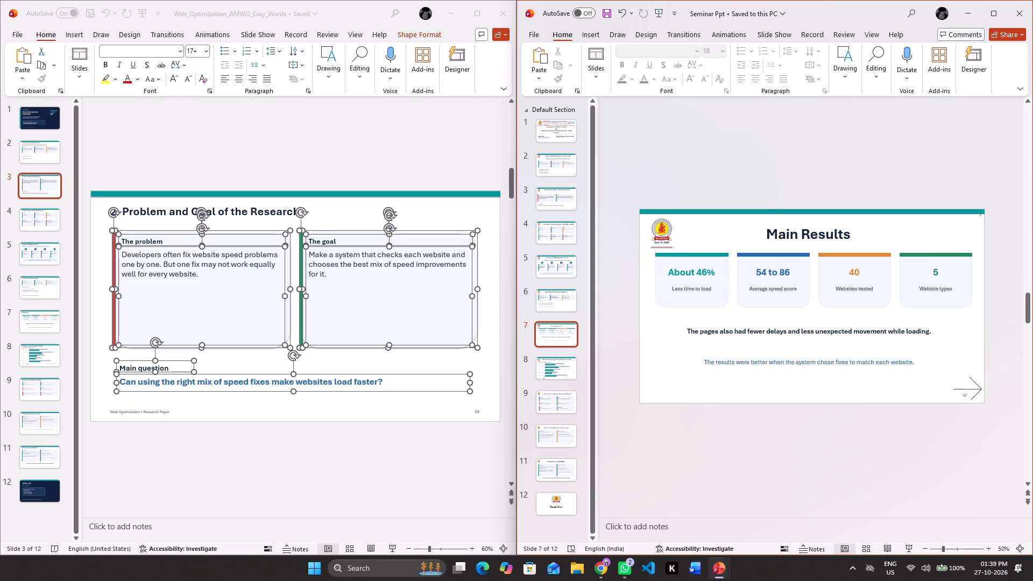
left_click_drag(643, 244, 1029, 395)
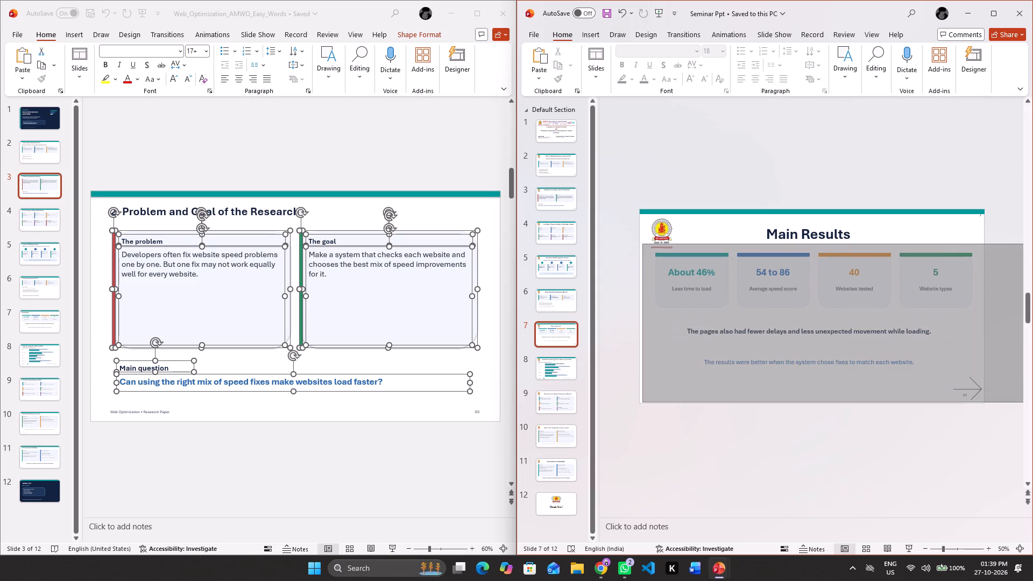
left_click_drag(1029, 395, 1025, 379)
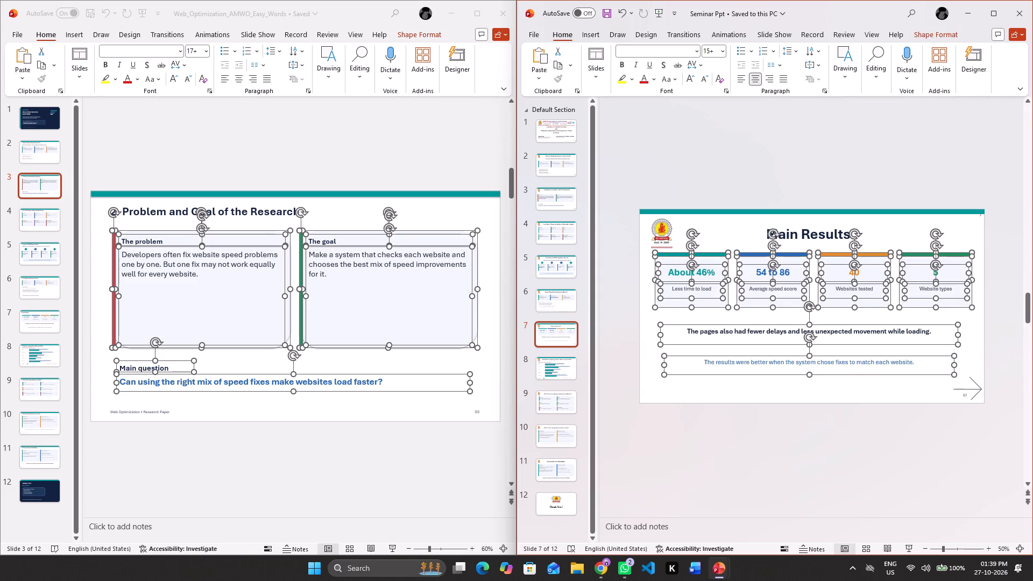
left_click_drag(920, 274, 918, 287)
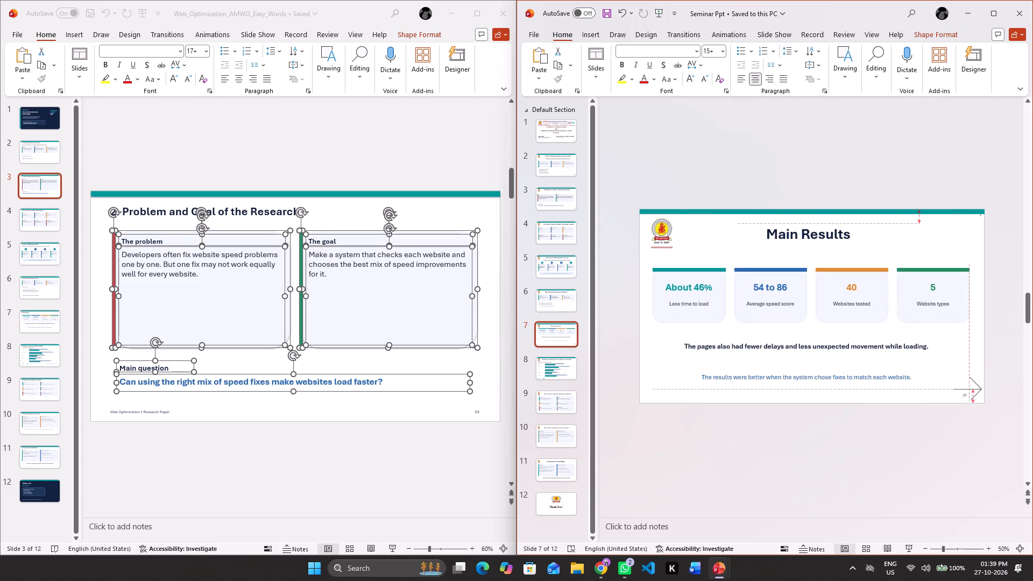
left_click_drag(918, 287, 919, 285)
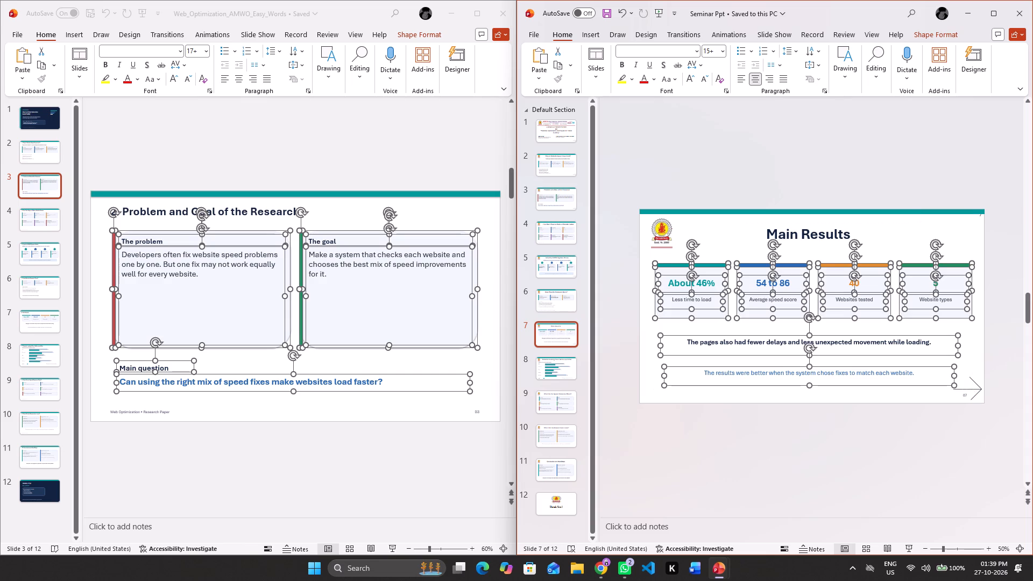
left_click(908, 168)
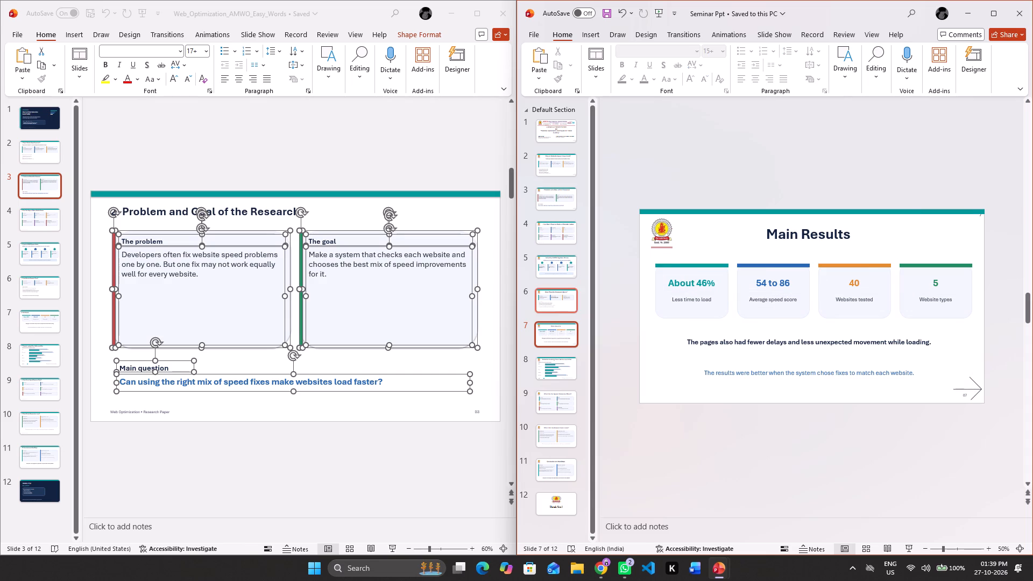
Delete the "Web Optimization • Research Paper" footer text box from slide 4, Five Main Ways to Make a Website Faster.
left_click(553, 301)
left_click(555, 283)
left_click(555, 262)
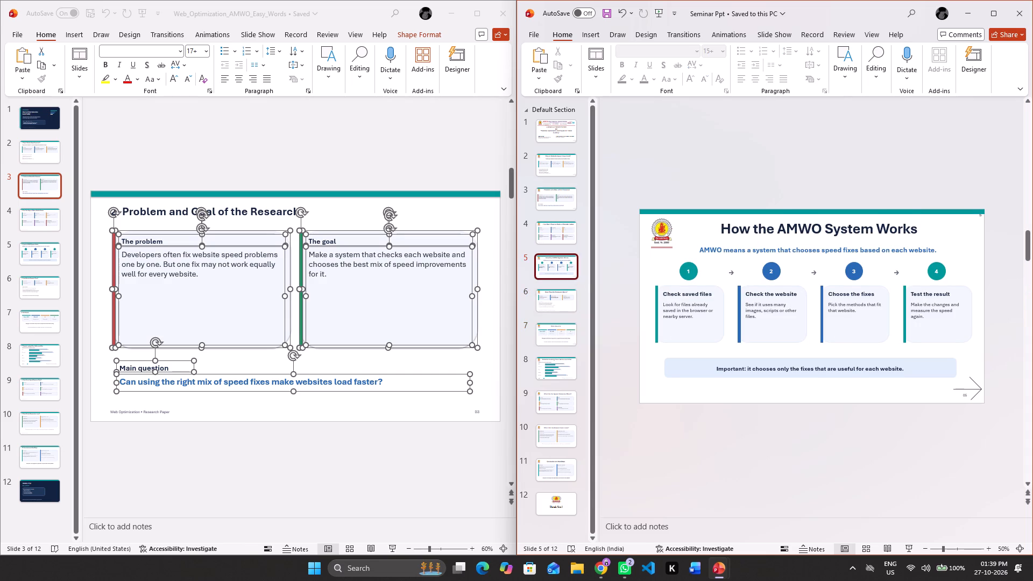
left_click(554, 256)
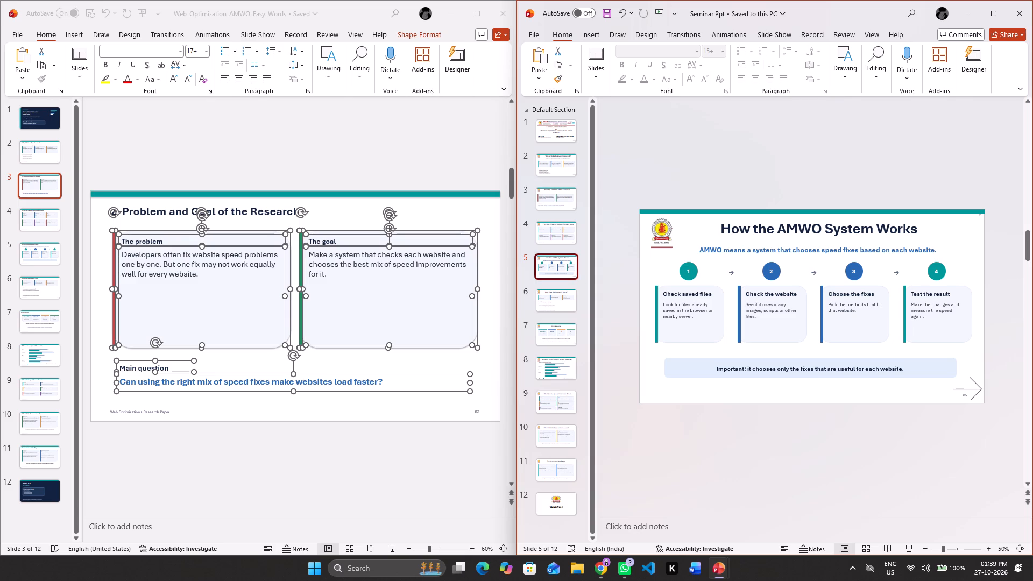
left_click(555, 229)
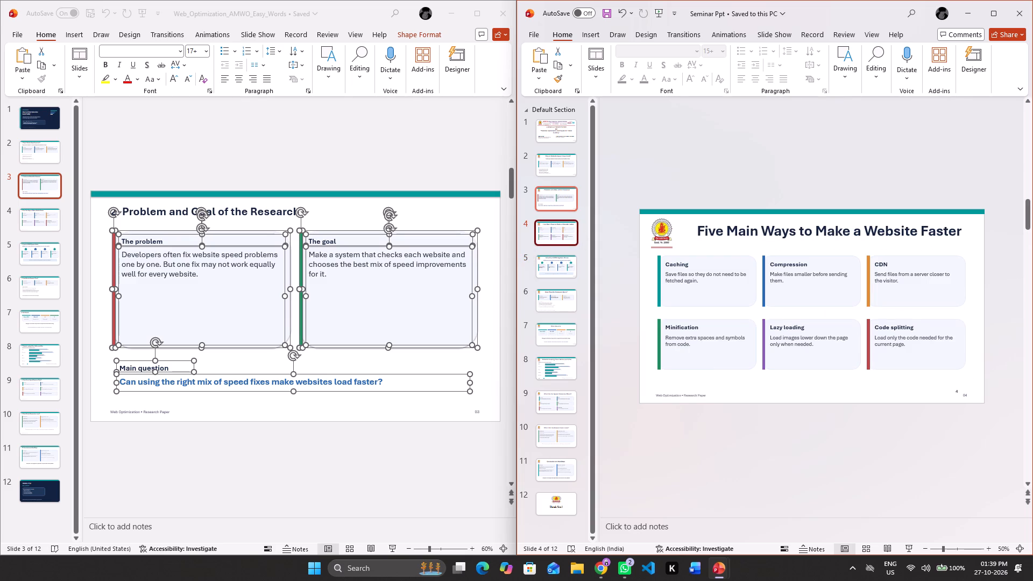
left_click(558, 199)
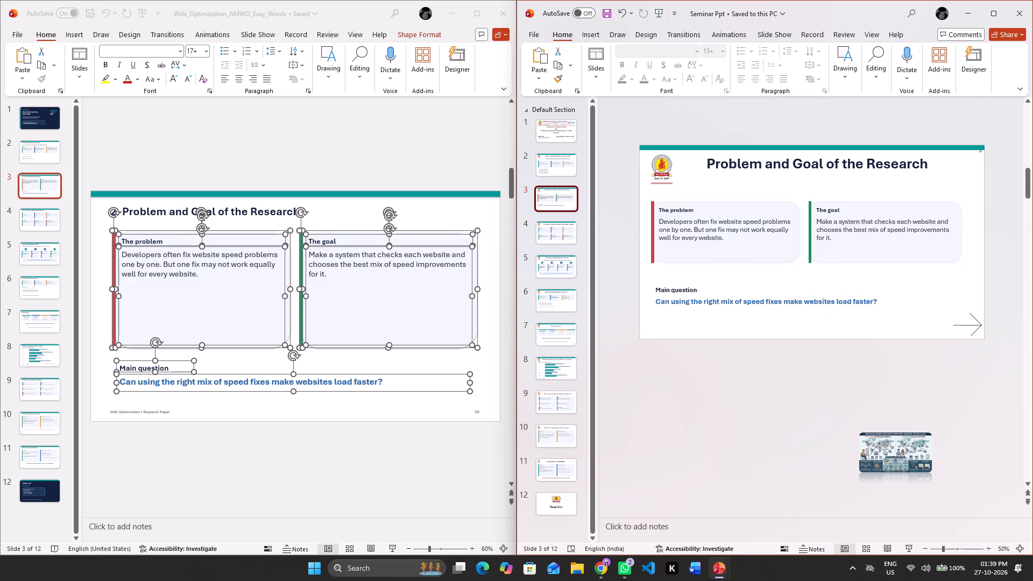
left_click(562, 234)
left_click(679, 395)
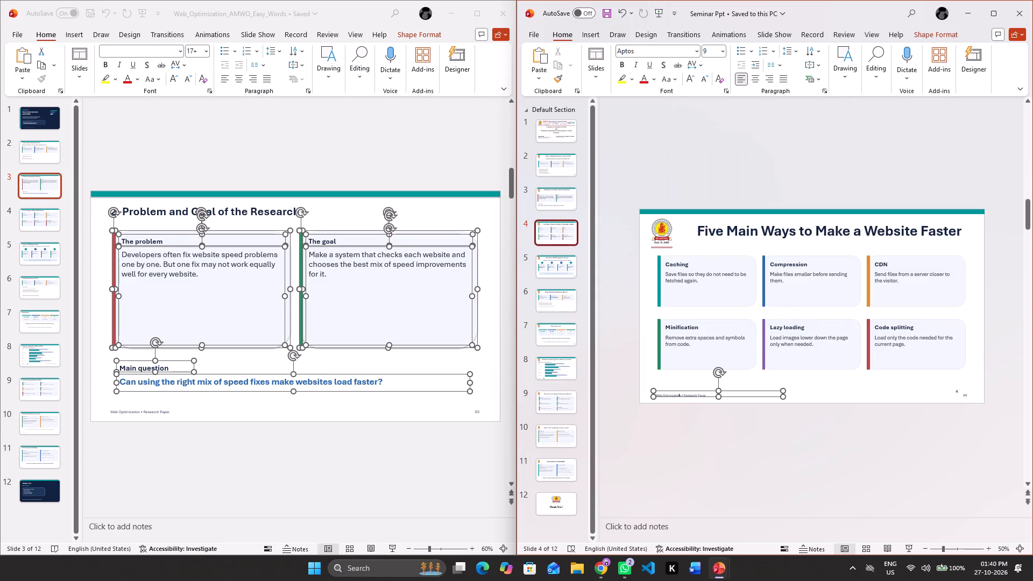
key("BackSpace")
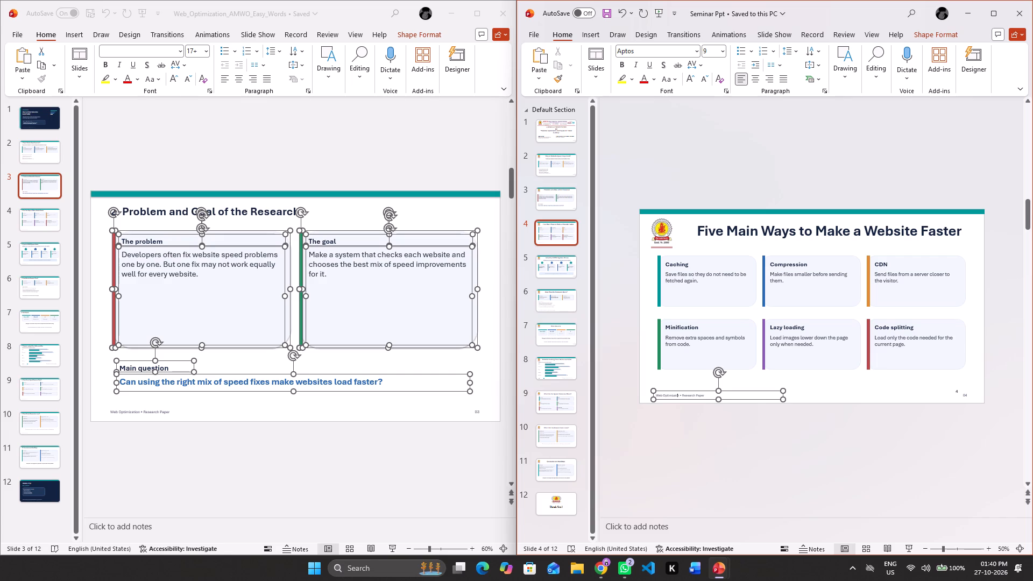
left_click(681, 391)
key("BackSpace")
Review the Seminar Ppt slides from slide 7 back to the title slide, and the closing Thank You slide.
left_click(566, 335)
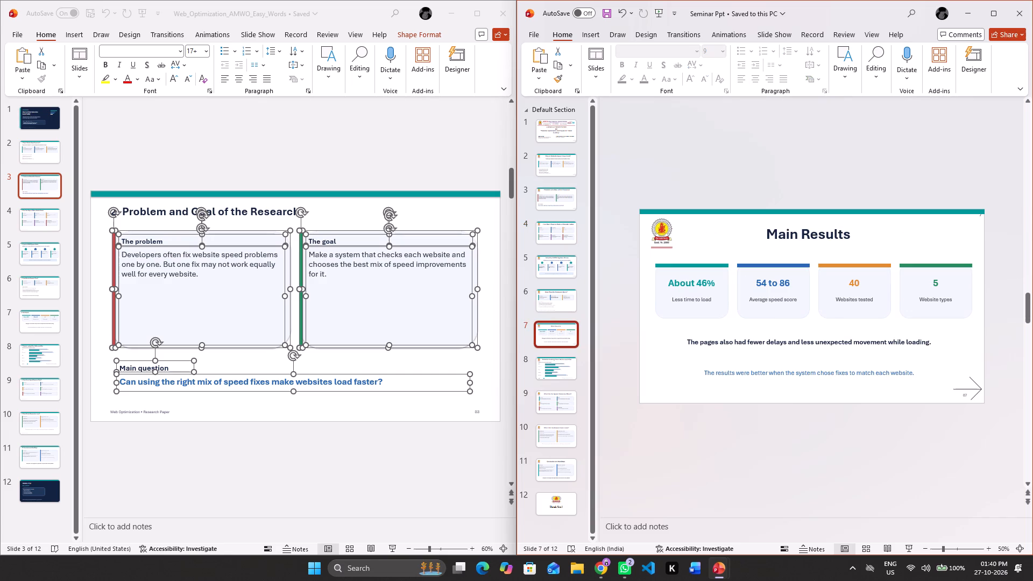
left_click(554, 267)
left_click(555, 244)
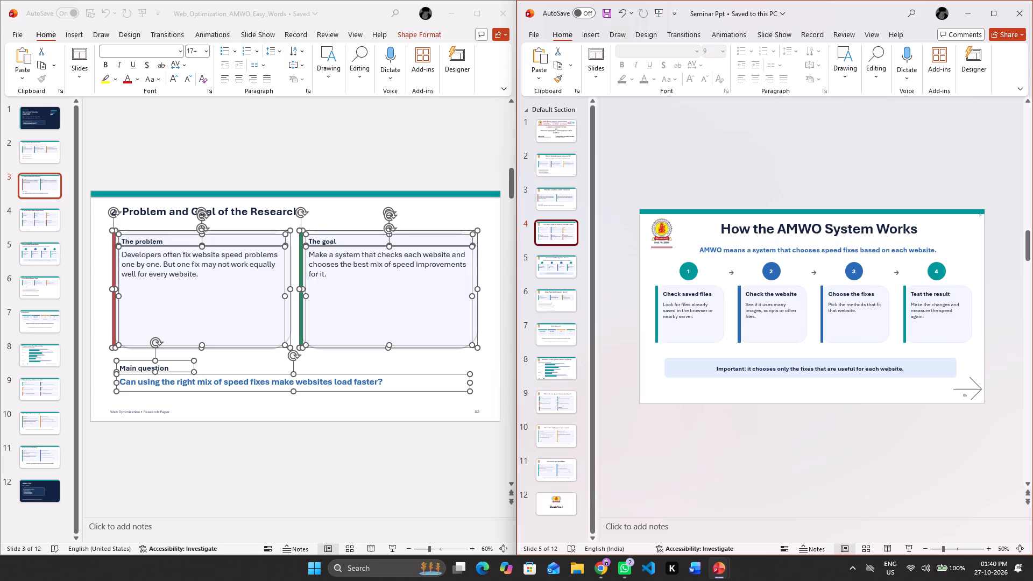
left_click(552, 199)
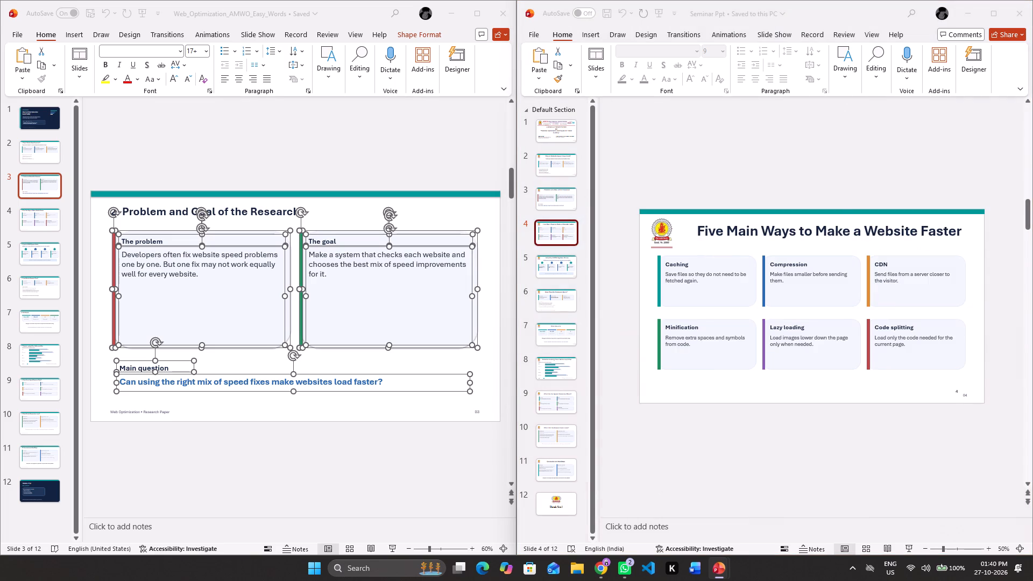
left_click(555, 174)
left_click(553, 124)
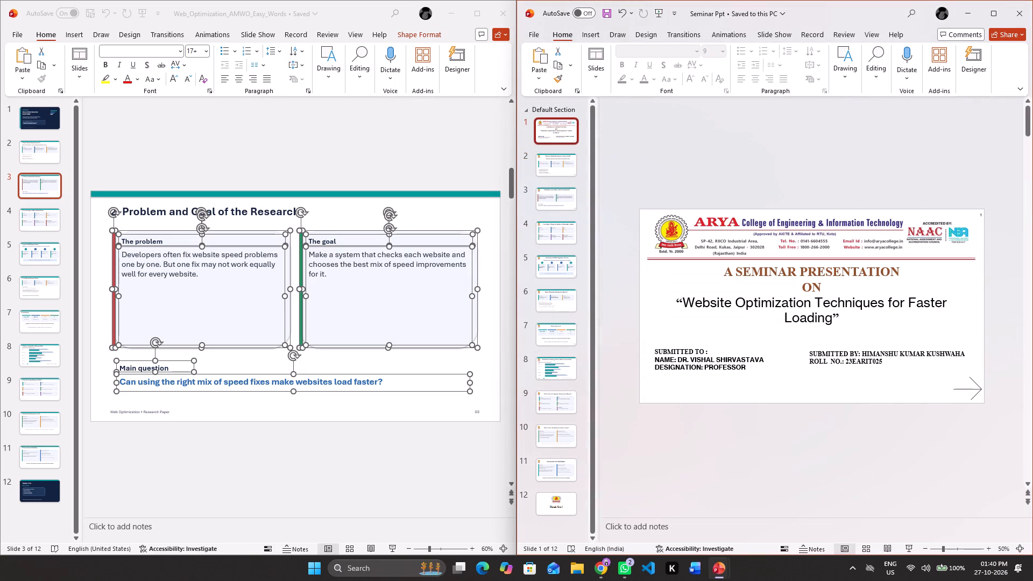
scroll(572, 324, "down", 5)
left_click(557, 504)
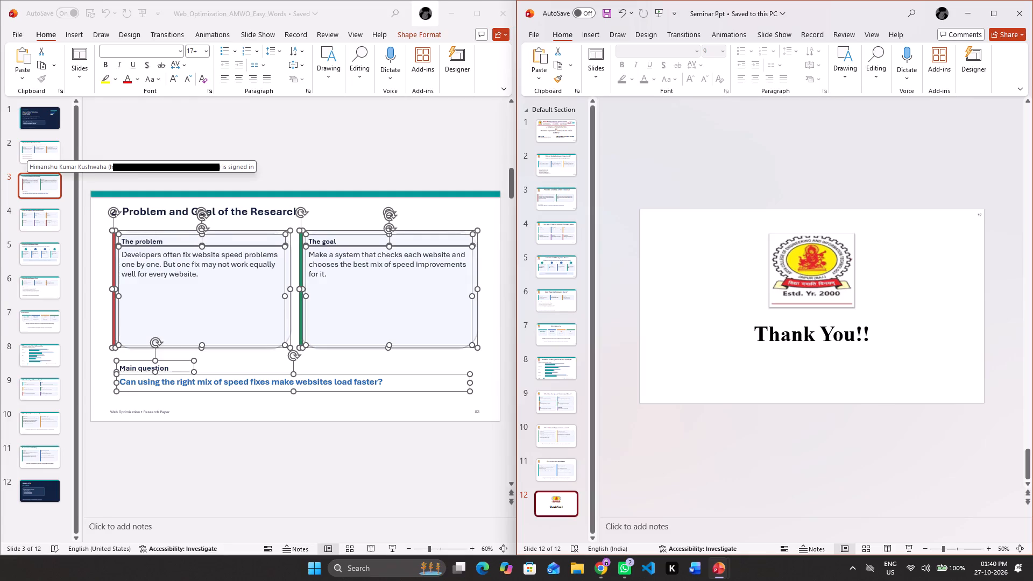
Compare slides 2 and 3 of the Web_Optimization deck with their Seminar Ppt versions, and view the original deck's slide 4.
left_click(36, 160)
left_click(36, 160)
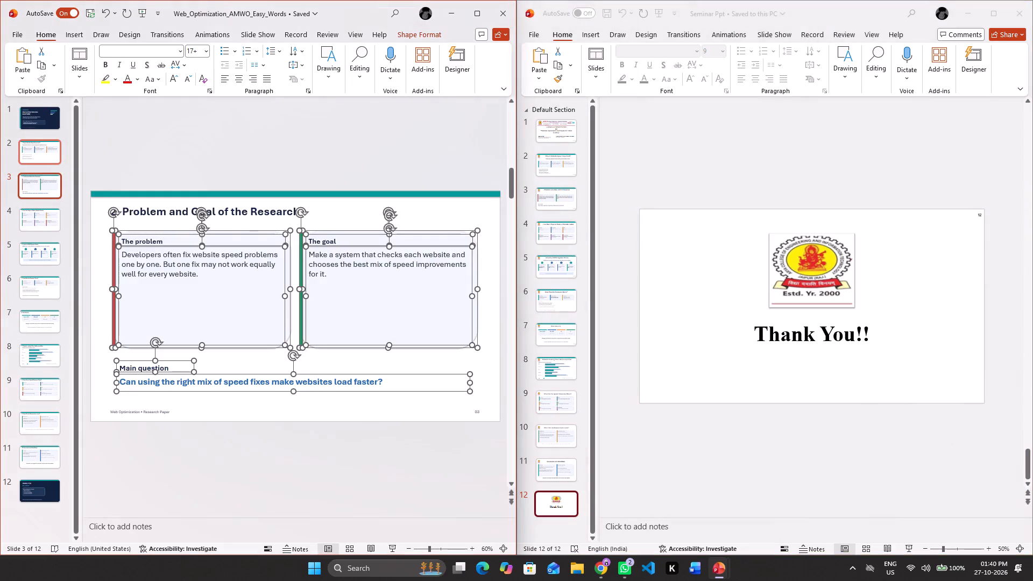
double_click(36, 160)
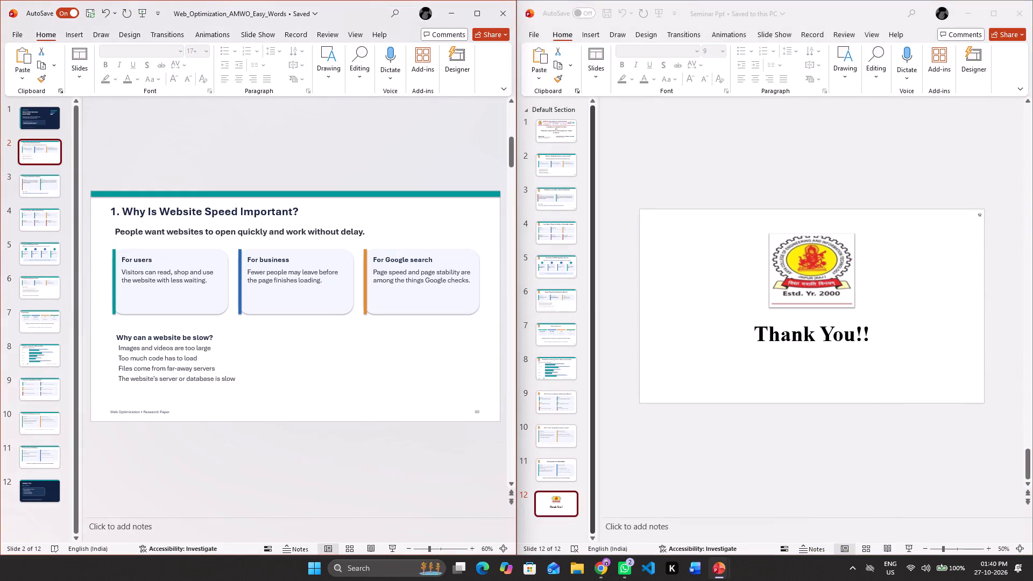
left_click(550, 175)
double_click(550, 175)
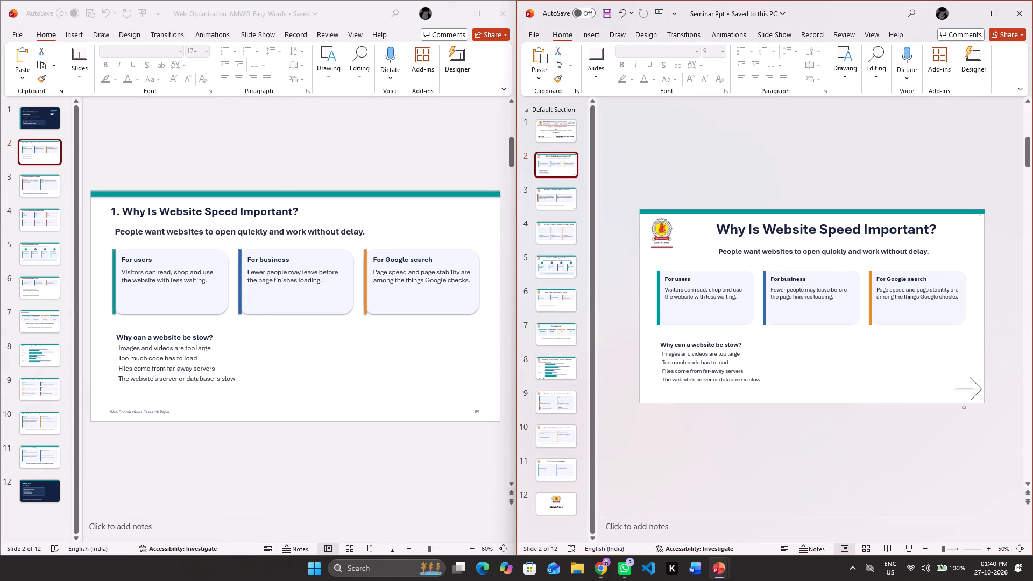
double_click(42, 182)
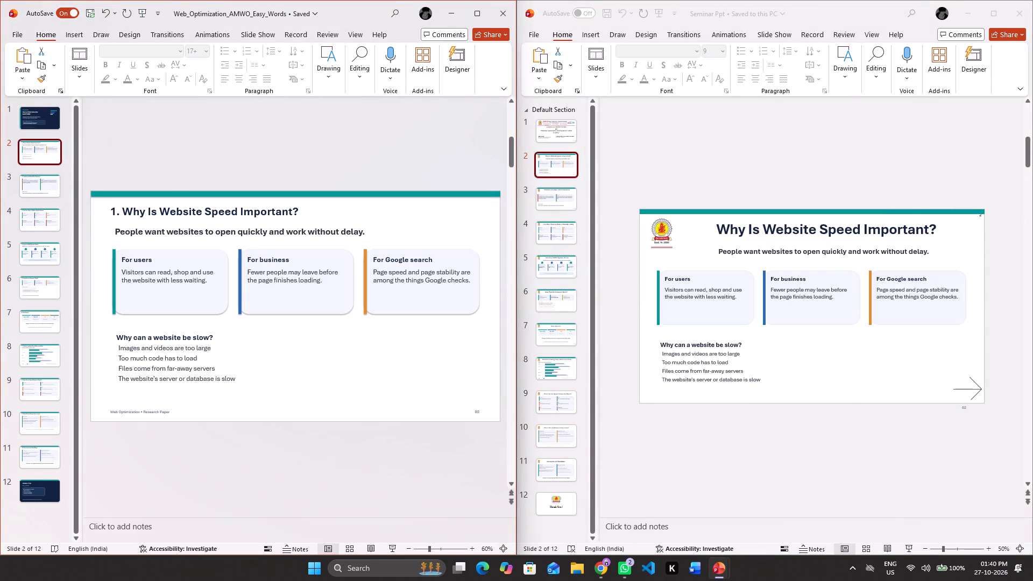
left_click(551, 195)
double_click(551, 195)
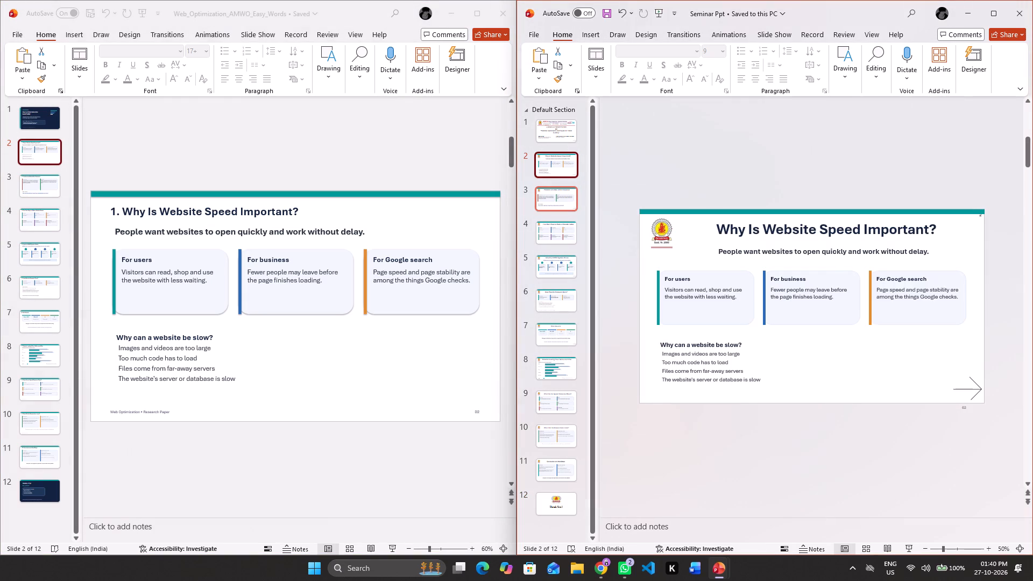
double_click(551, 195)
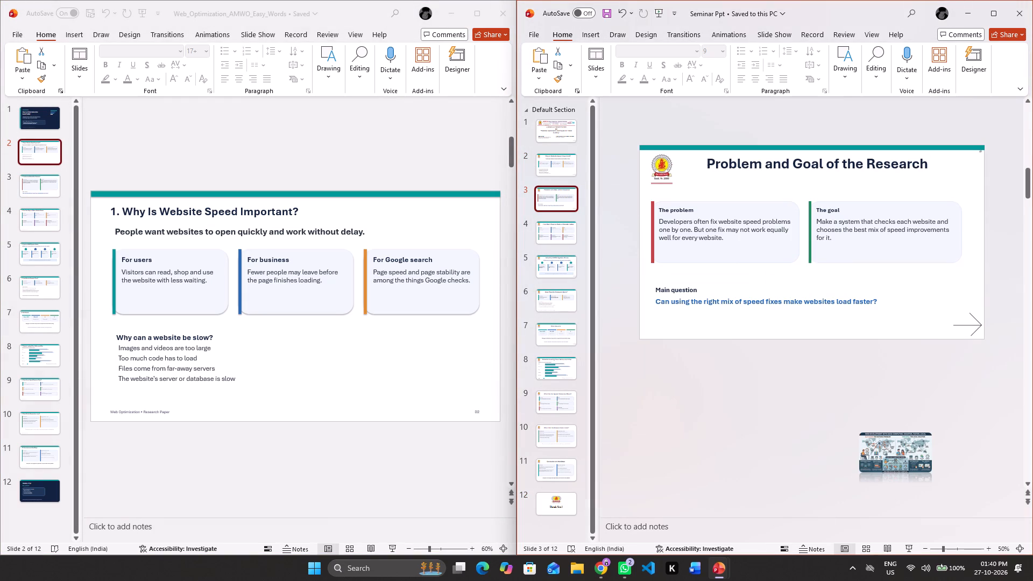
double_click(38, 187)
double_click(38, 187)
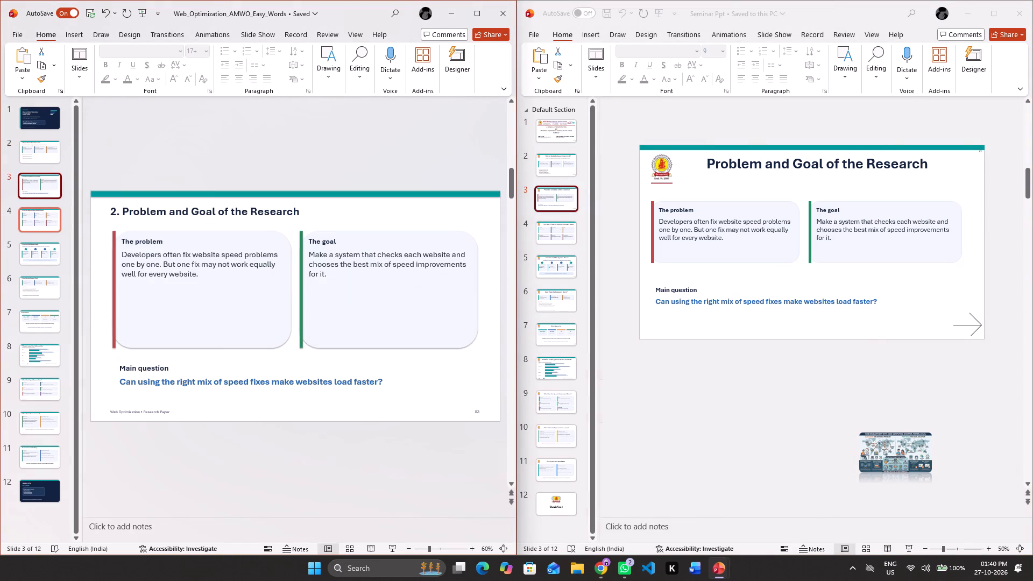
double_click(40, 221)
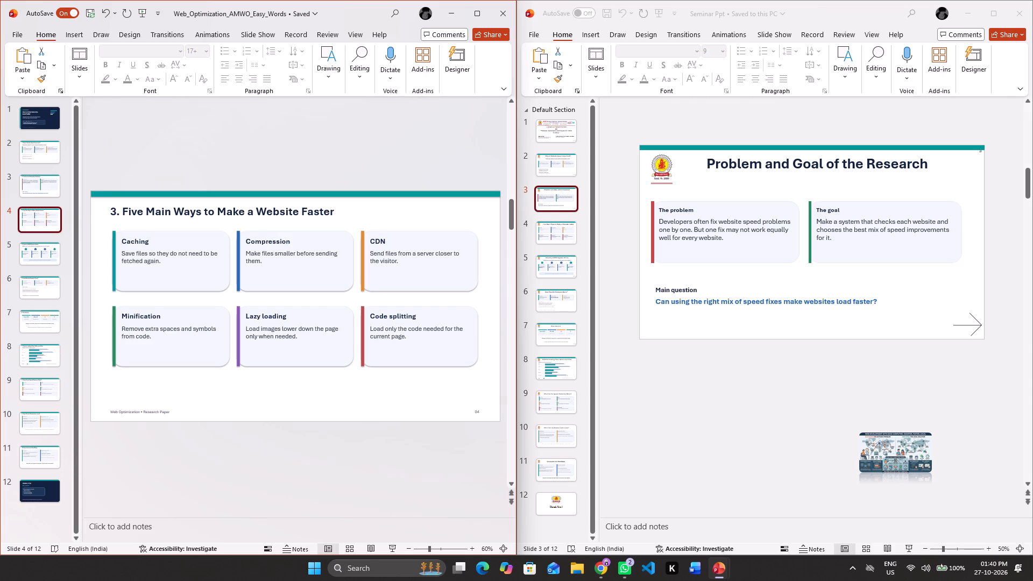
Close the Web_Optimization deck and maximize the Seminar Ppt window.
left_click(508, 7)
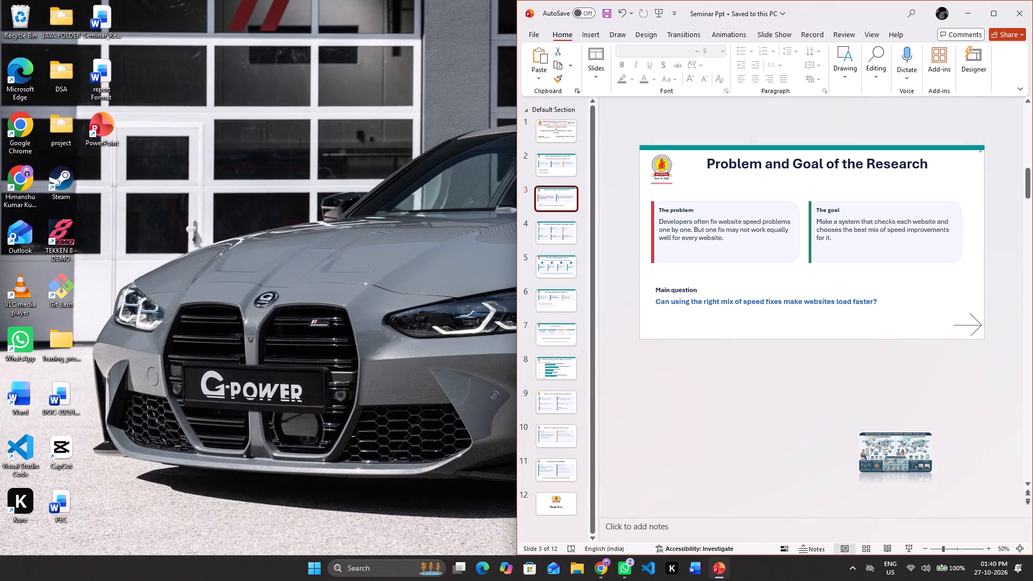
left_click(1002, 9)
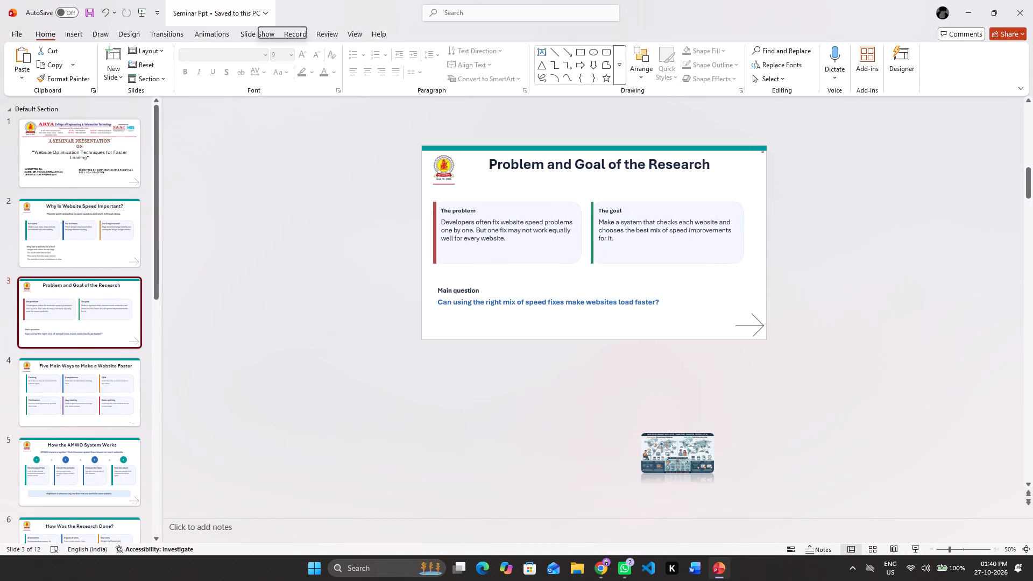
Save the Seminar Ppt presentation.
left_click(92, 16)
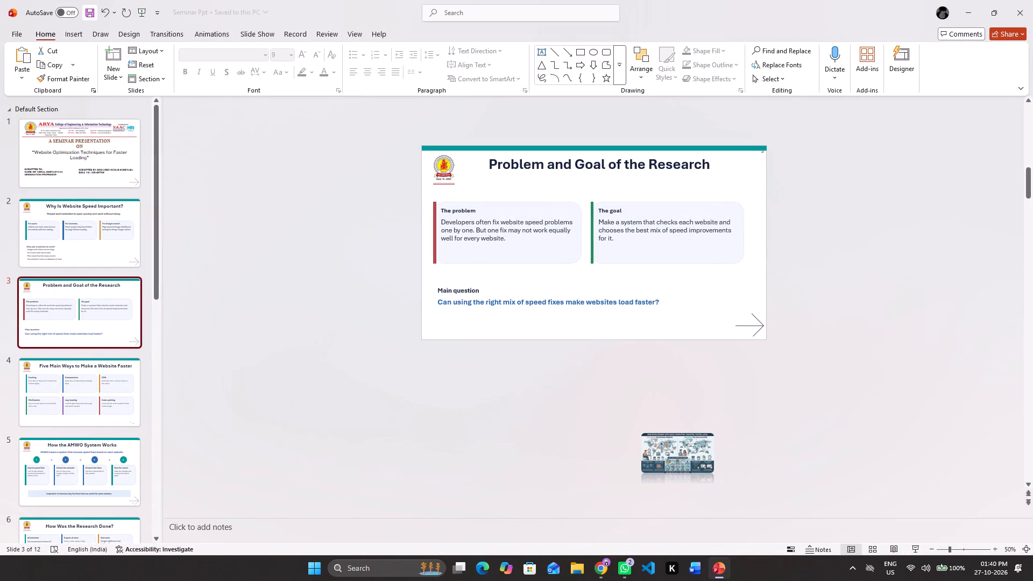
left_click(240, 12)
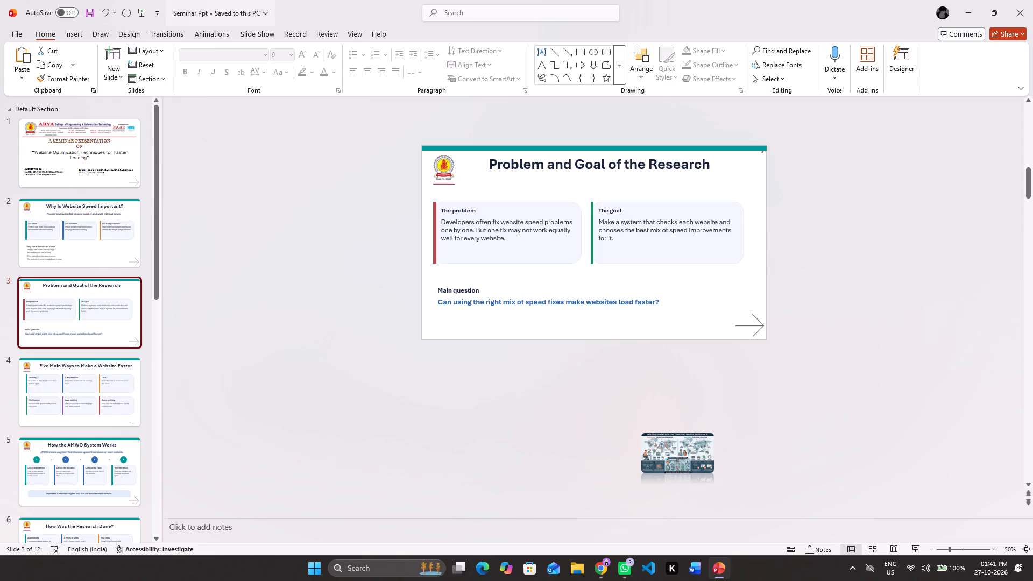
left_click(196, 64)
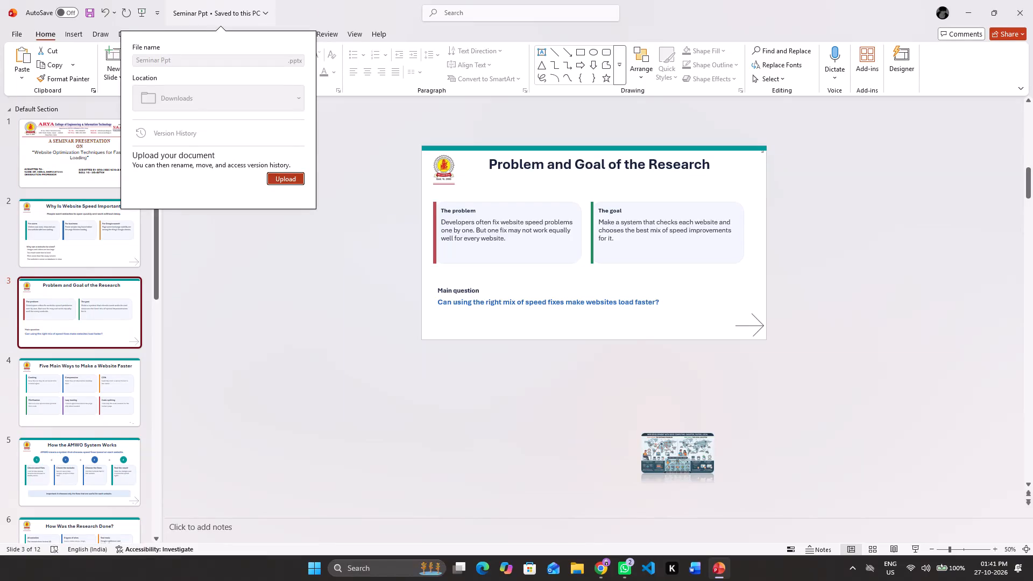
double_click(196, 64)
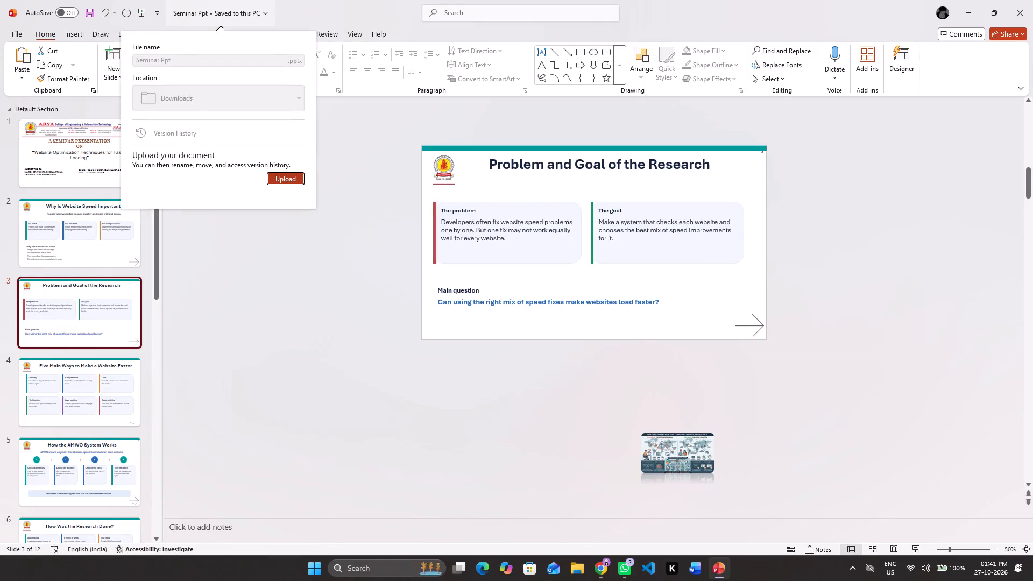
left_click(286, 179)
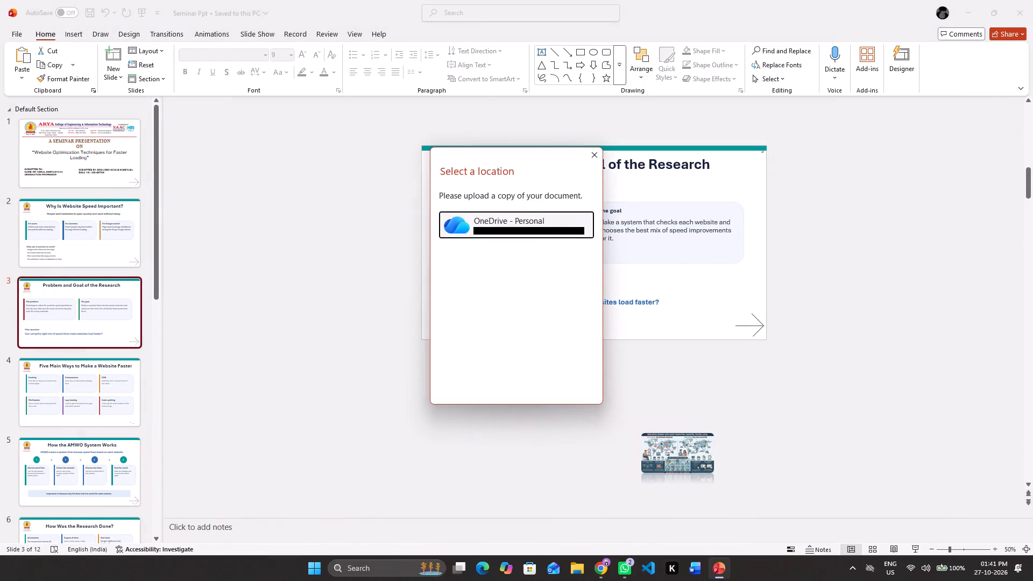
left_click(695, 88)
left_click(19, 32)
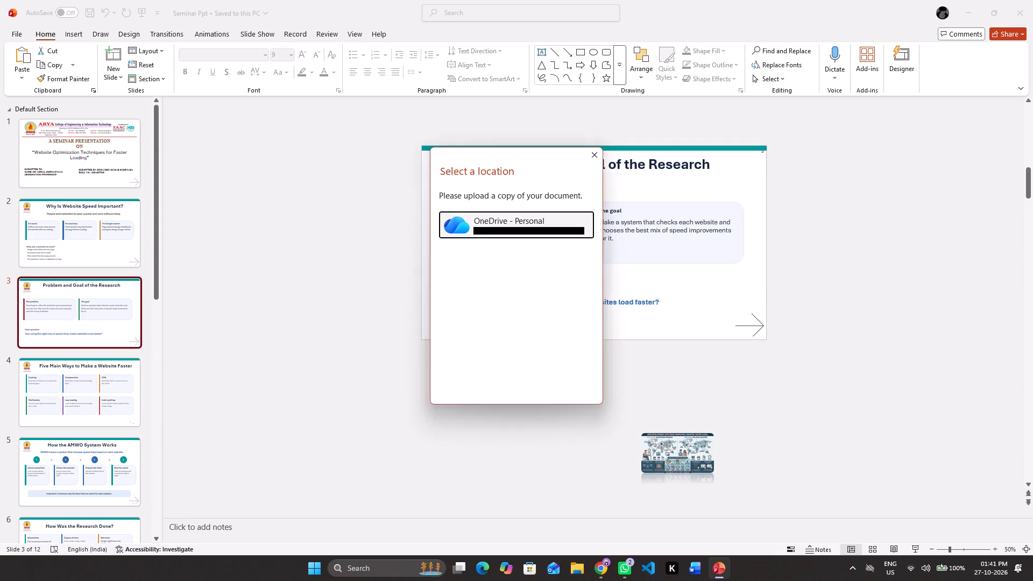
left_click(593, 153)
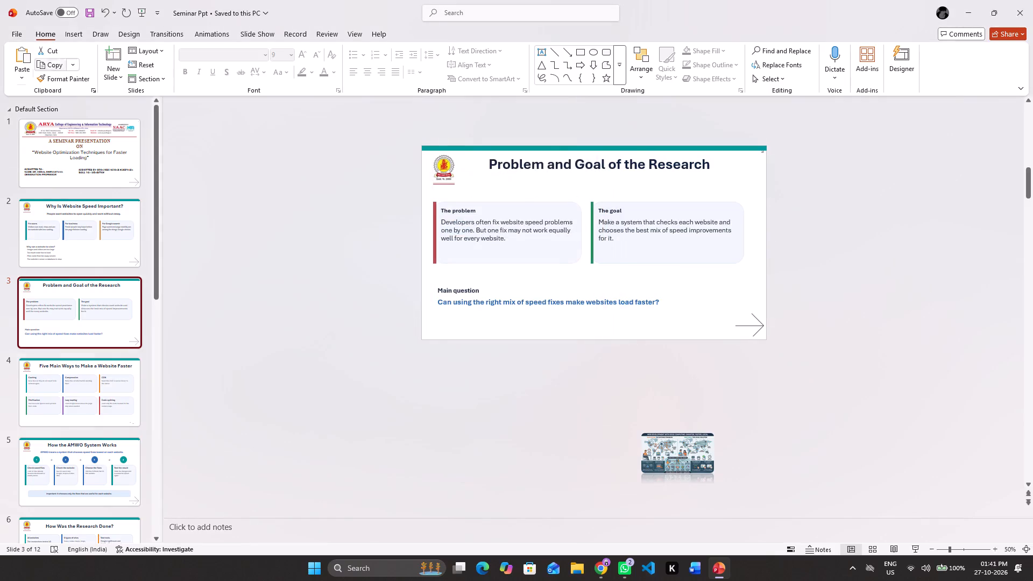
Save a copy of the presentation in the Downloads folder under the name Group_Seminar Ppt.
left_click(18, 33)
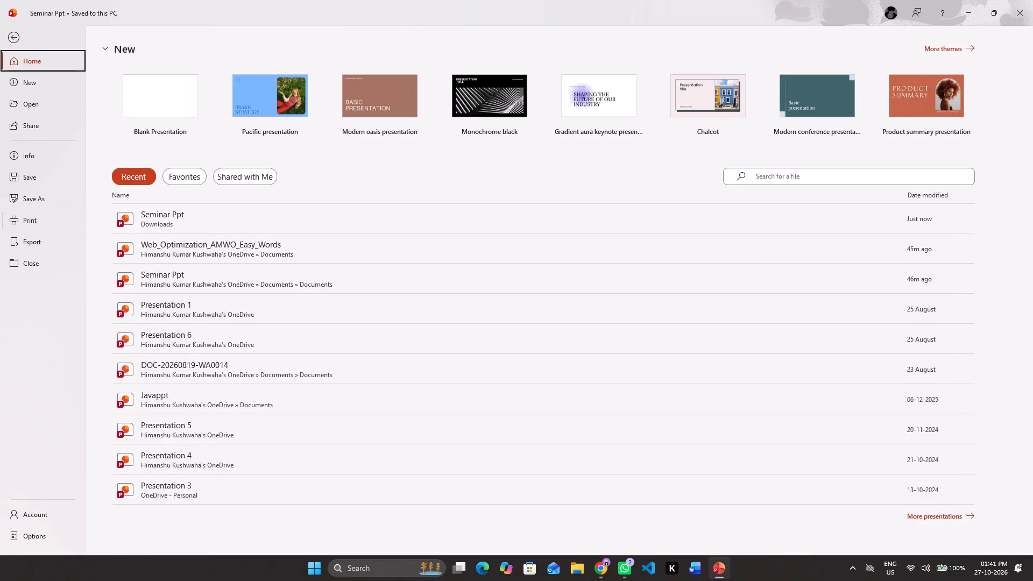
left_click(39, 201)
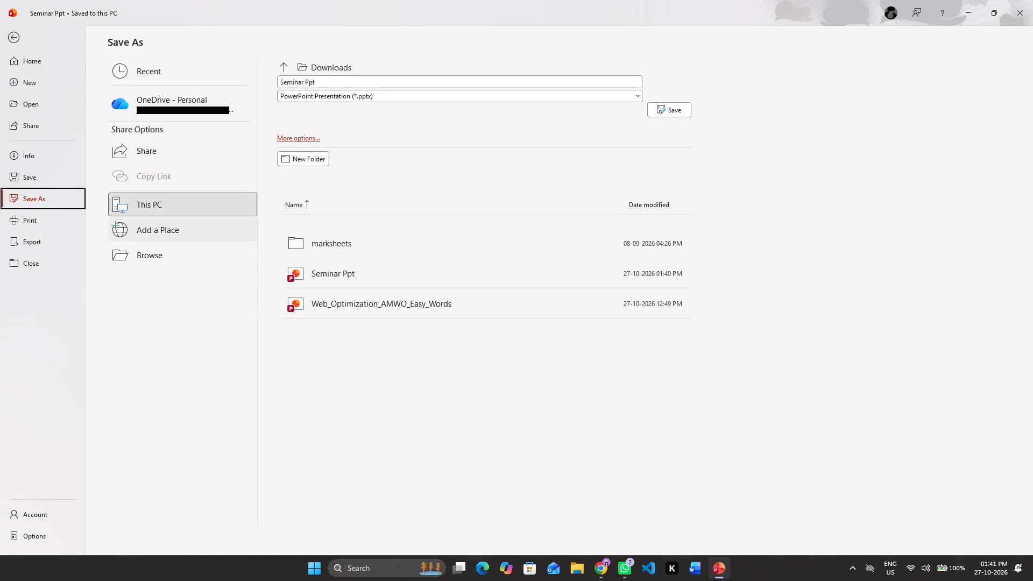
left_click(168, 253)
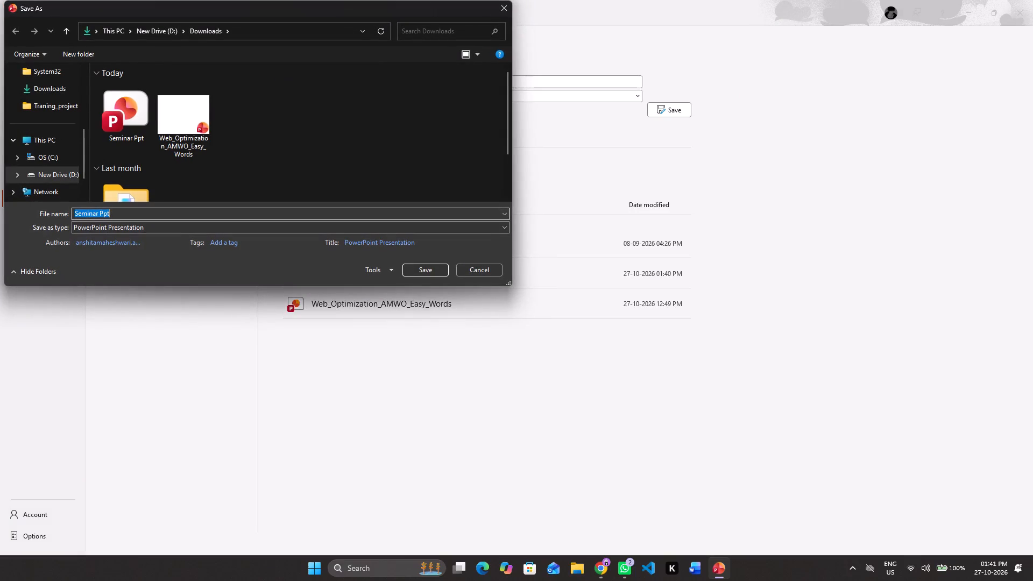
left_click(99, 216)
left_click(75, 213)
type("GROUP")
key("BackSpace")
key("BackSpace")
key("BackSpace")
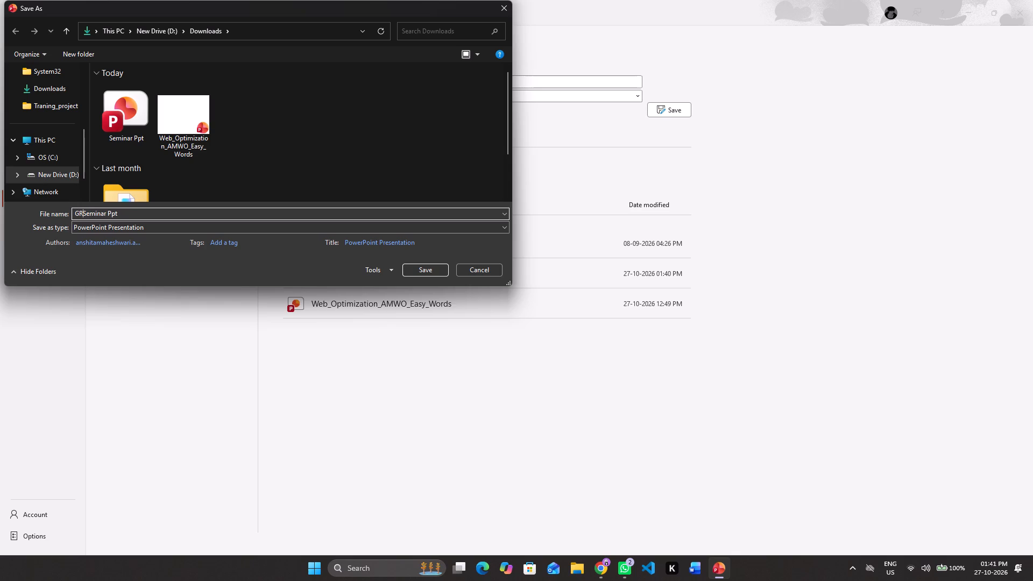
key("BackSpace")
type("roup")
key("shift+underscore")
left_click(132, 214)
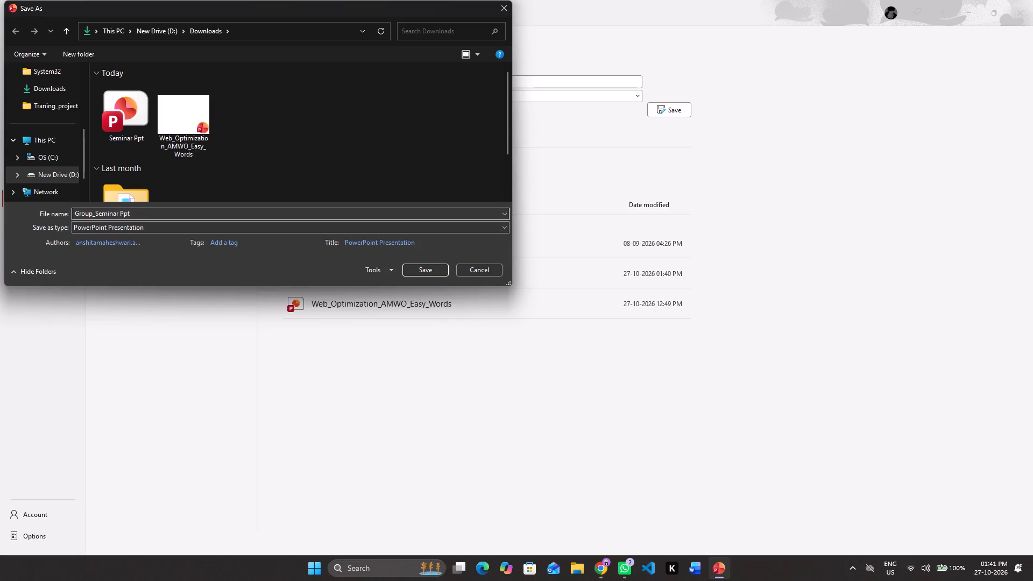
left_click(427, 269)
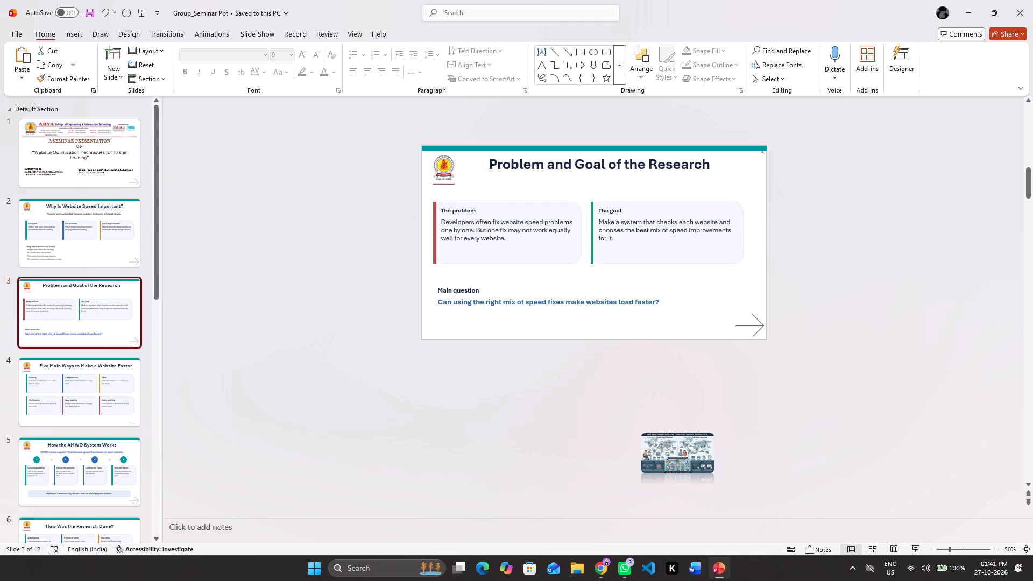
Close the Group_Seminar Ppt presentation.
key("alt+F4")
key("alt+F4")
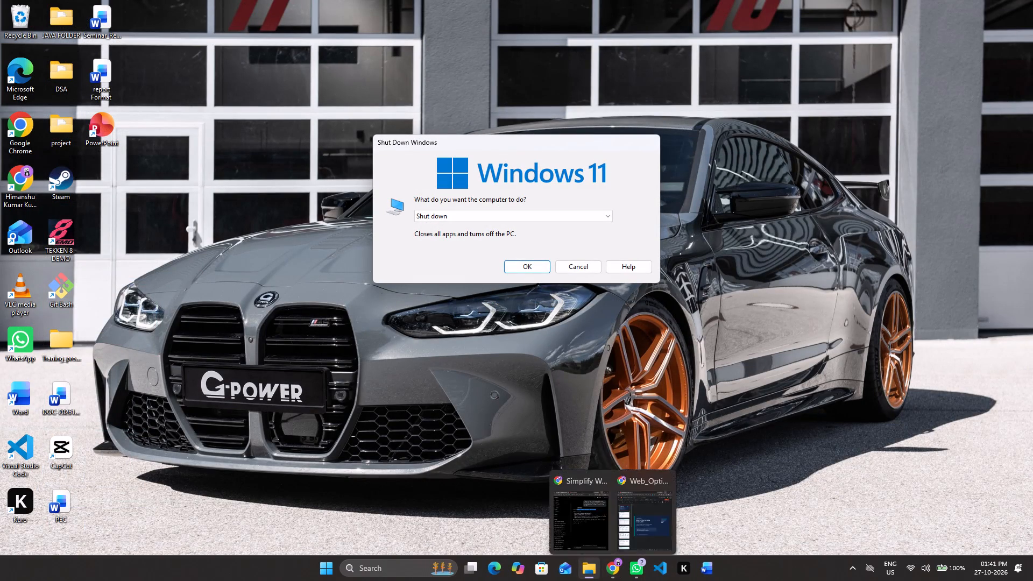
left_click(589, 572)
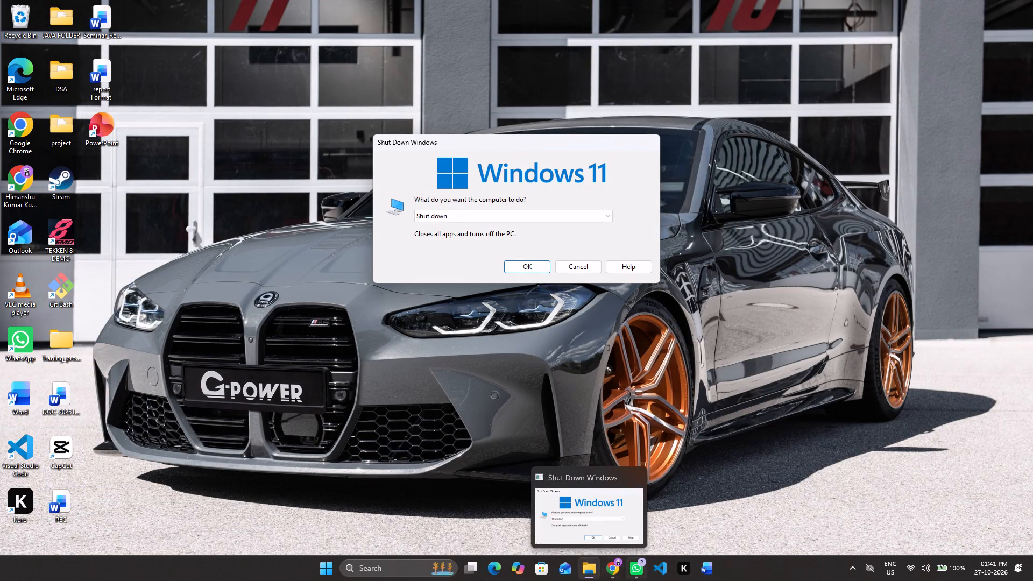
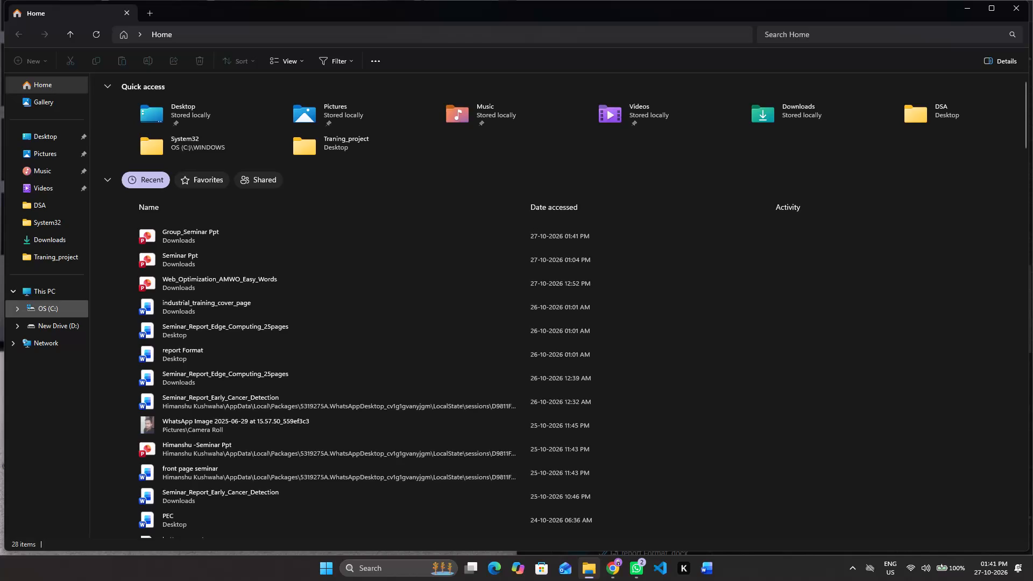
Copy the Group_Seminar Ppt presentation from the Downloads folder on New Drive (D:).
left_click(40, 307)
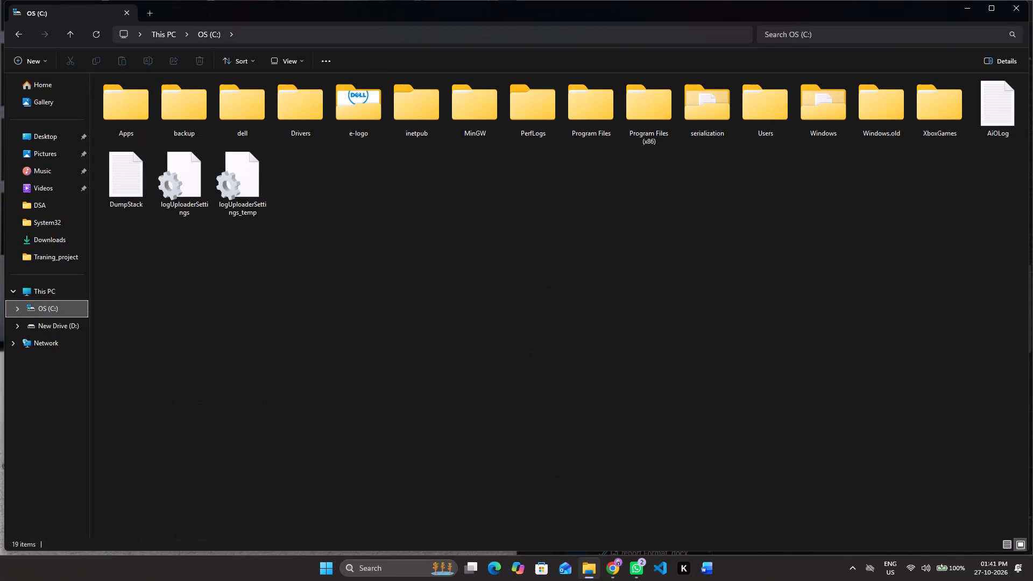
left_click(63, 323)
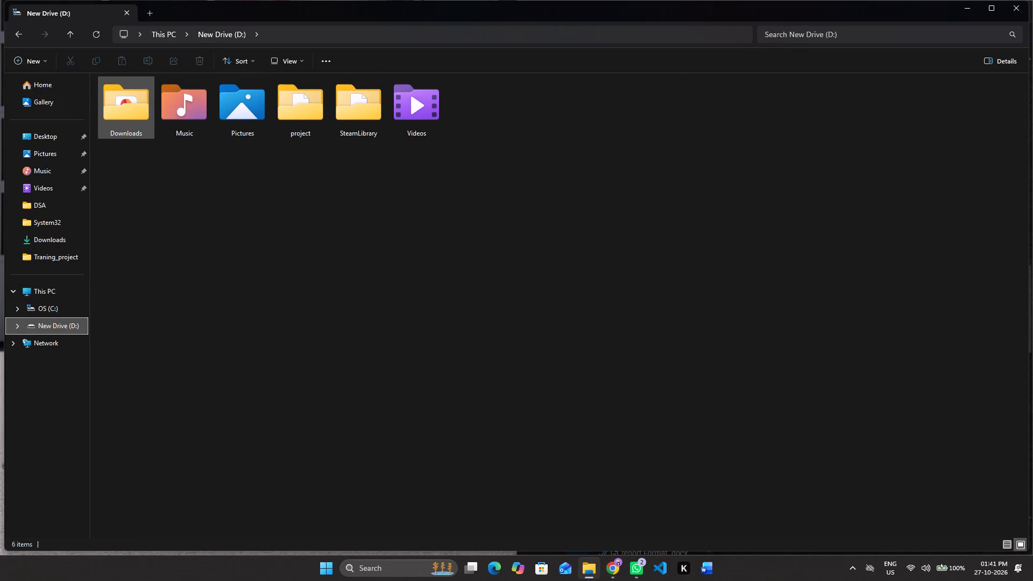
double_click(106, 126)
left_click(129, 116)
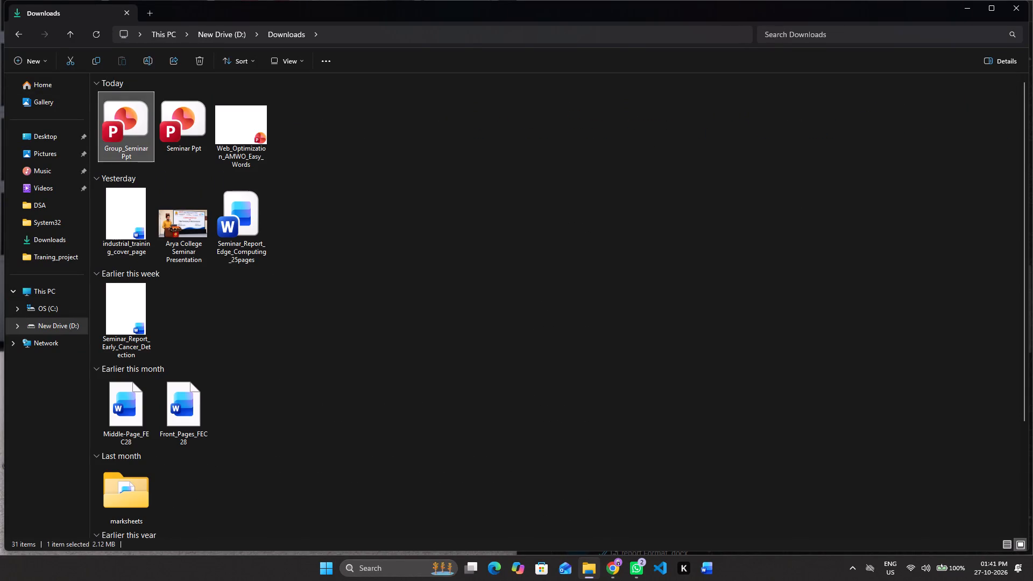
key("ctrl+c")
Arrange the Downloads folder window side by side with the WhatsApp window.
left_click(866, 45)
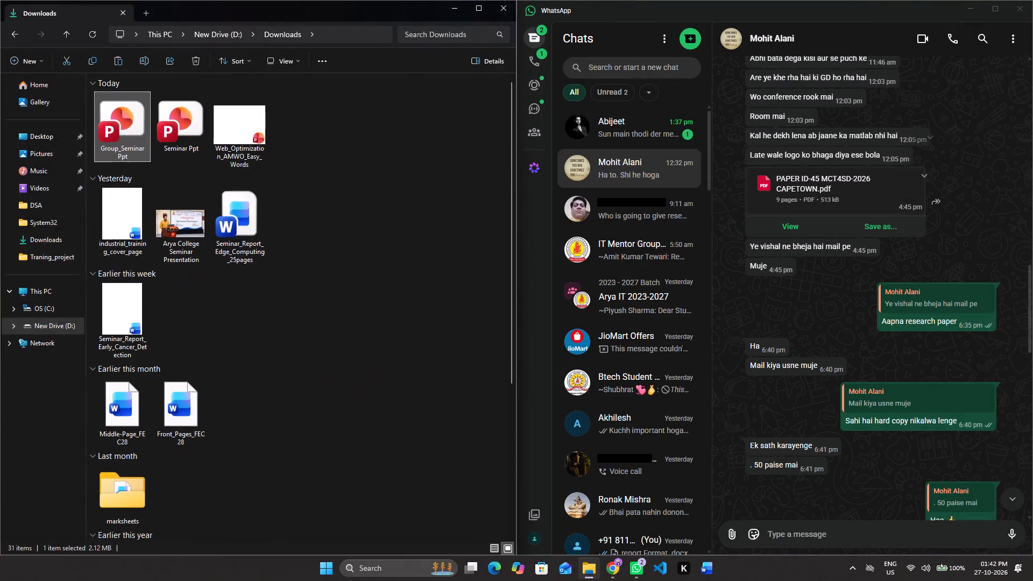
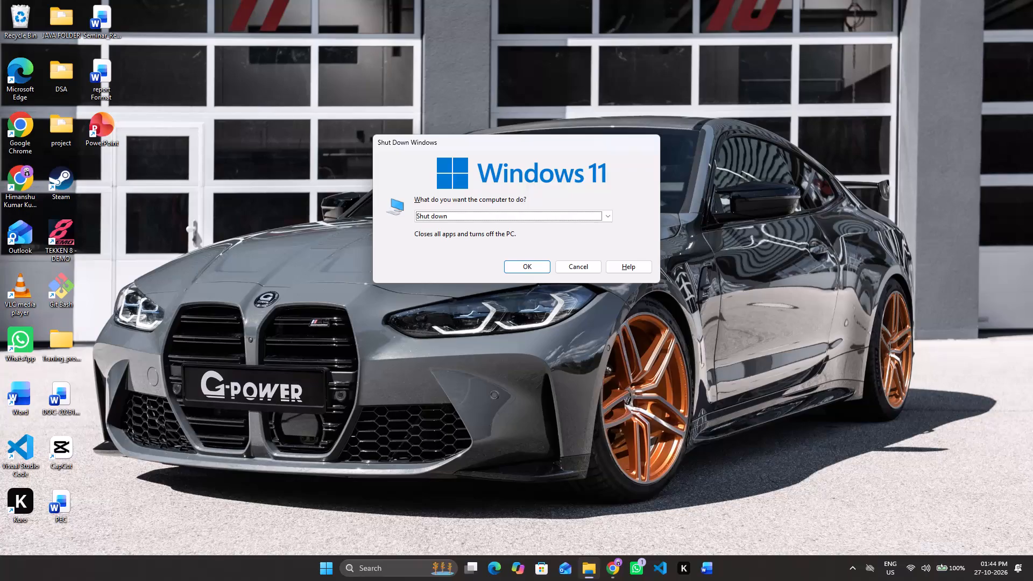
Dismiss the Shut Down Windows dialog without shutting down the computer.
left_click(646, 377)
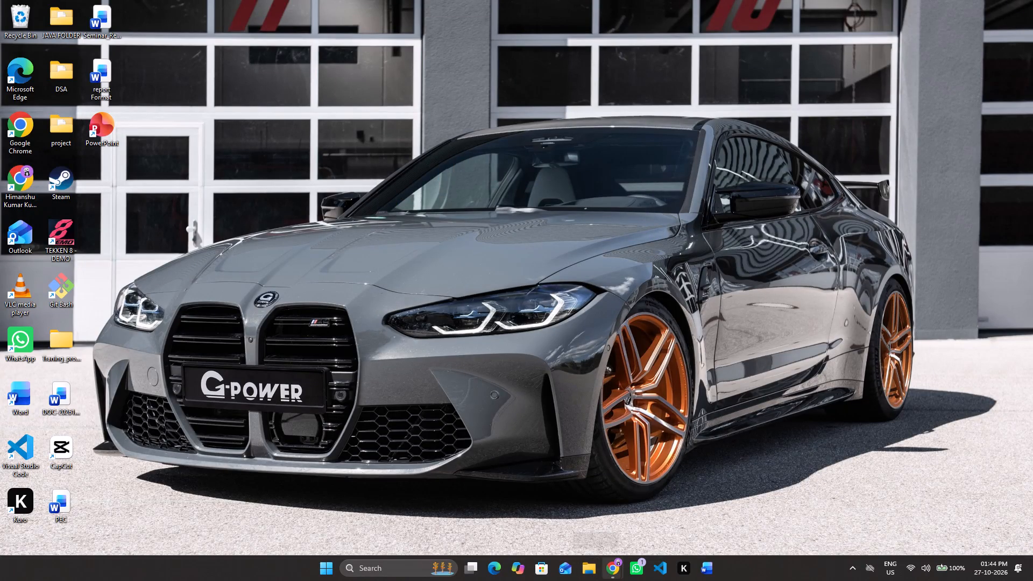
Switch to PowerPoint and open the recent Group_Seminar Ppt presentation stored in Downloads.
left_click(393, 568)
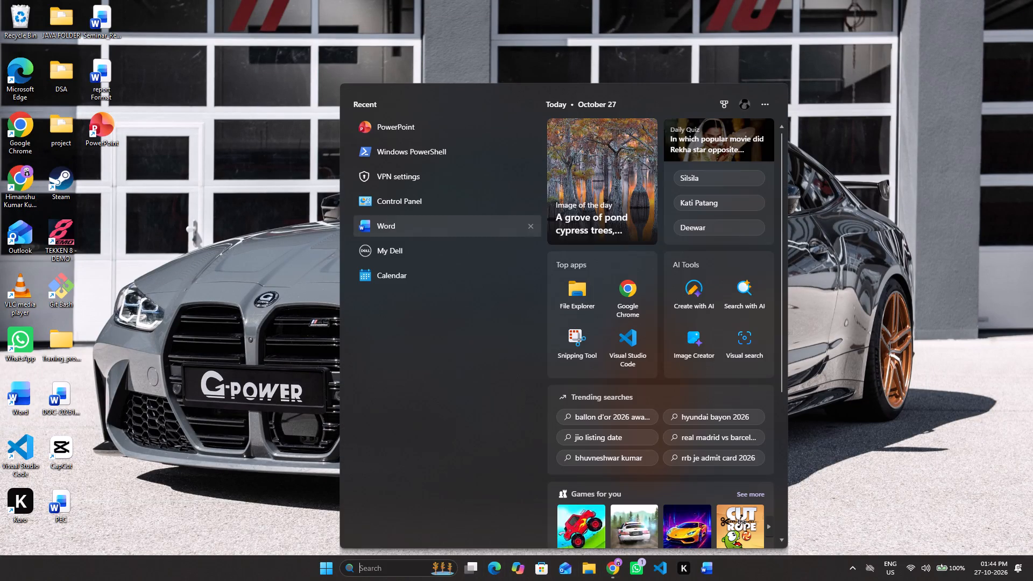
left_click(404, 129)
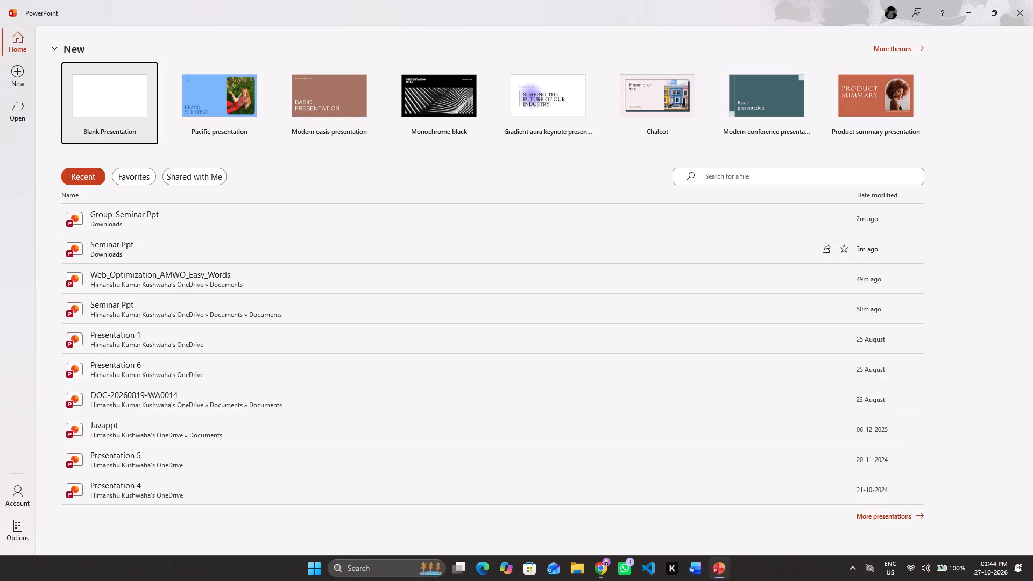
left_click(132, 218)
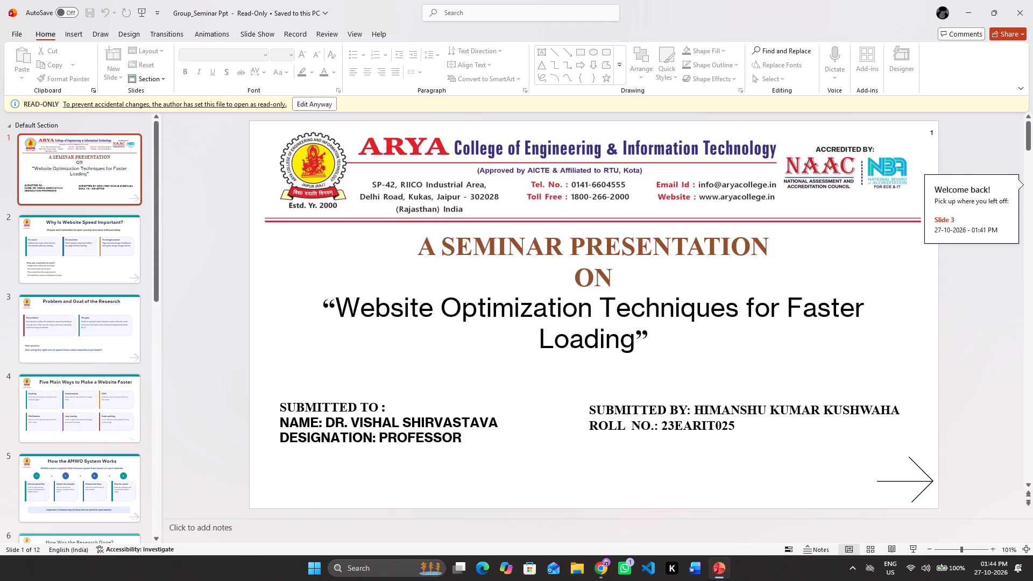
Look through slides 2 to 4 of the seminar presentation, on website speed, the research problem and ways to speed up websites.
left_click(85, 251)
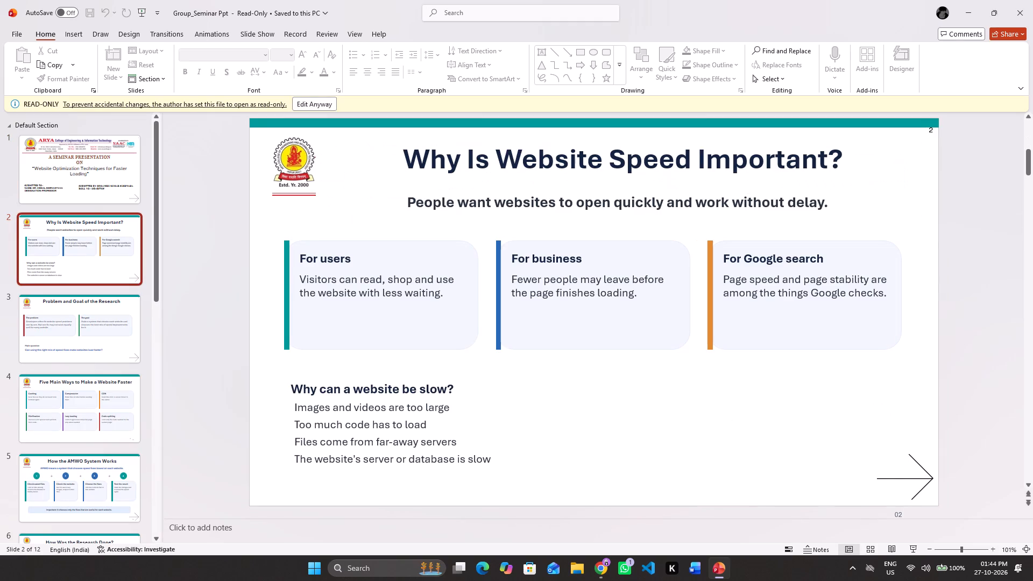
left_click(84, 324)
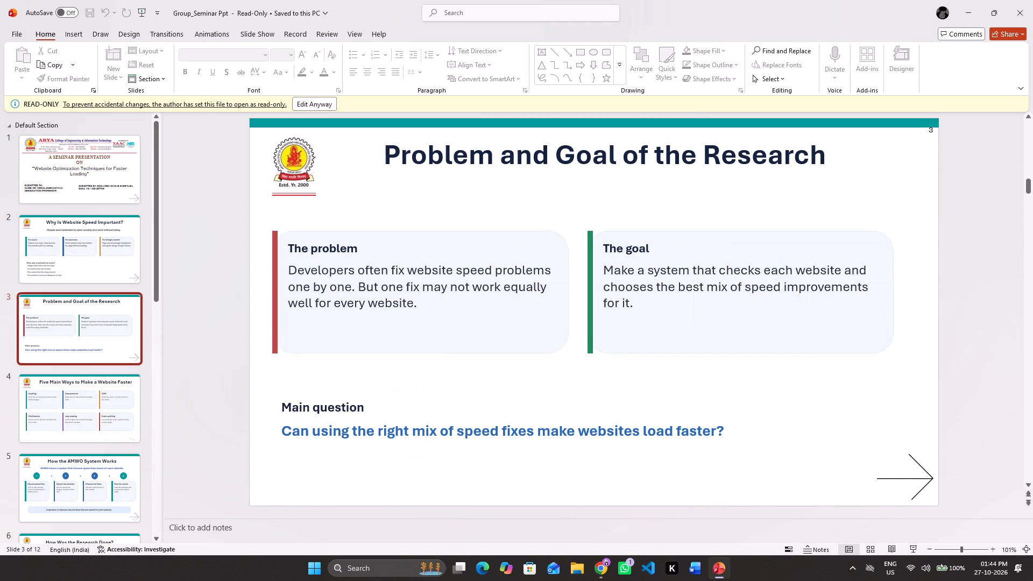
left_click(89, 406)
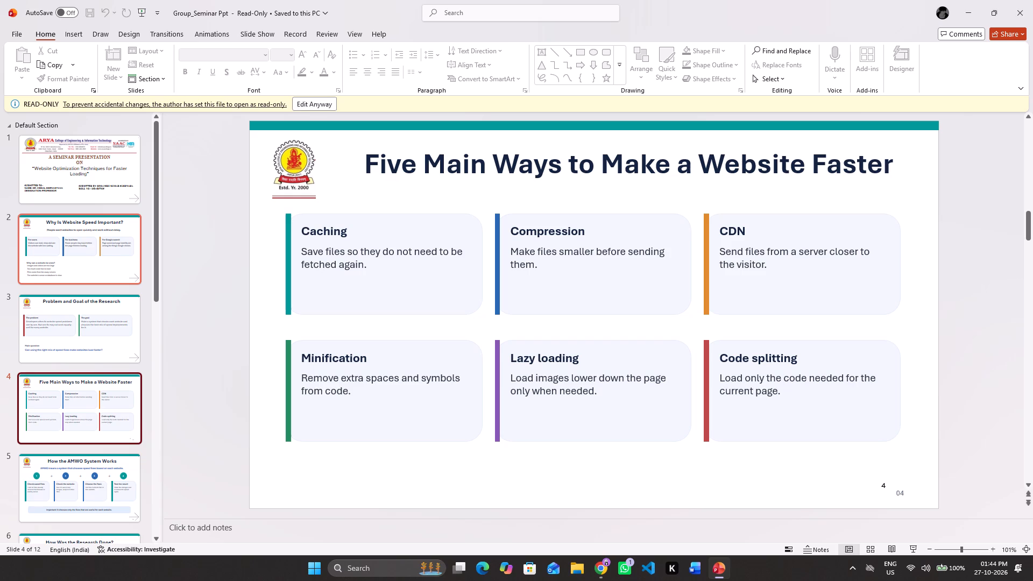
Enable editing of the read-only Group_Seminar Ppt presentation.
left_click(322, 108)
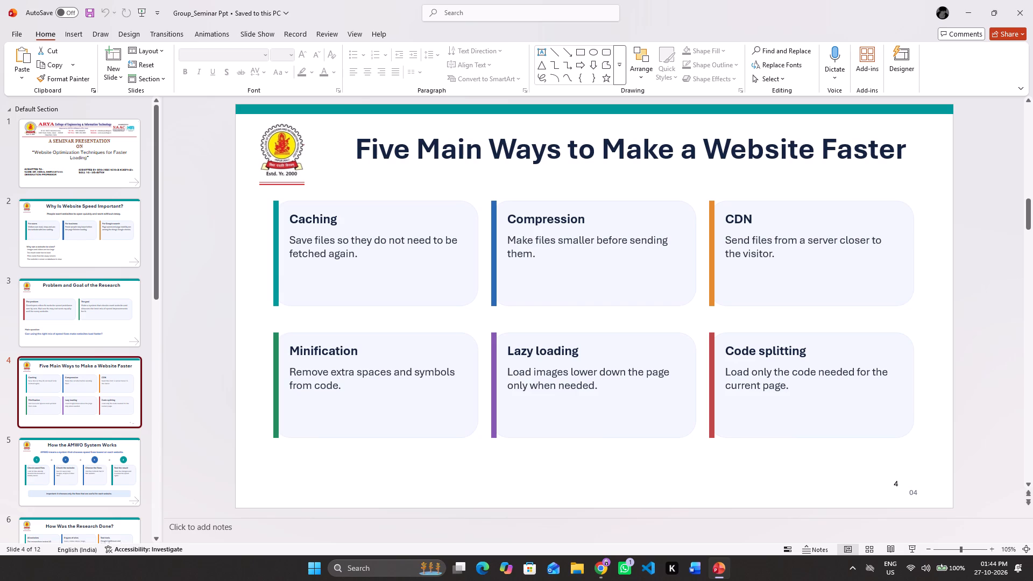
Check the font formatting of the "A SEMINAR PRESENTATION" heading on the title slide.
left_click(37, 170)
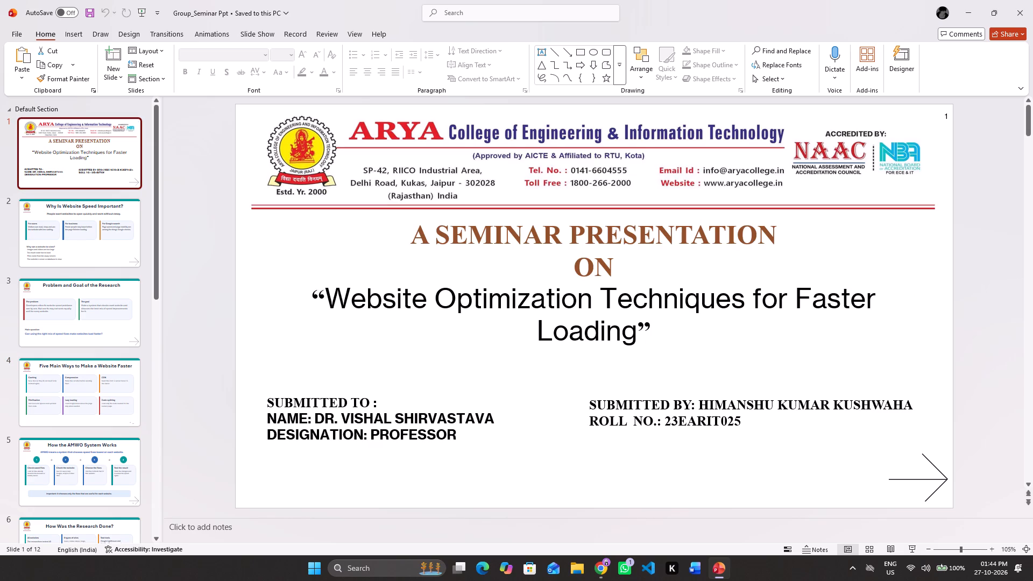
left_click(422, 233)
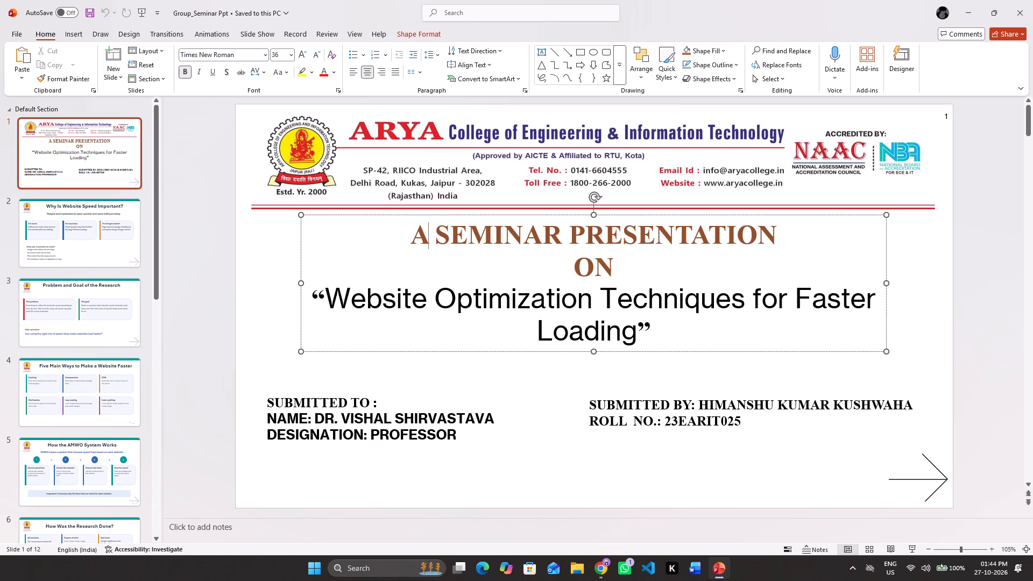
left_click_drag(414, 234, 638, 238)
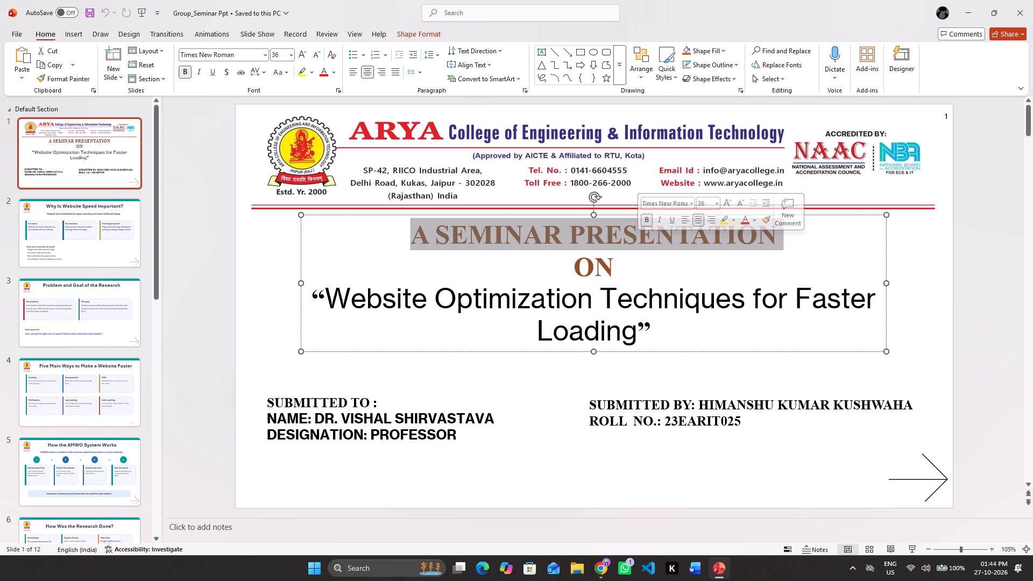
Check the font formatting of the description text in the "For users" card on slide 2.
left_click(72, 218)
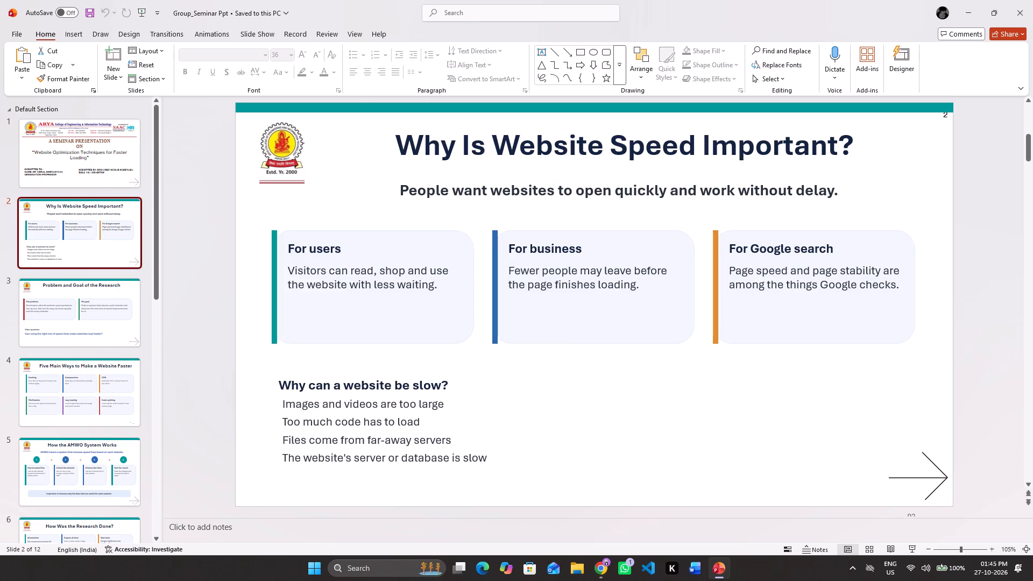
left_click(361, 278)
double_click(361, 278)
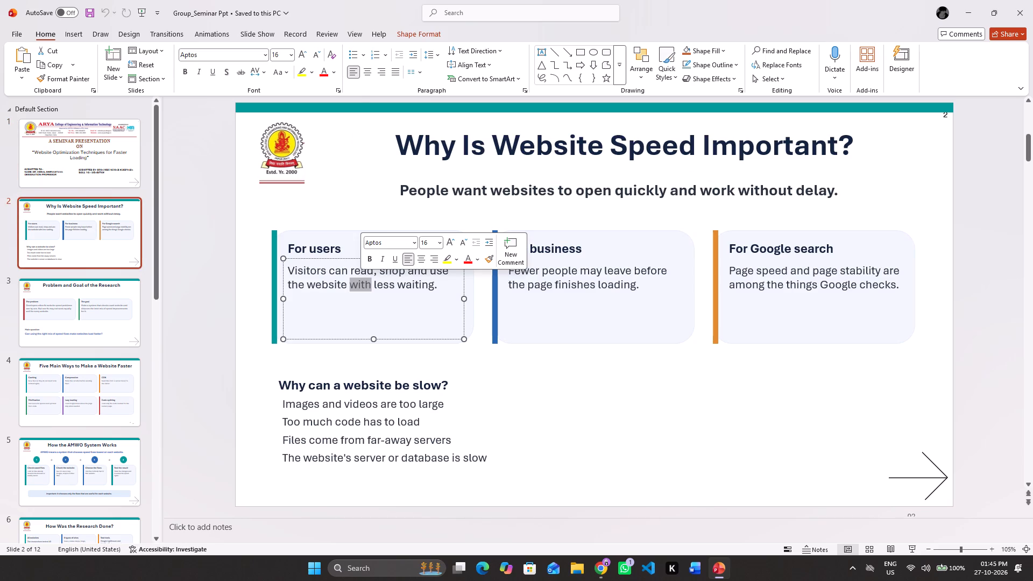